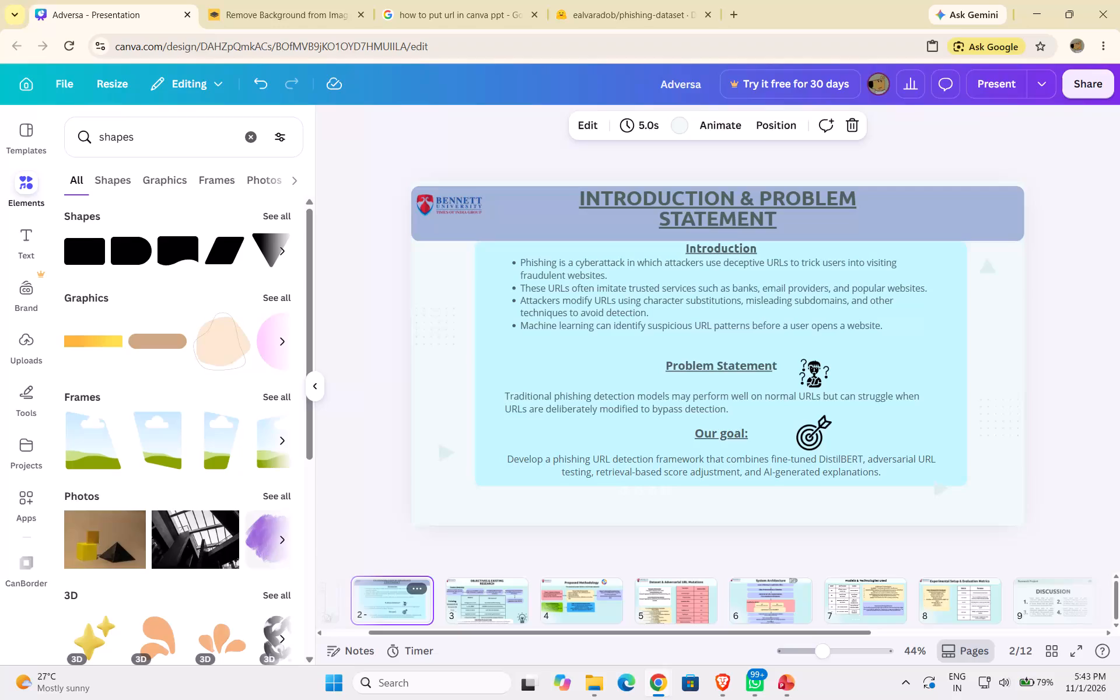
Open slide 8, Experimental Setup & Evaluation Metrics.
click(976, 598)
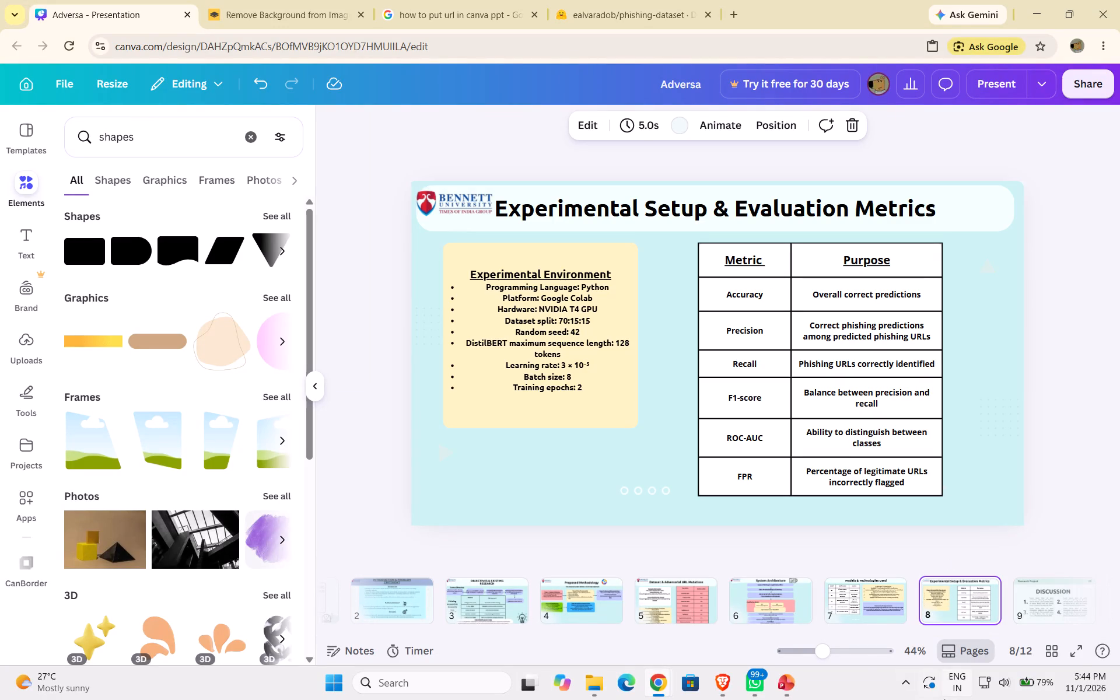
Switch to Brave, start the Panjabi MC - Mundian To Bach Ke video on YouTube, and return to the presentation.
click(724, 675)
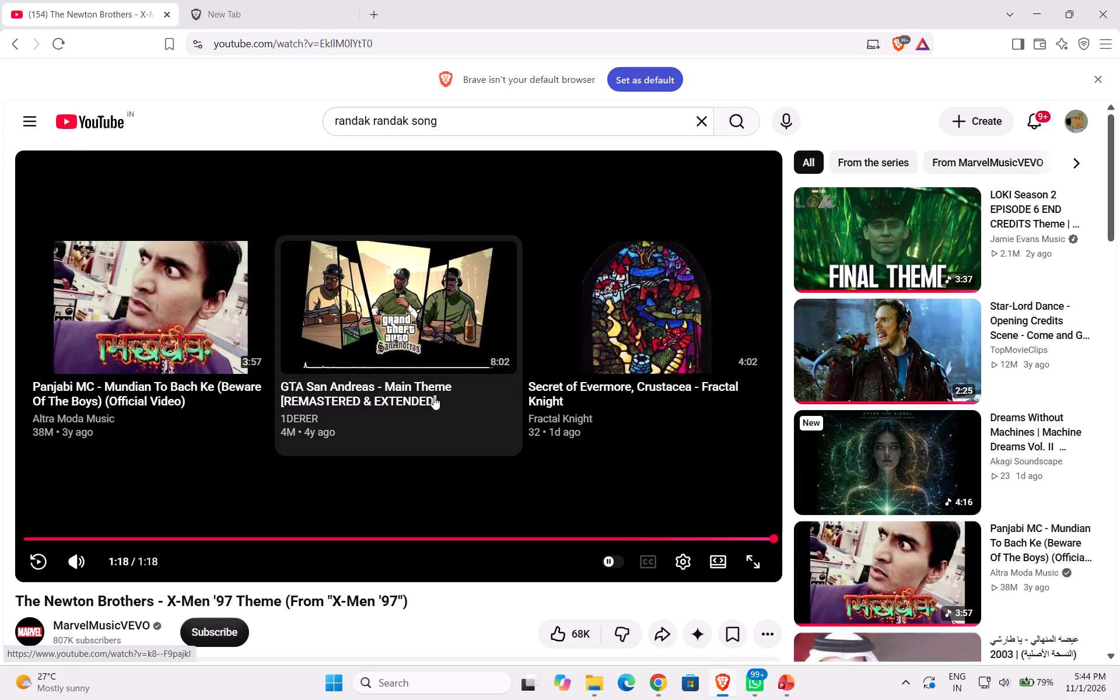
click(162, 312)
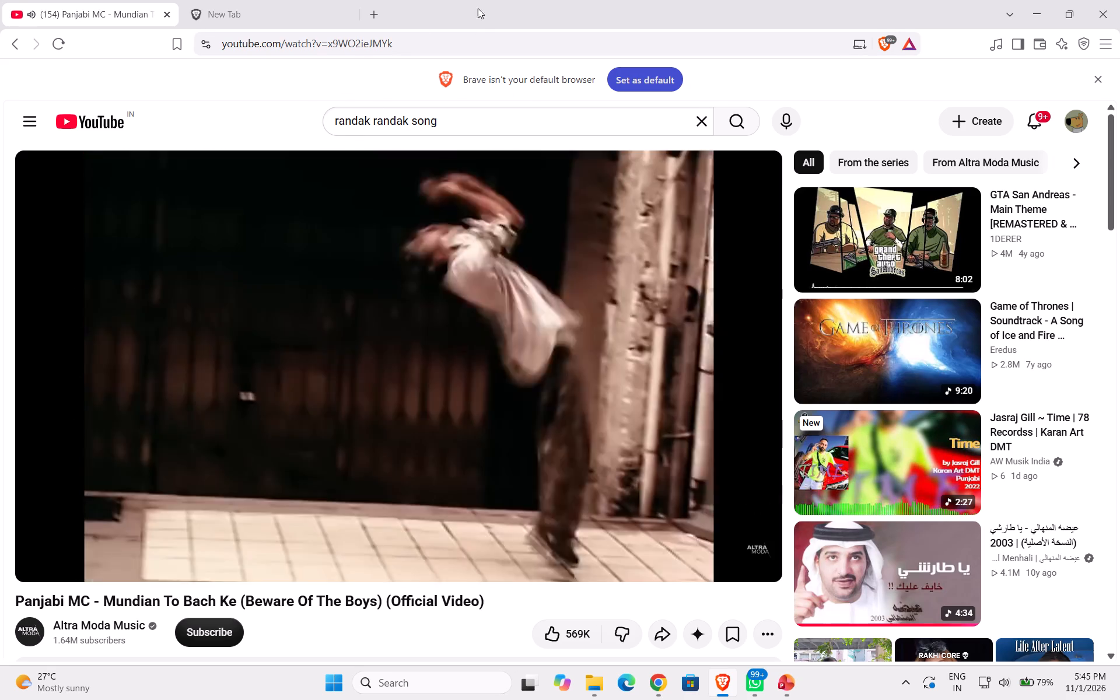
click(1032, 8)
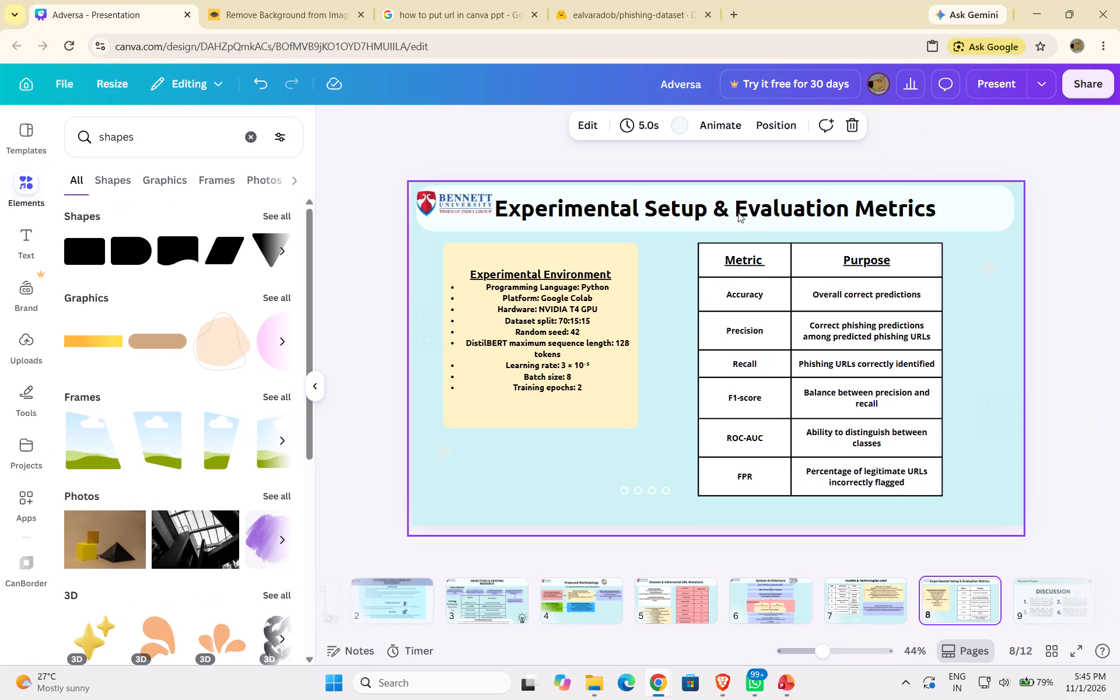
Nudge the Bennett University logo on slide 8 slightly toward the slide's left edge.
click(480, 199)
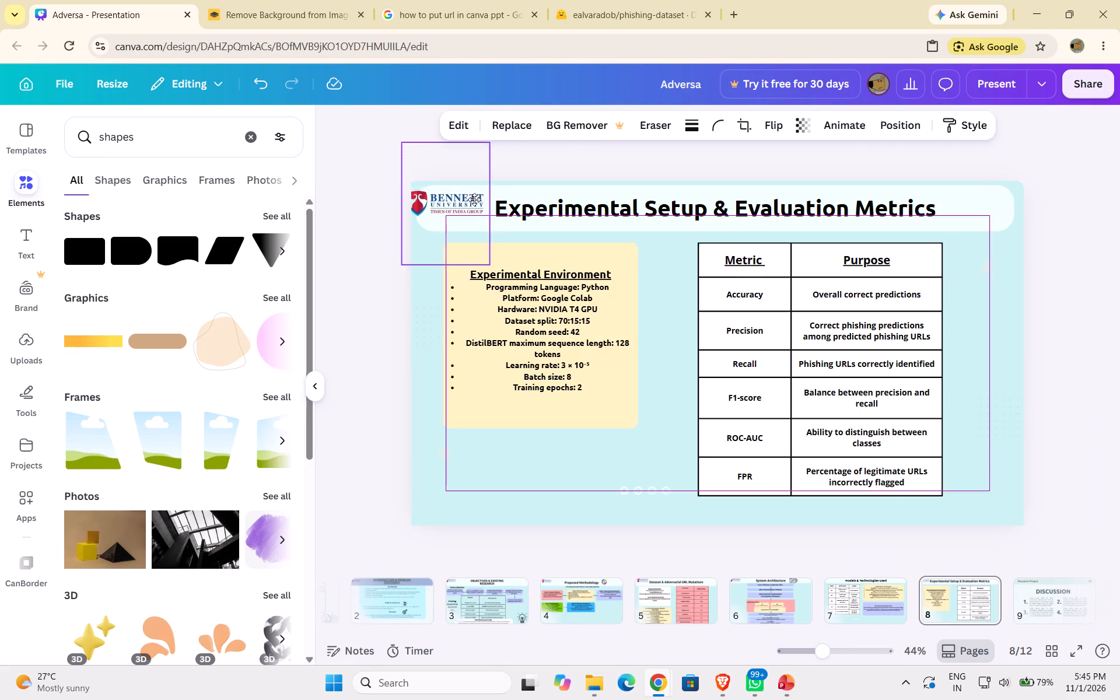
click(671, 404)
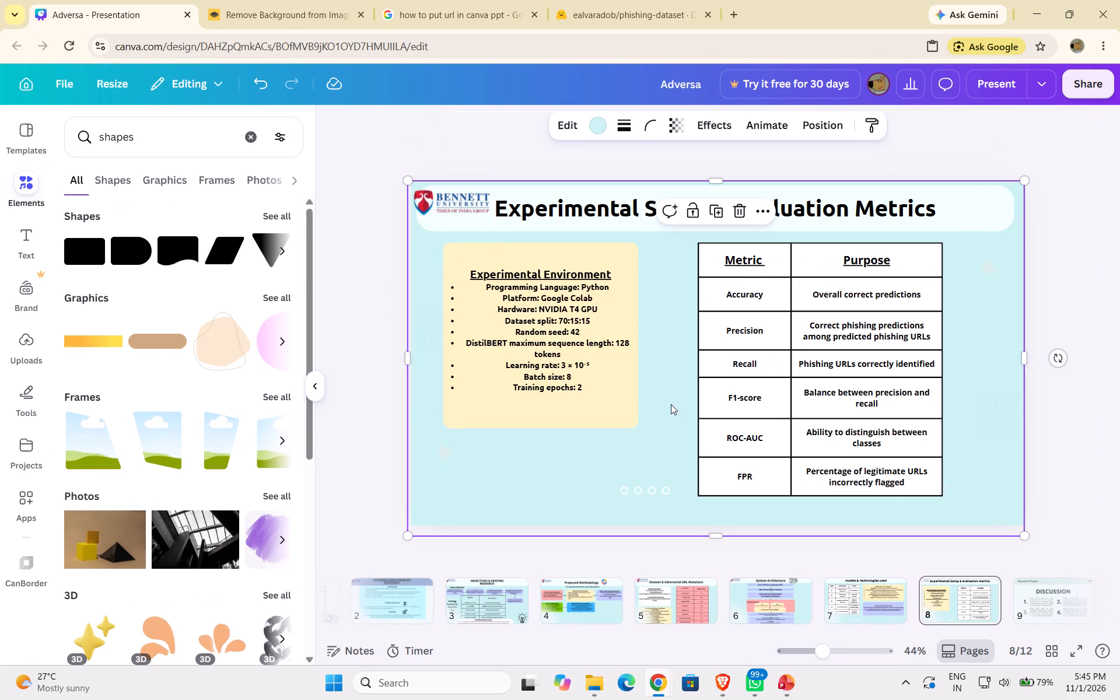
Copy the Bennett University logo from the System Architecture slide onto the Models & Technologies Used slide.
click(881, 594)
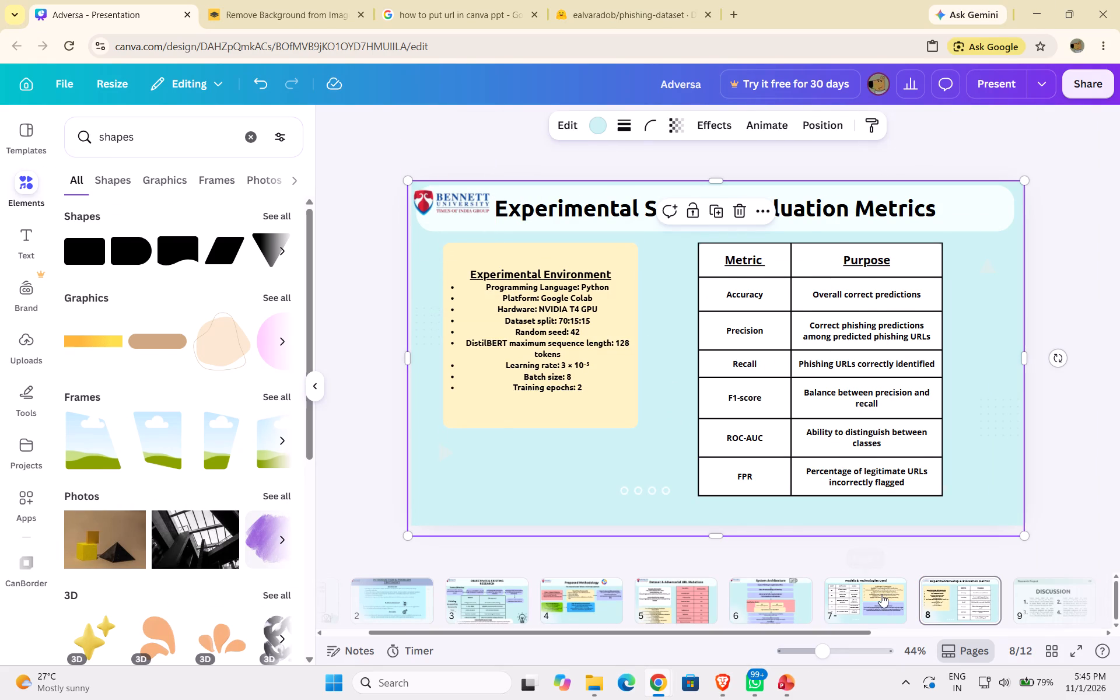
click(785, 594)
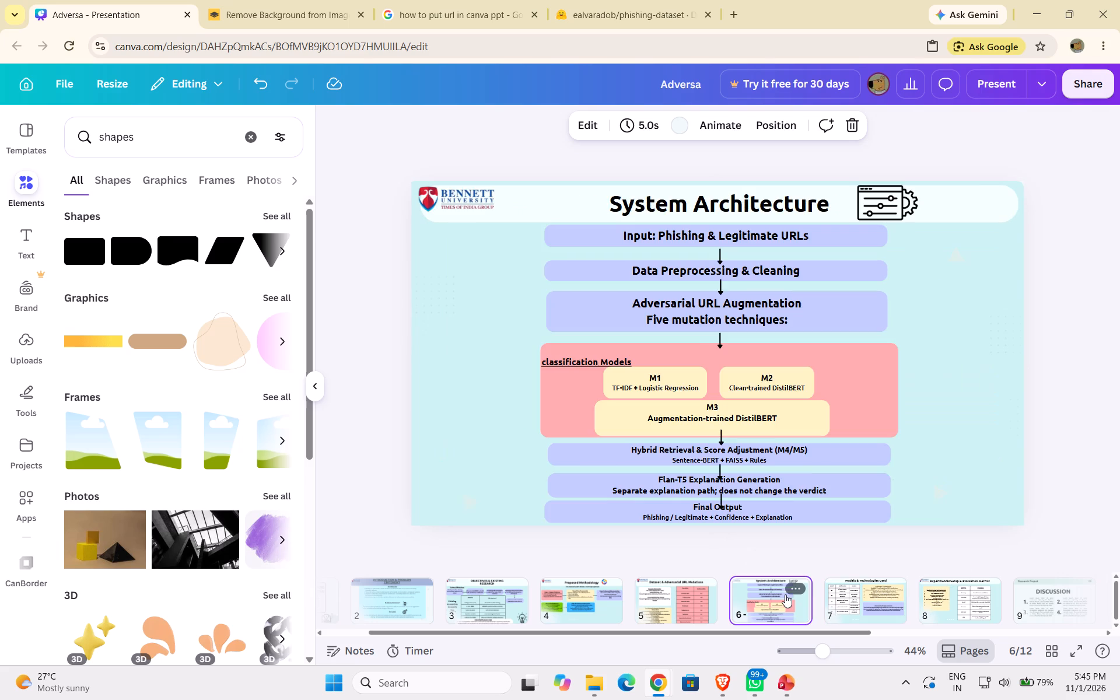
click(843, 590)
click(929, 583)
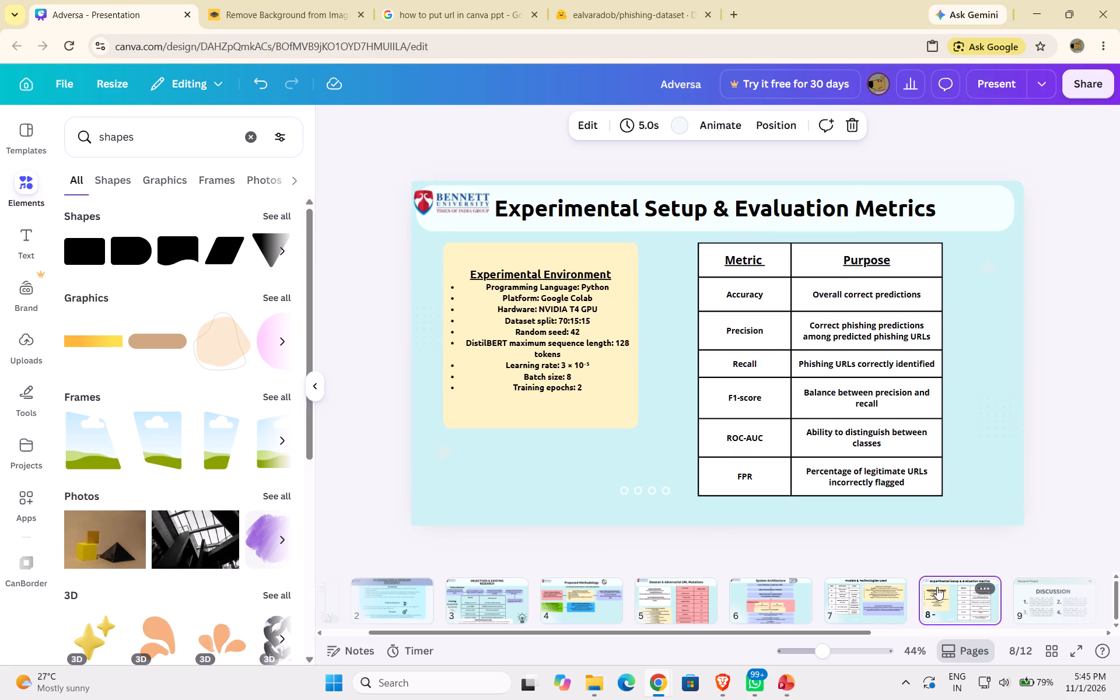
click(877, 592)
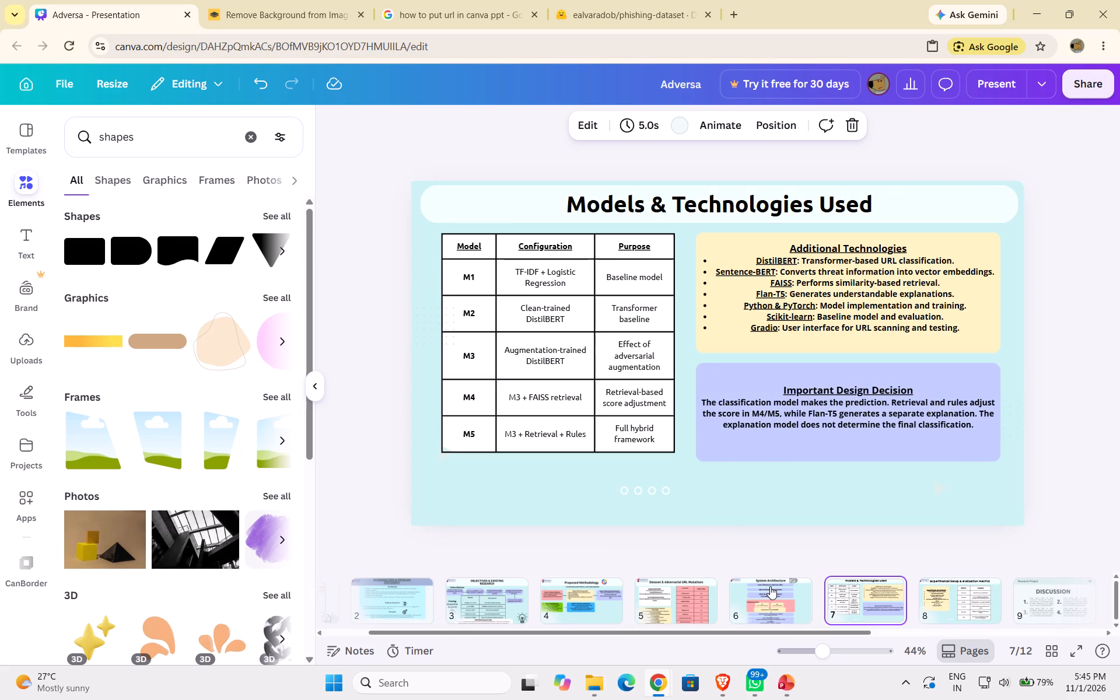
click(770, 588)
click(459, 196)
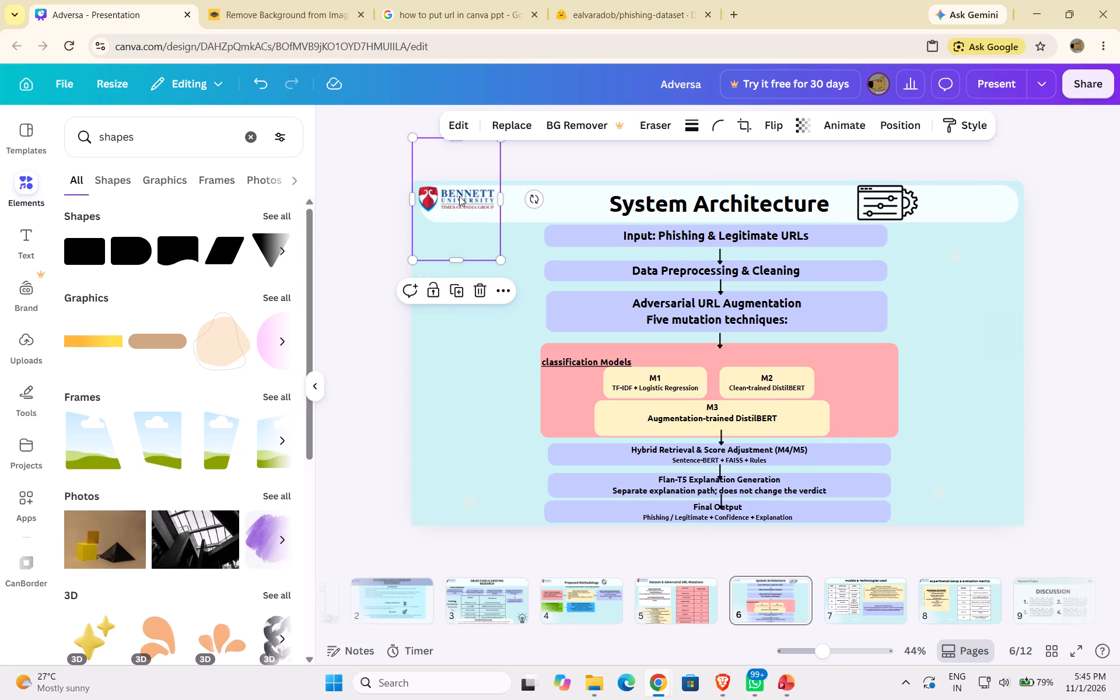
key(ctrl+c)
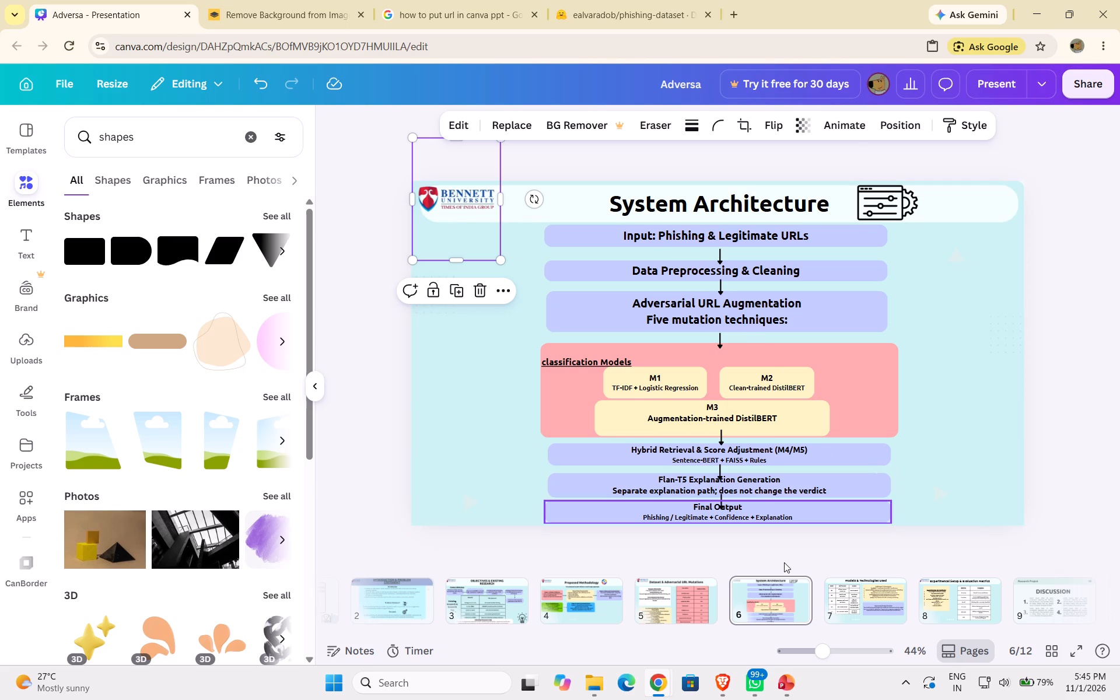
click(838, 603)
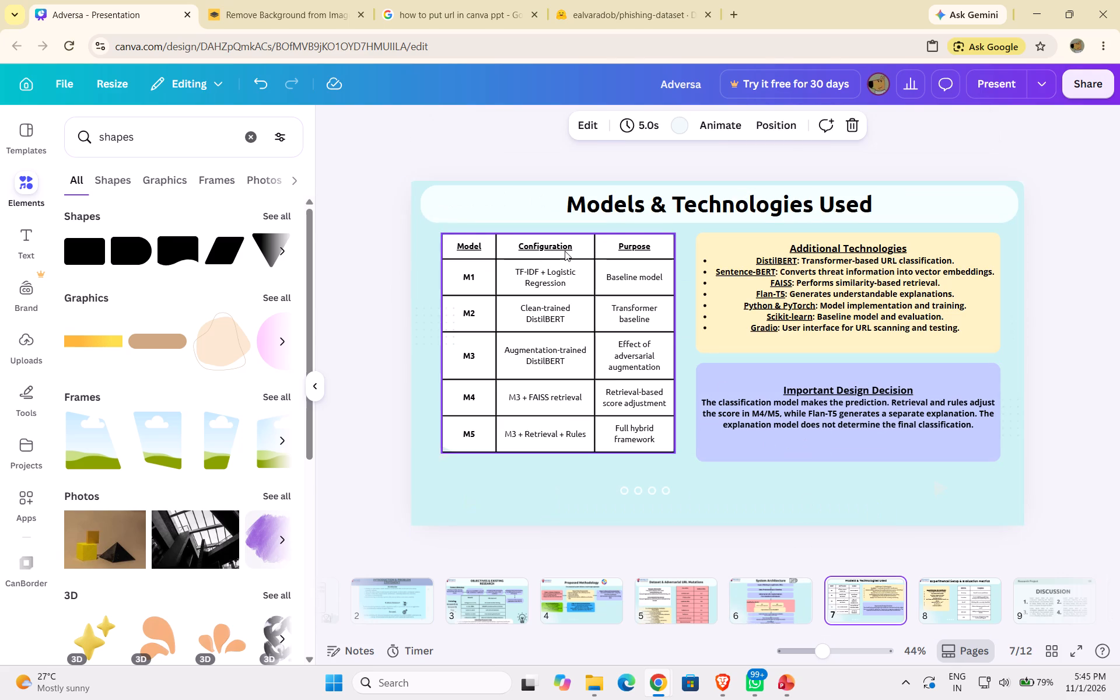
key(ctrl+v)
ctrl+click(565, 251)
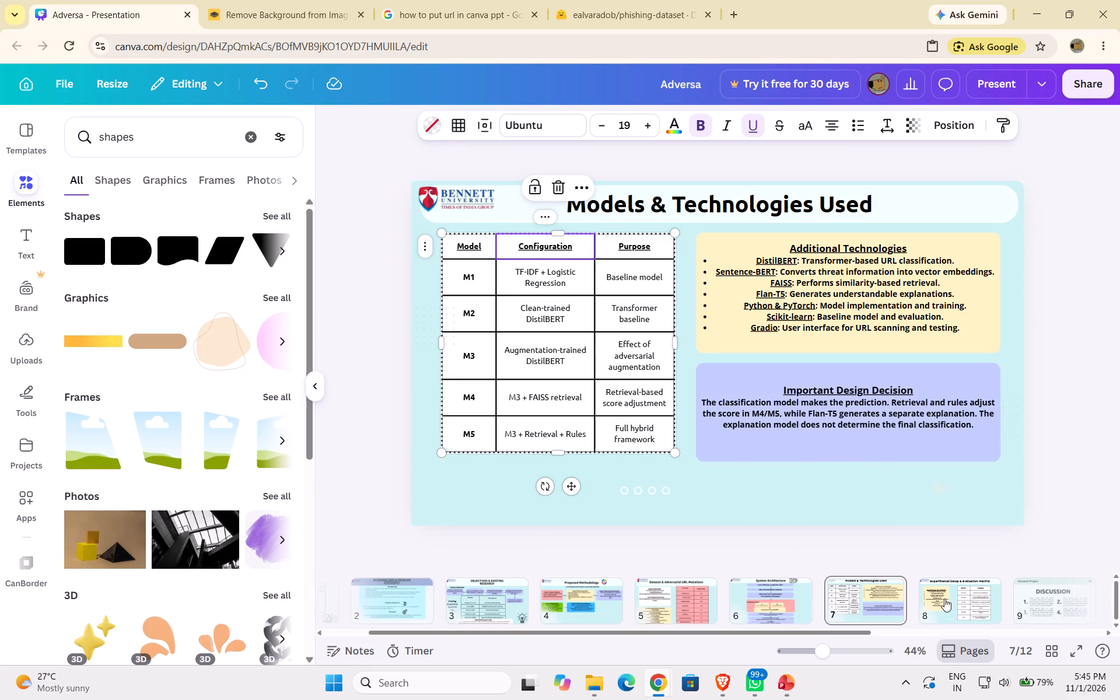
Shift the Experimental Environment box on slide 8 toward the slide's left edge, keeping its top level with the metrics table.
click(944, 598)
click(839, 591)
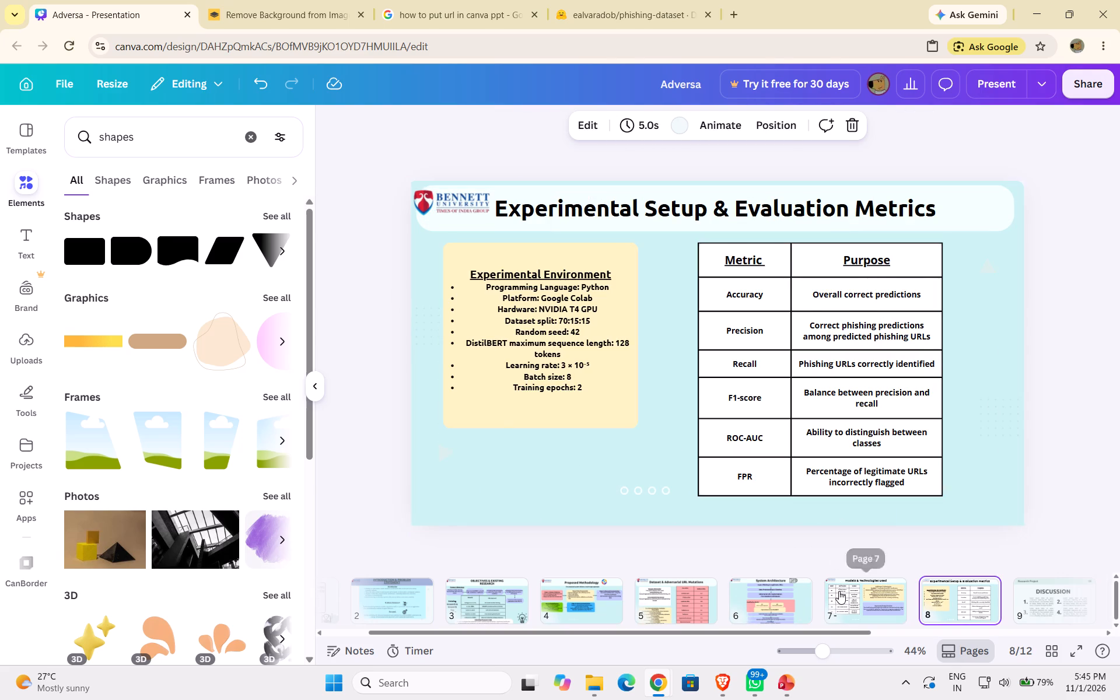
click(965, 589)
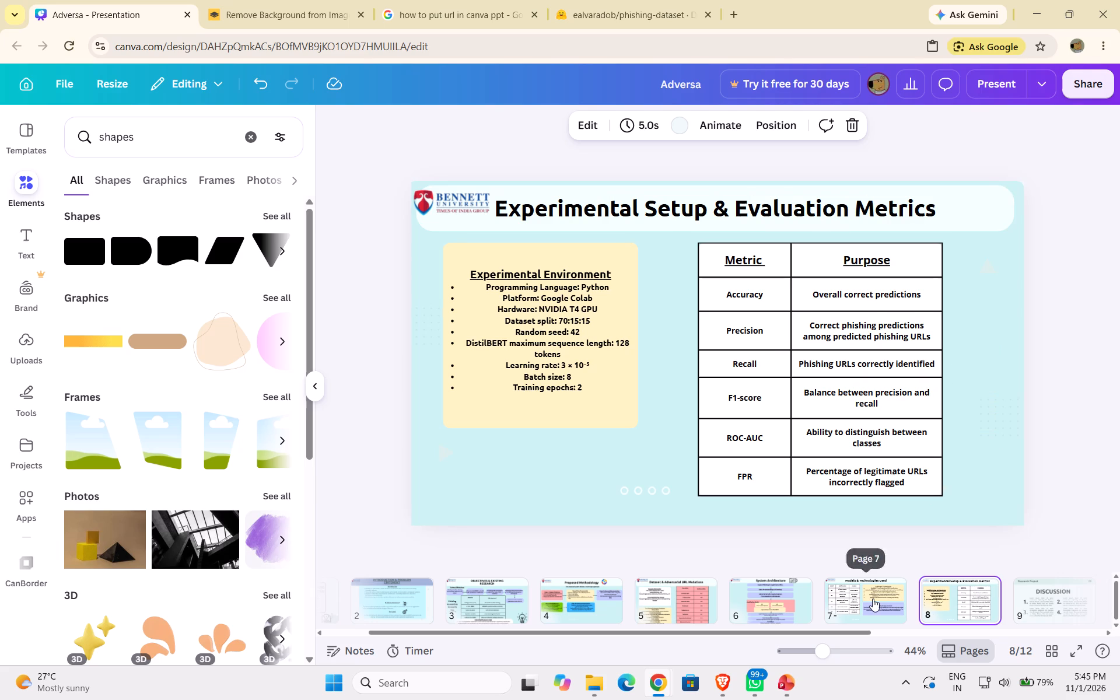
click(873, 598)
click(940, 584)
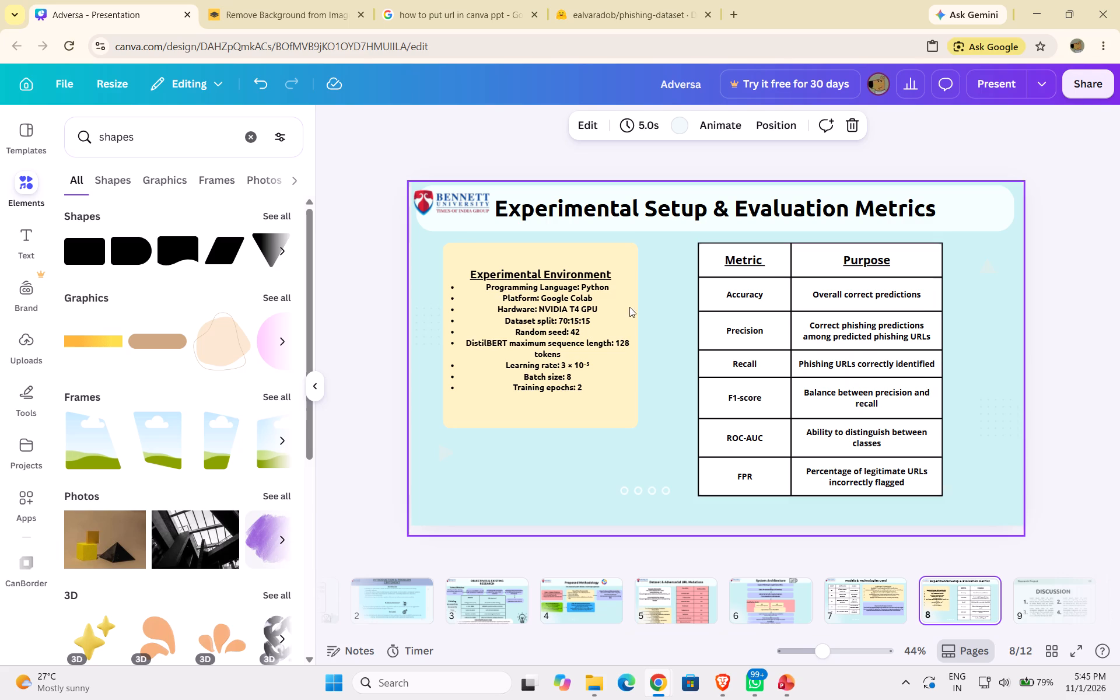
drag(562, 303, 565, 297)
drag(565, 300, 528, 319)
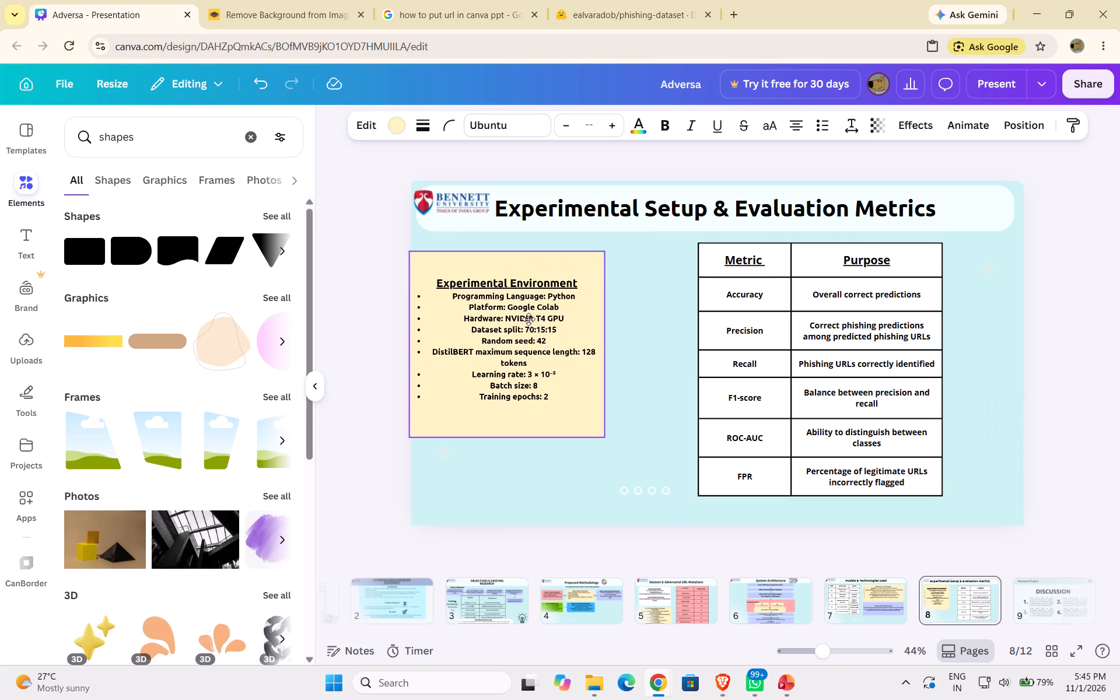
drag(528, 319, 539, 308)
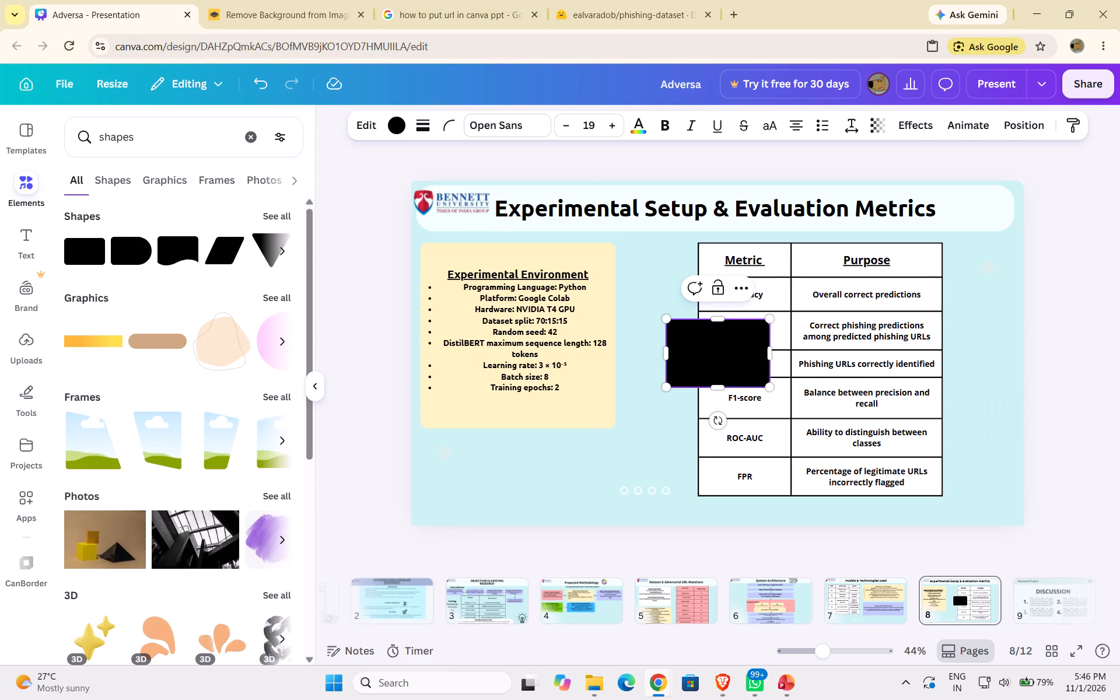
drag(691, 353, 553, 449)
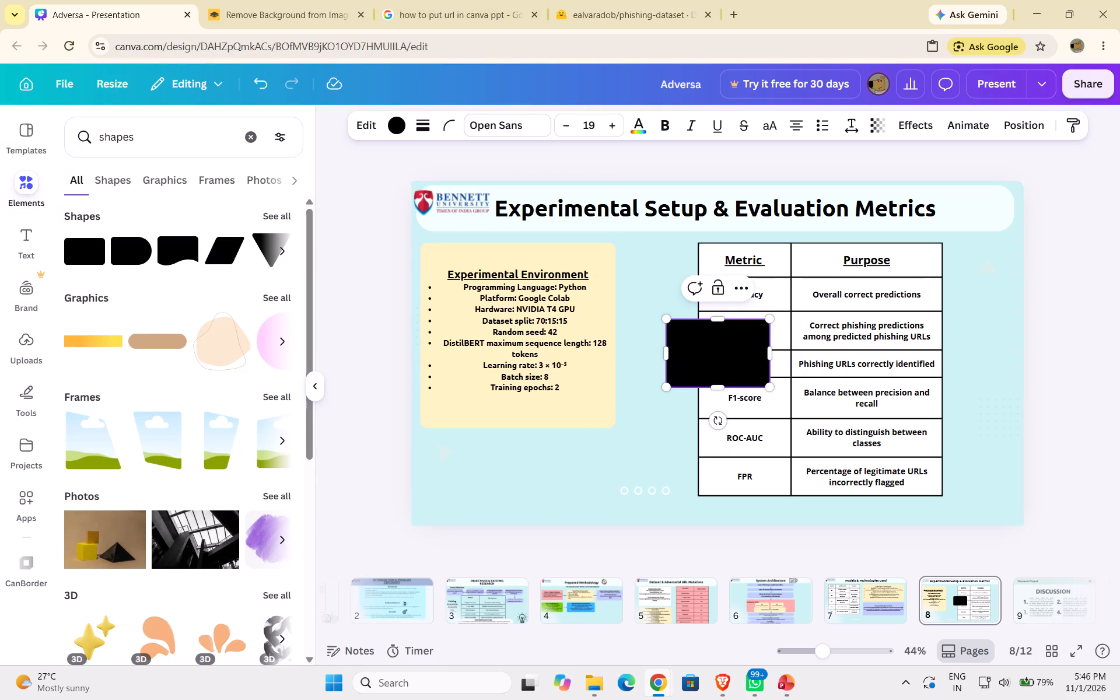
click(713, 351)
click(393, 123)
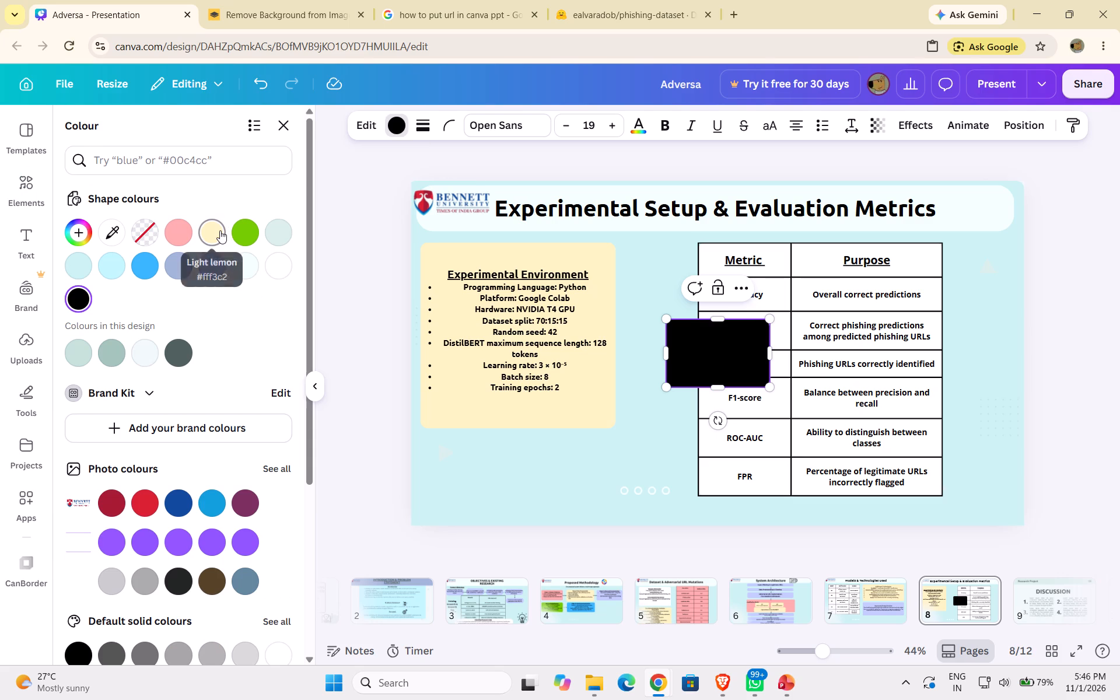
click(215, 230)
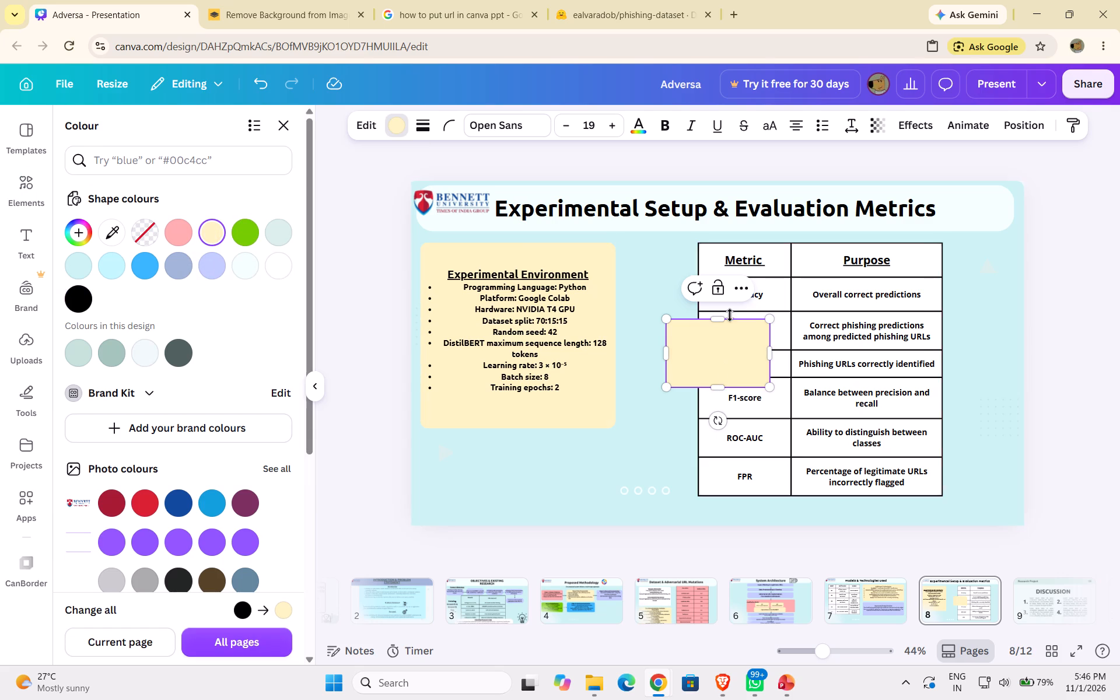
Narrow the new light lemon rectangle and extend it toward the Experimental Environment box by adjusting its side edges.
drag(719, 357, 699, 367)
click(708, 358)
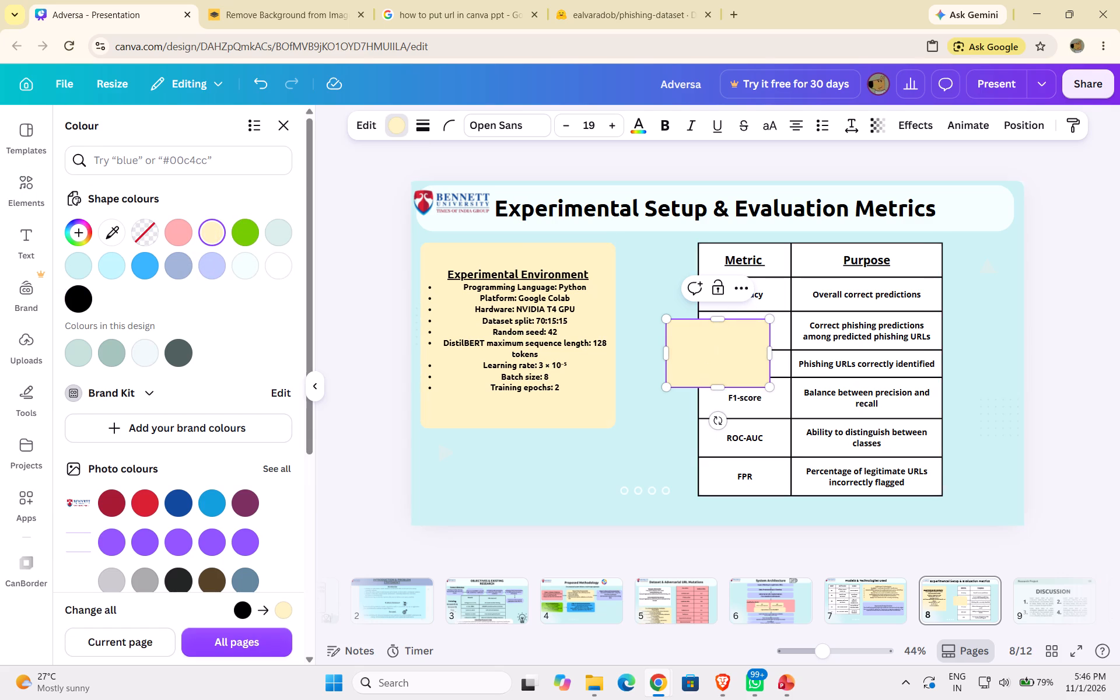
click(708, 358)
double_click(708, 358)
drag(663, 359, 640, 364)
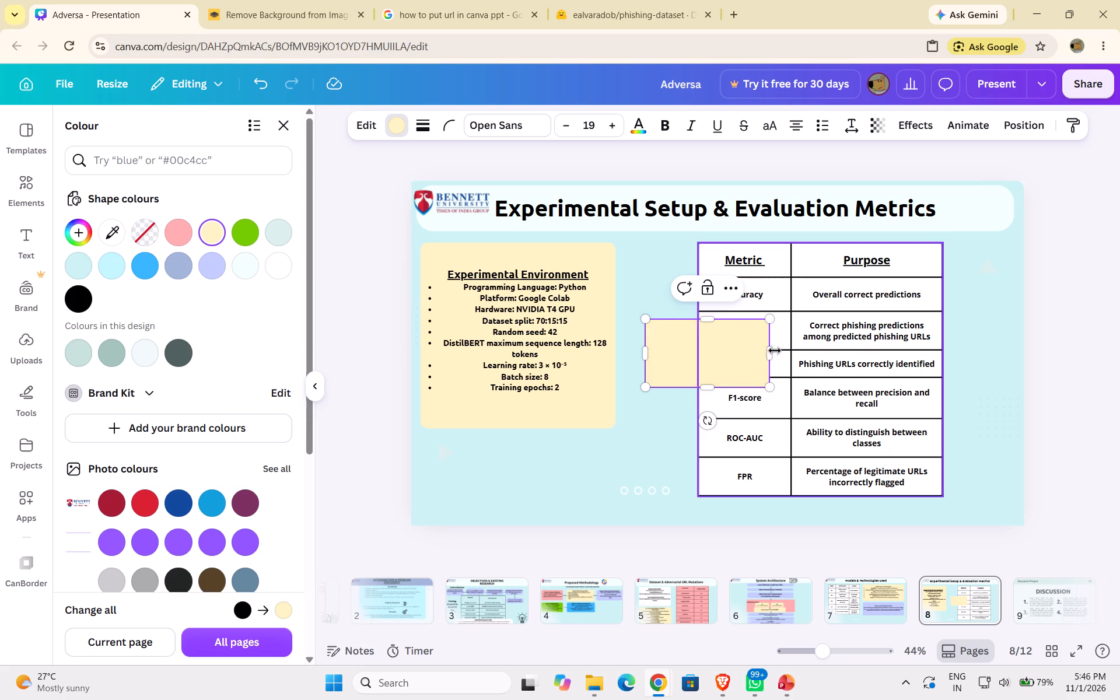
drag(772, 352, 727, 355)
drag(697, 355, 682, 381)
drag(645, 353, 630, 355)
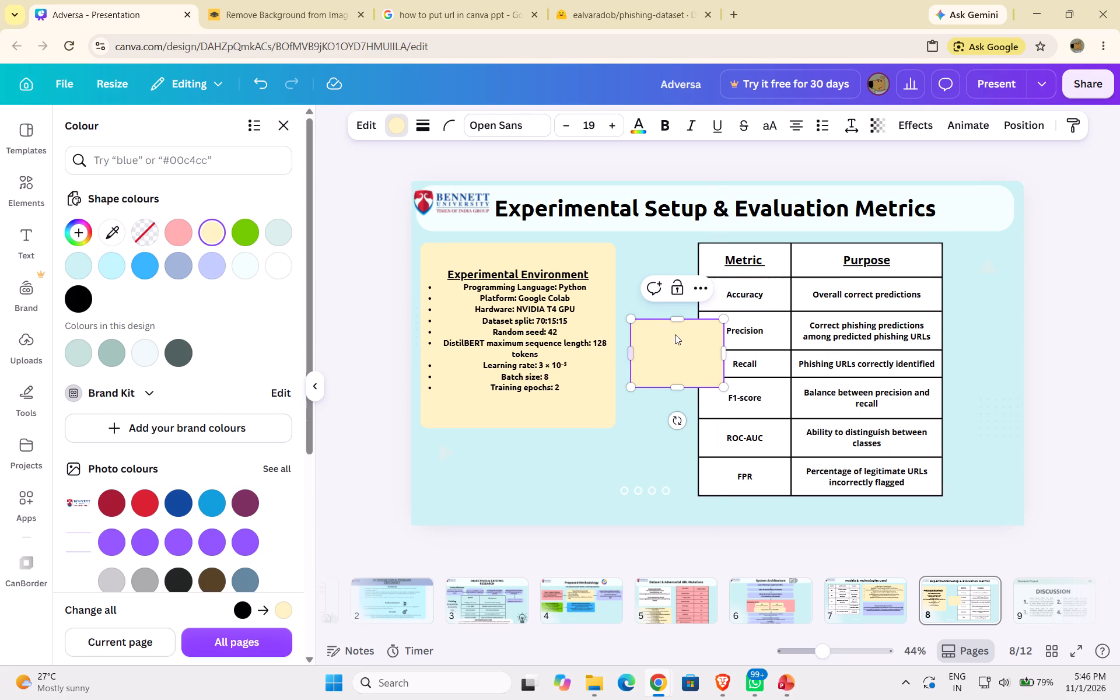
Move the new light lemon rectangle on slide 8 away from the metrics table to just below the Experimental Environment box.
click(698, 290)
click(670, 349)
click(694, 293)
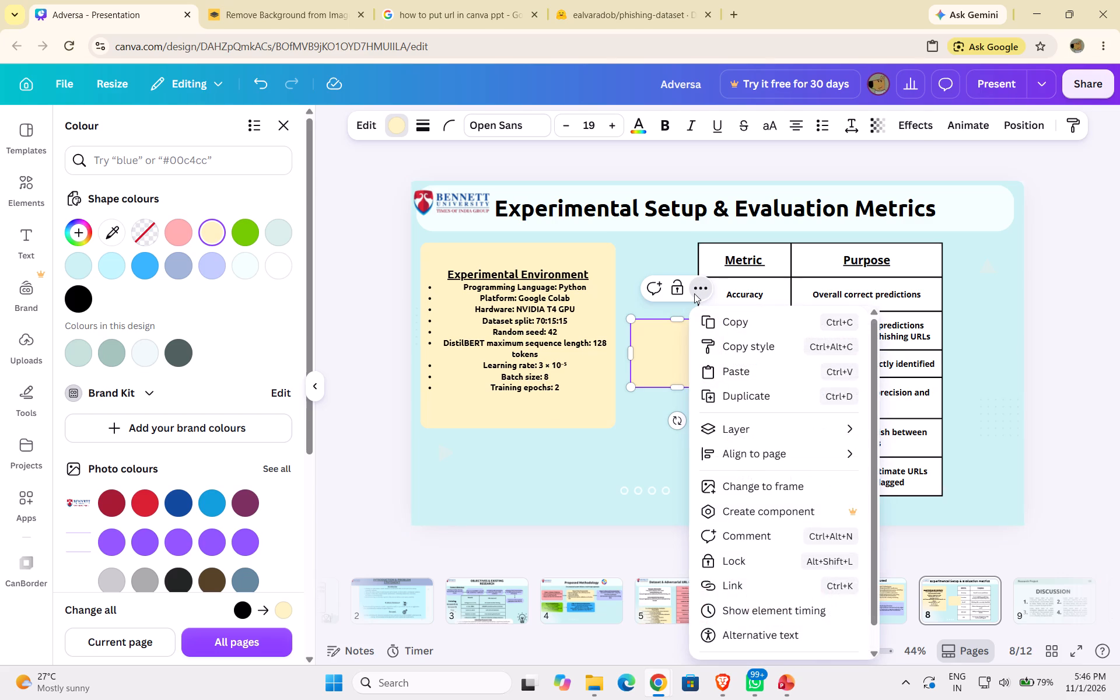
click(659, 373)
drag(659, 373, 653, 388)
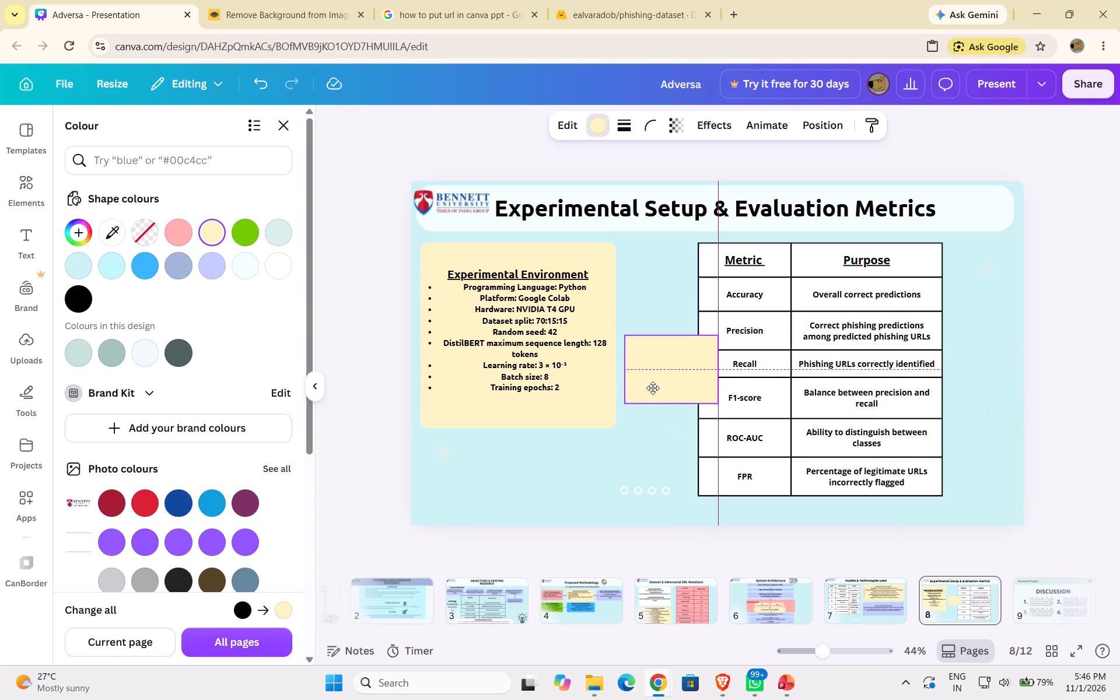
drag(653, 388, 496, 489)
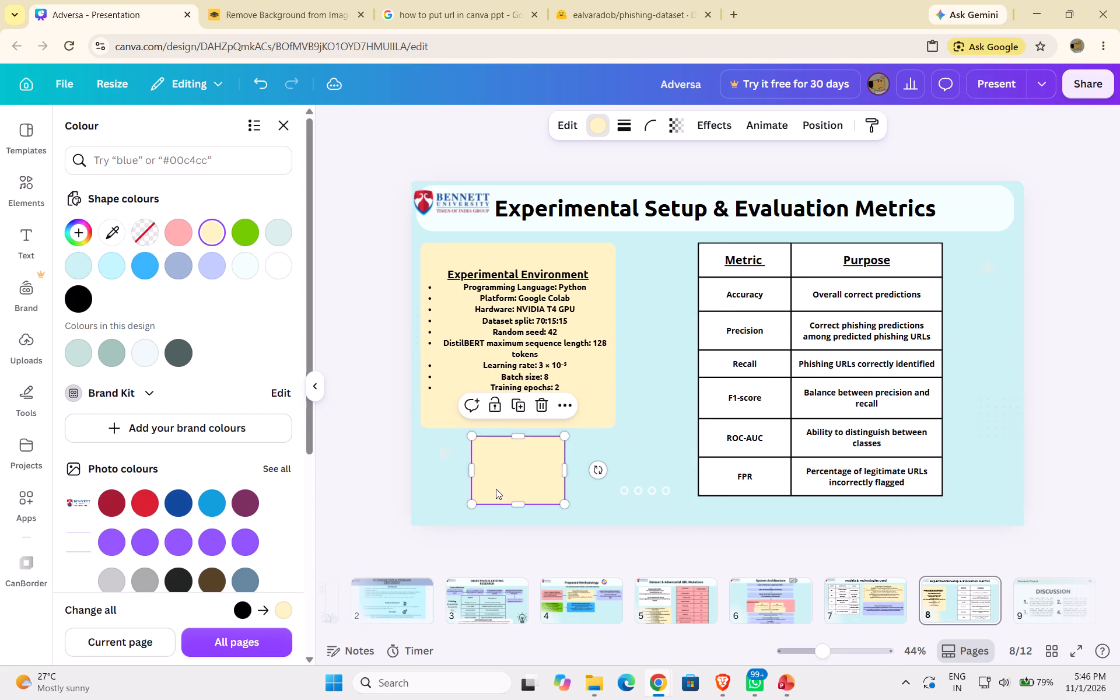
Paste the copied Clean vs Adversarial Testing heading and text into the light lemon rectangle below the Experimental Environment box.
click(502, 472)
click(512, 462)
double_click(520, 463)
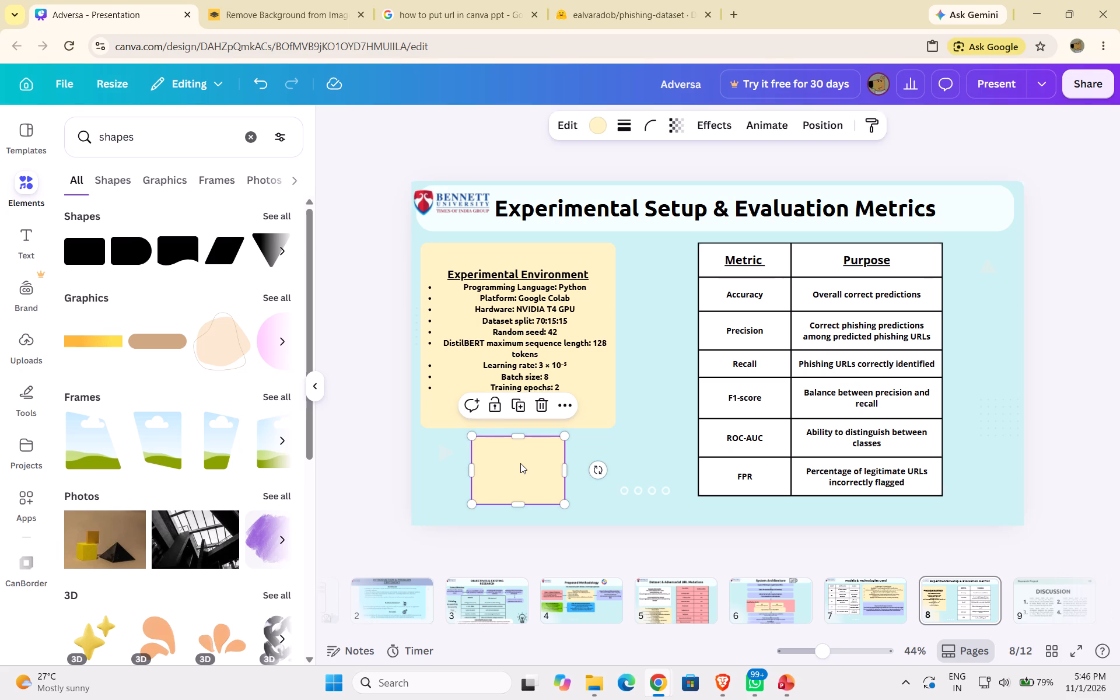
click(523, 466)
click(523, 466)
double_click(523, 466)
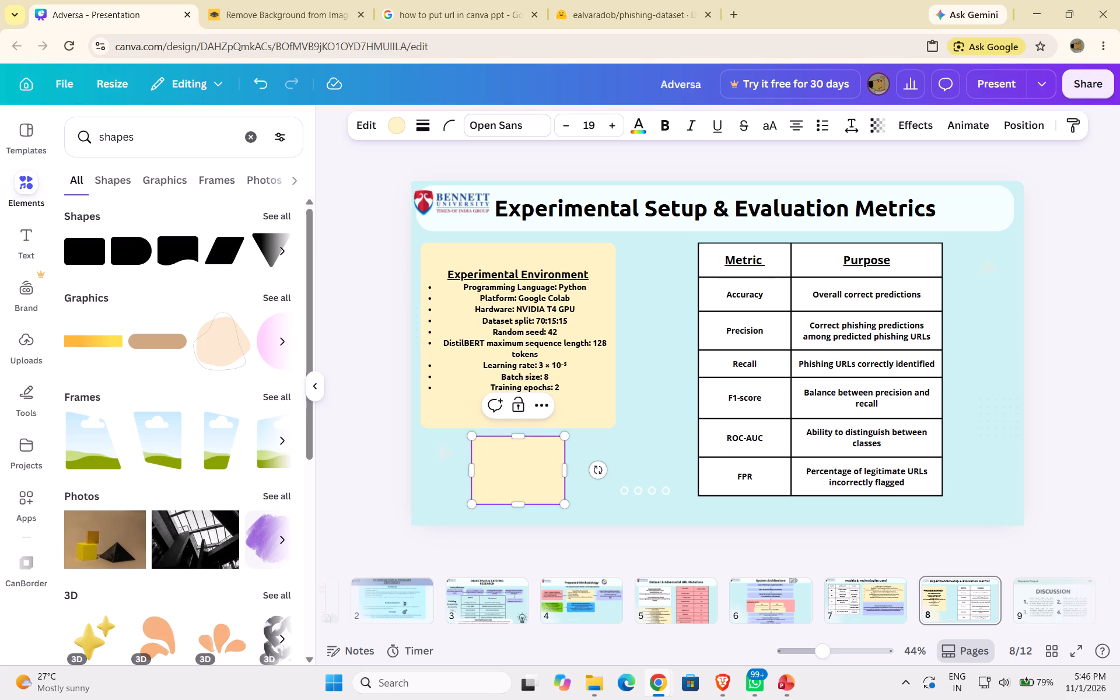
key(ctrl+v)
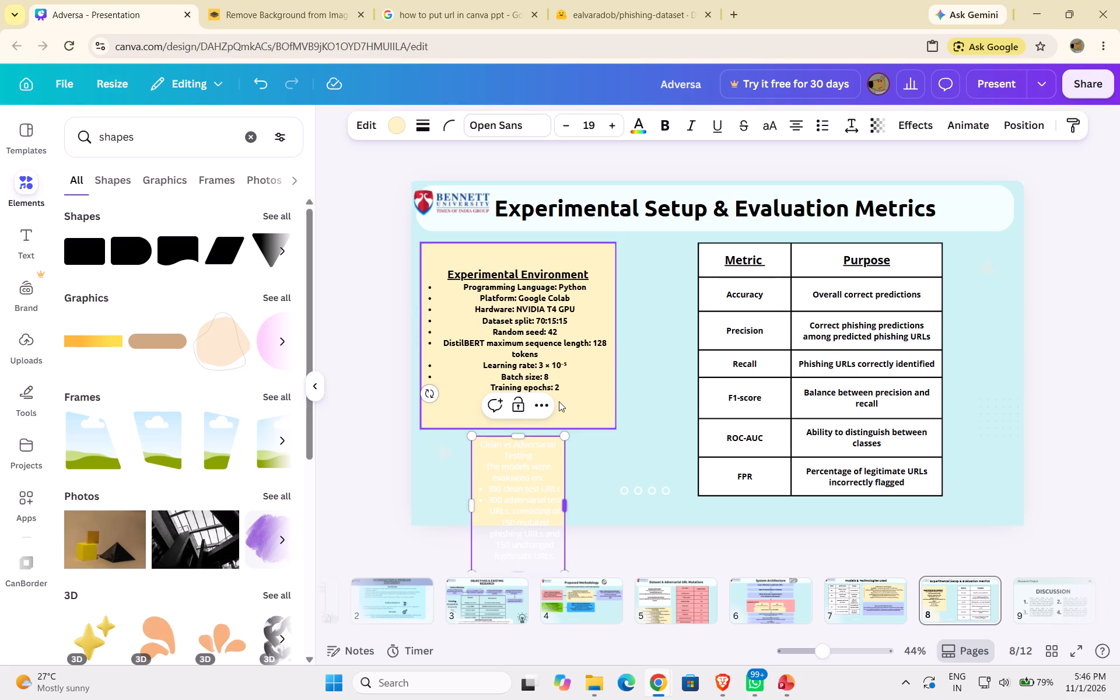
Make all of the pasted Clean vs Adversarial Testing text bold.
click(664, 121)
click(636, 124)
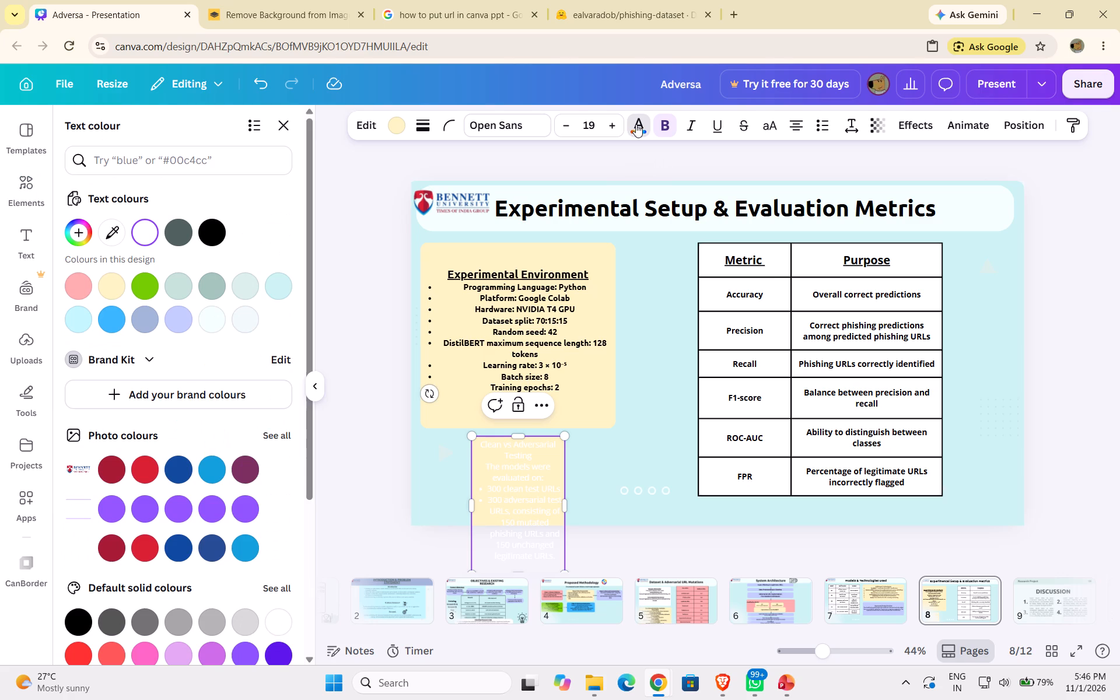
click(220, 229)
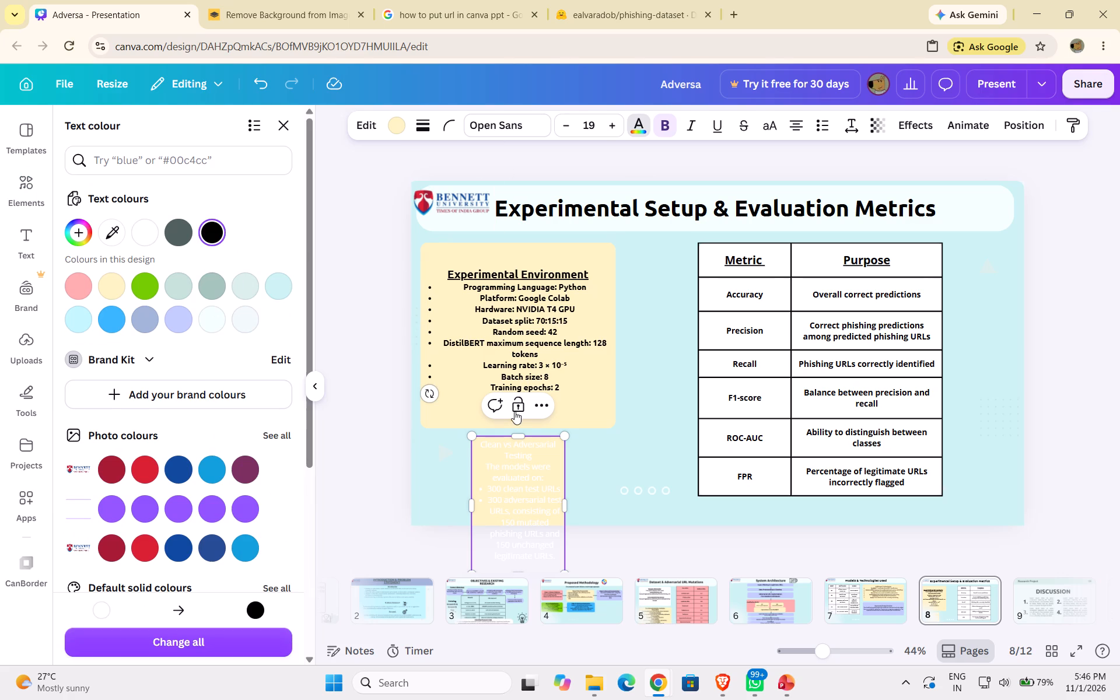
click(524, 484)
key(ctrl+a)
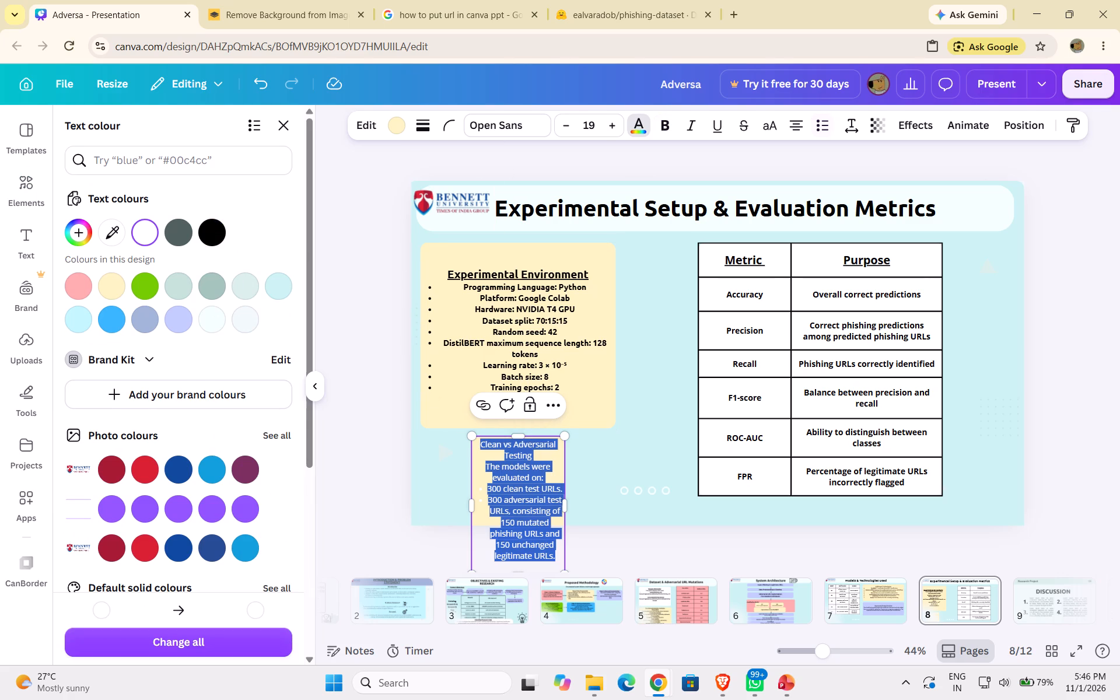
click(664, 122)
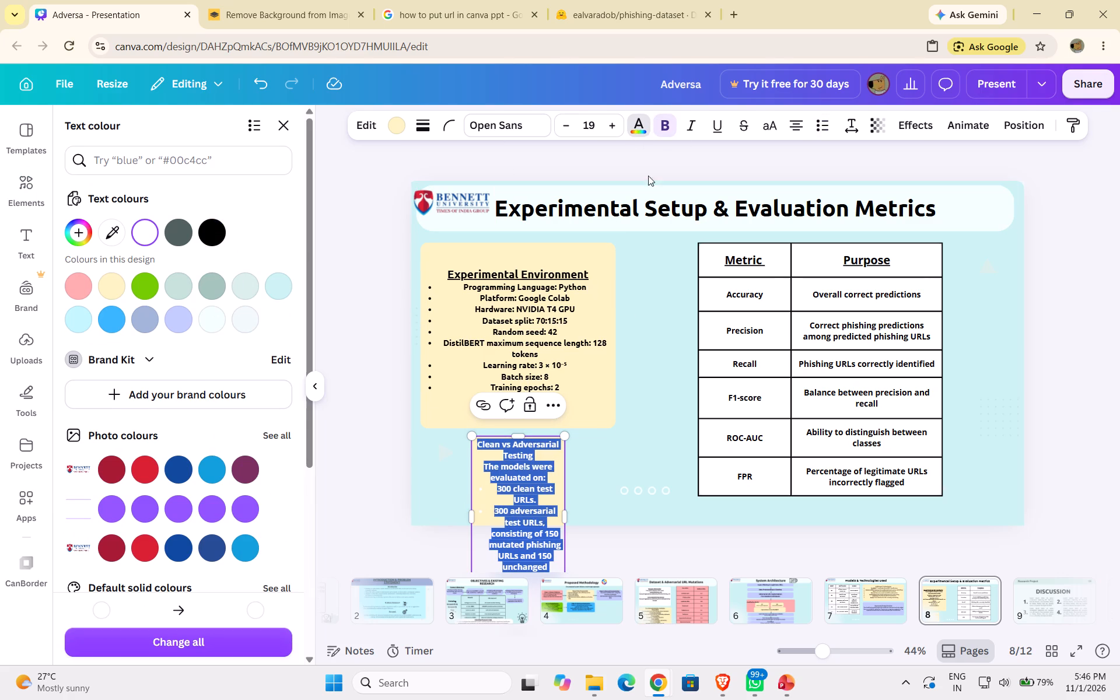
Widen the Clean vs Adversarial Testing box toward the metrics table so its lines wrap less.
drag(565, 514, 627, 503)
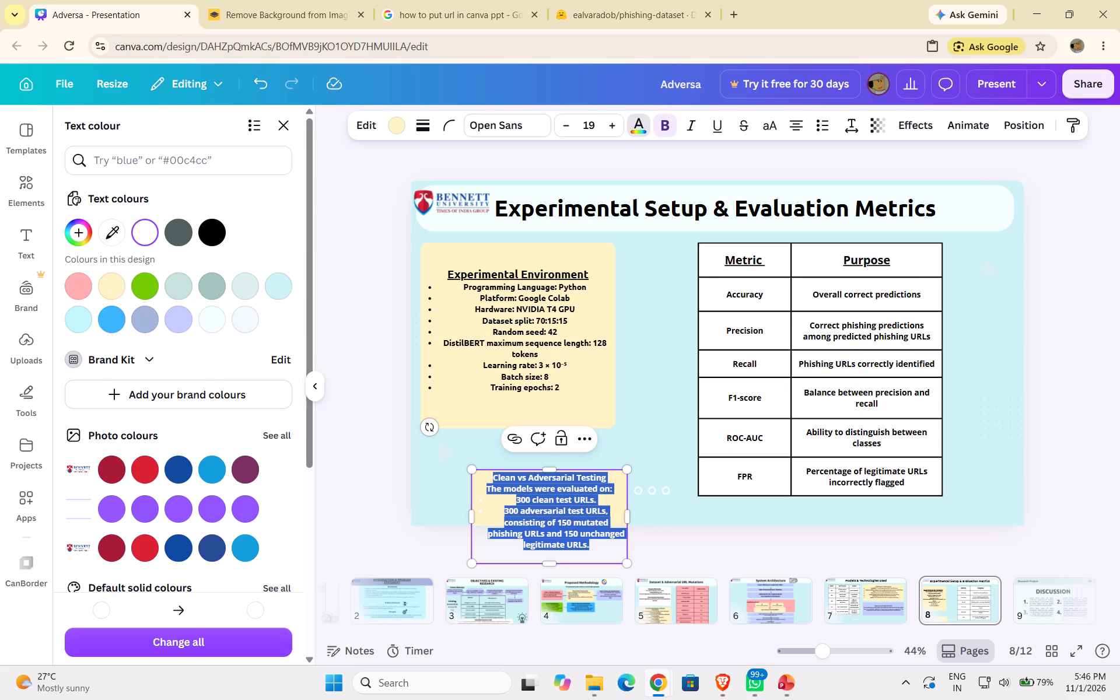
Set all the text in the Clean vs Adversarial Testing box to black and apply that colour change to all matching text.
click(607, 512)
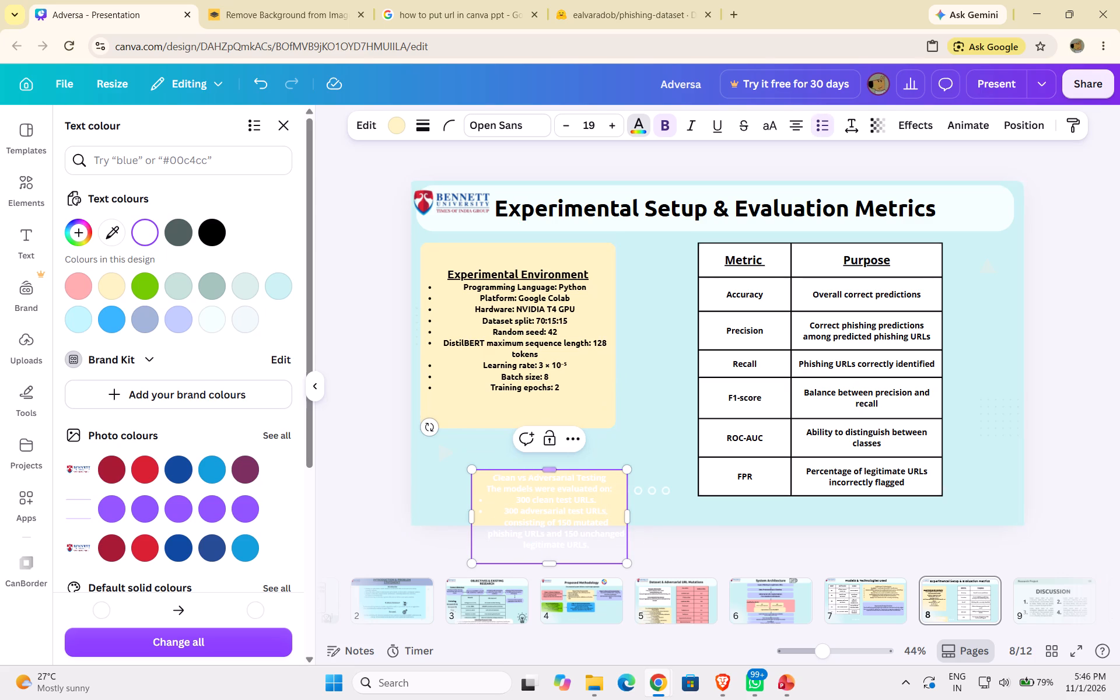
click(579, 493)
click(594, 492)
key(ctrl+a)
click(633, 130)
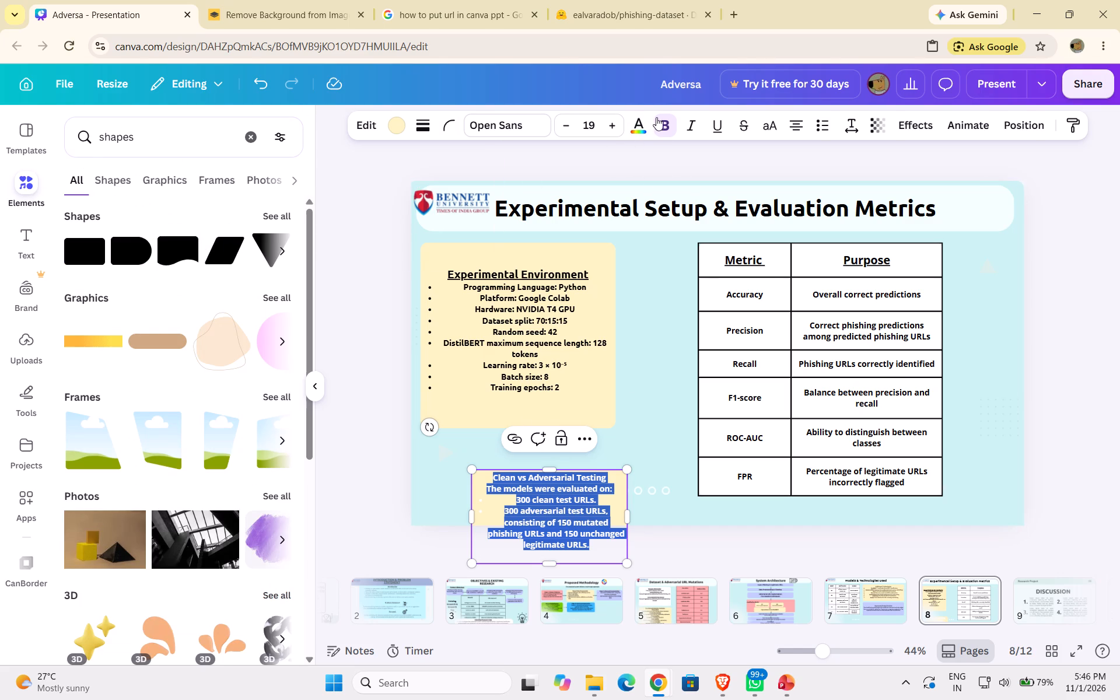
click(637, 124)
click(218, 228)
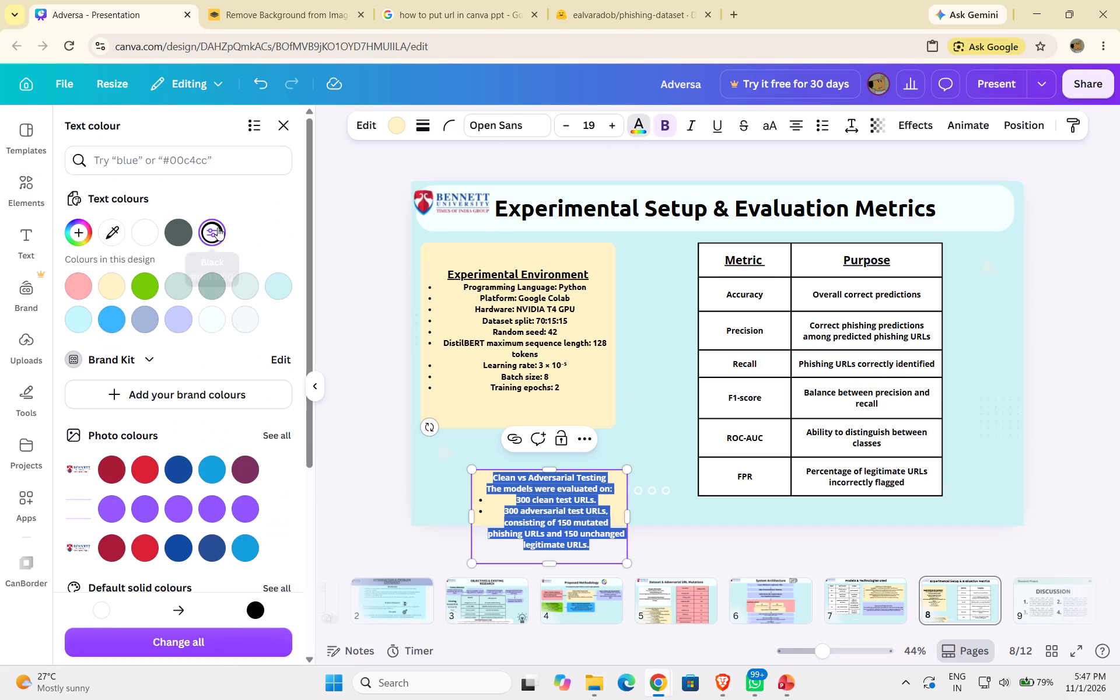
click(204, 641)
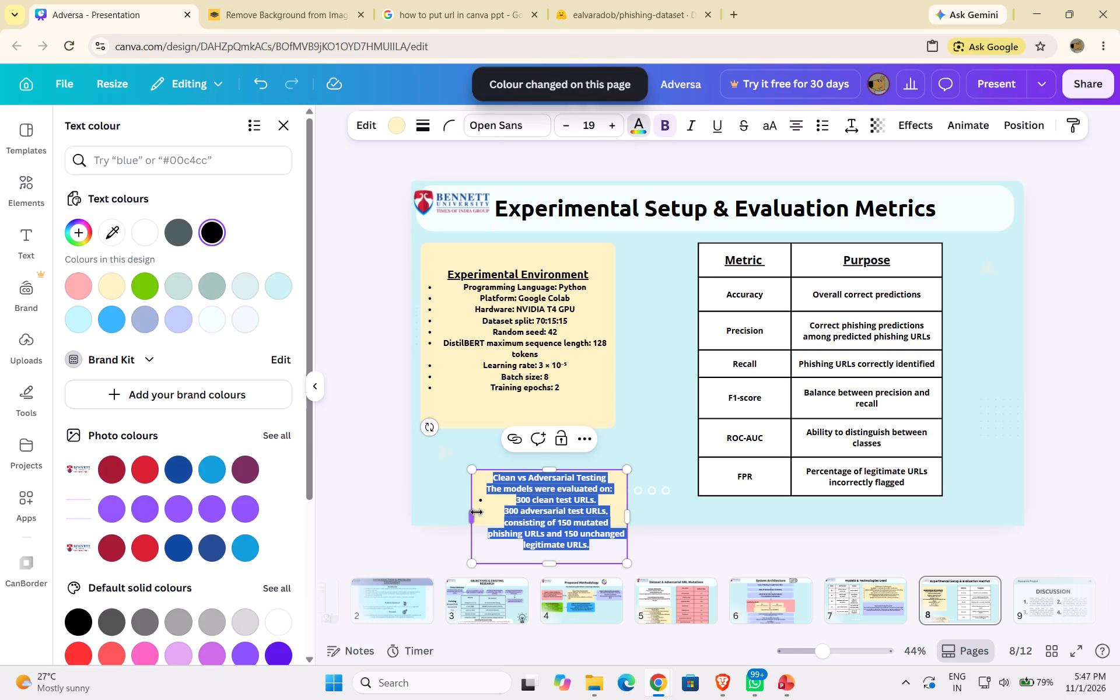
Move the Clean vs Adversarial Testing box up so it fits on the slide directly beneath the Experimental Environment box.
click(439, 485)
drag(509, 485, 502, 465)
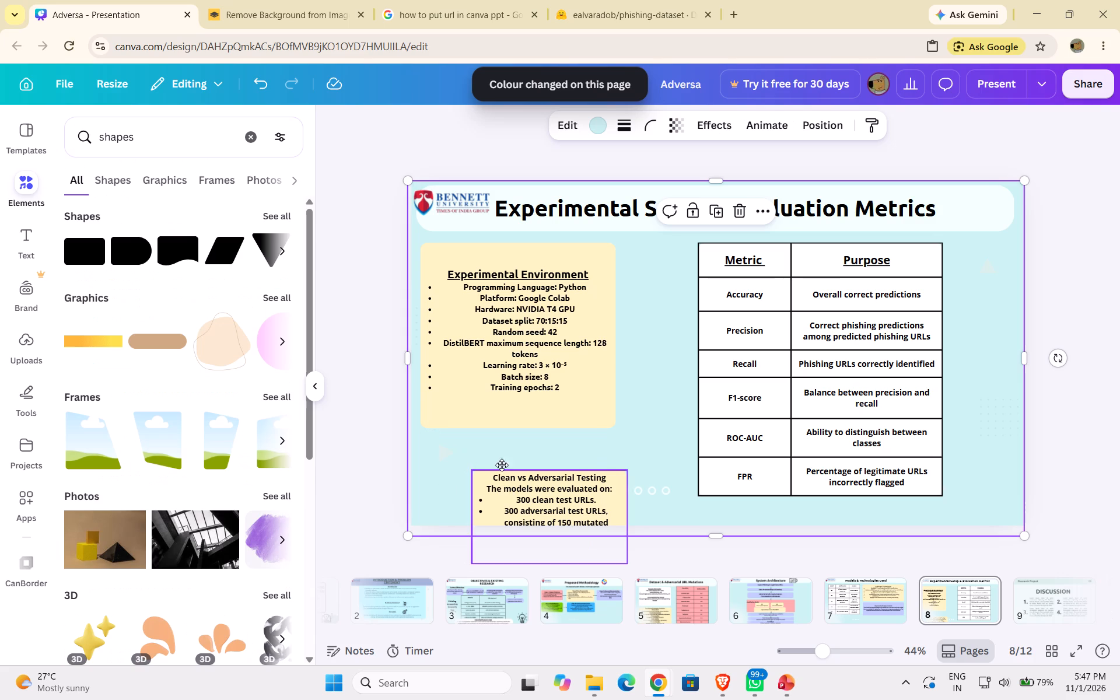
drag(502, 465, 504, 468)
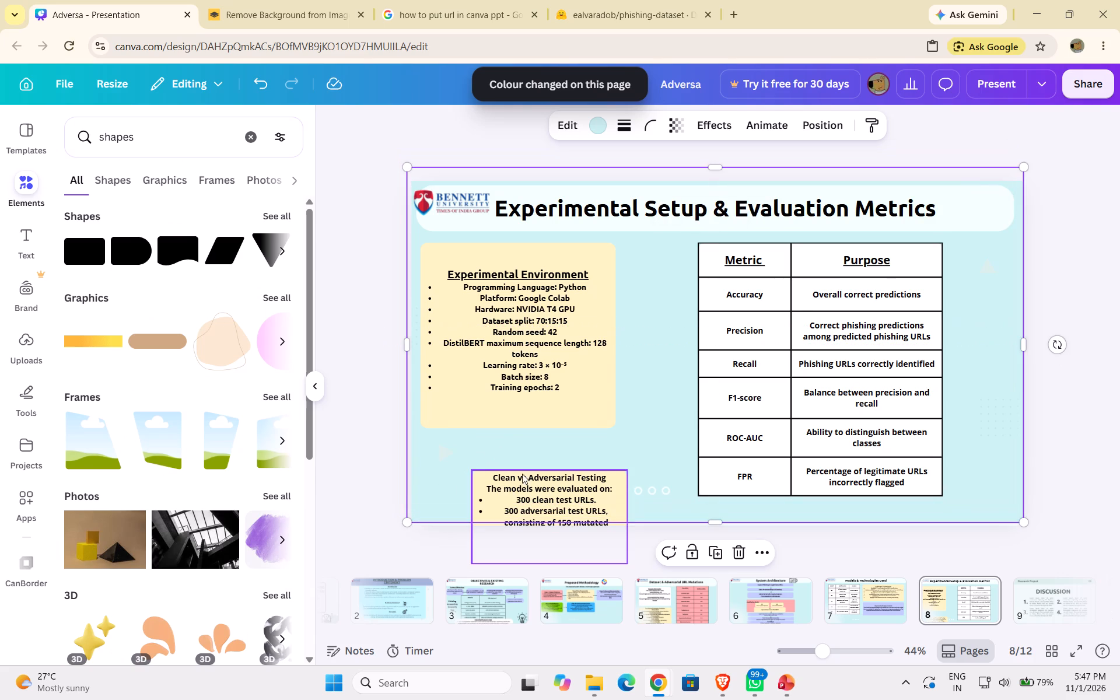
drag(537, 489, 532, 499)
click(532, 499)
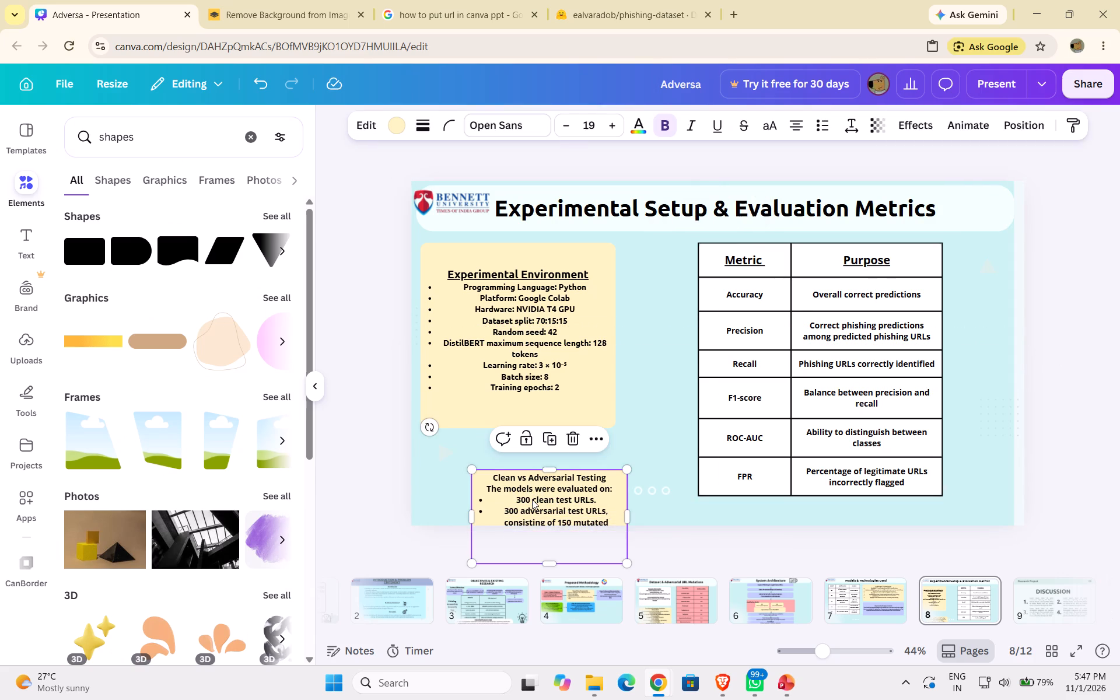
drag(532, 499, 509, 460)
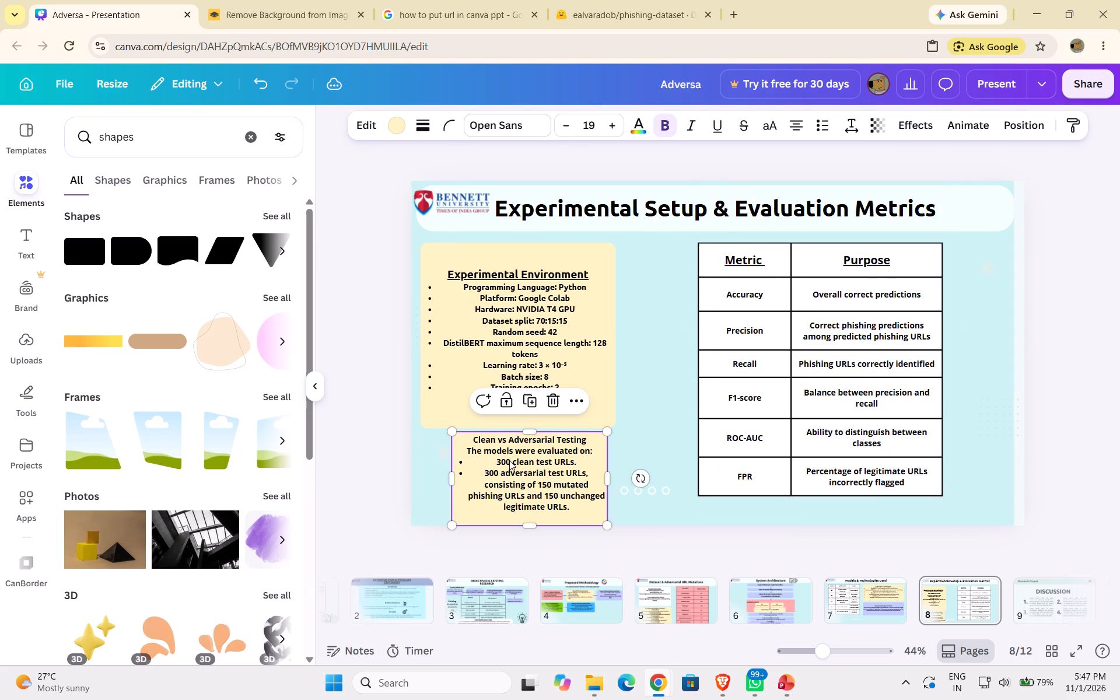
Widen the Clean vs Adversarial Testing box on both sides to roughly match the Experimental Environment box's width.
drag(611, 476, 631, 474)
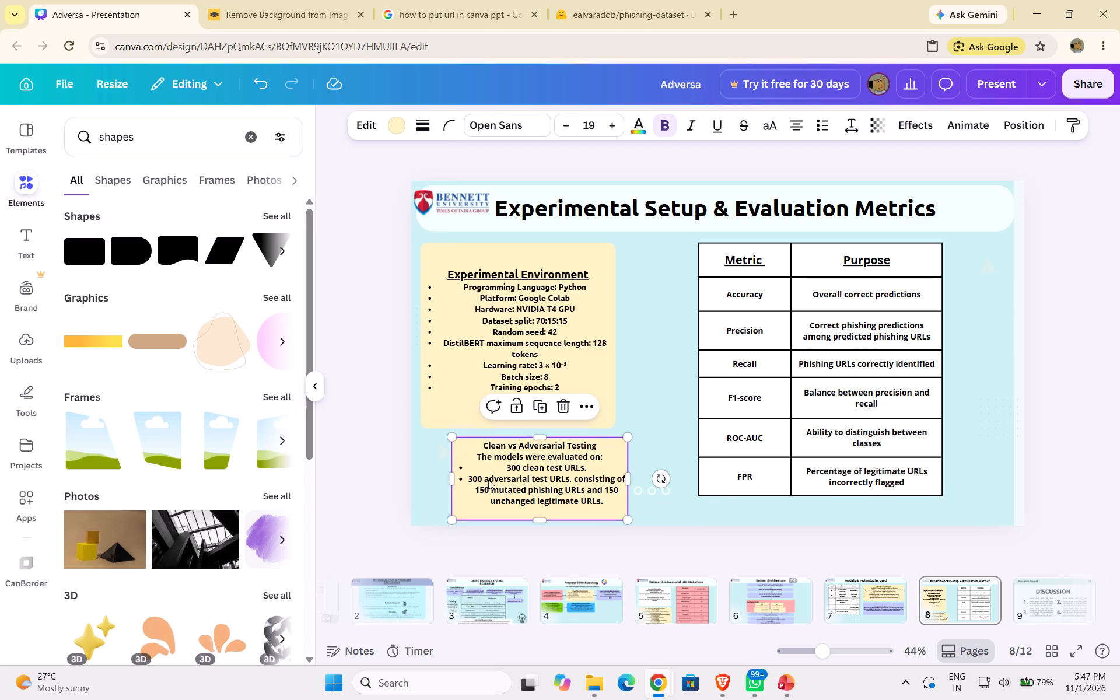
drag(455, 480, 434, 480)
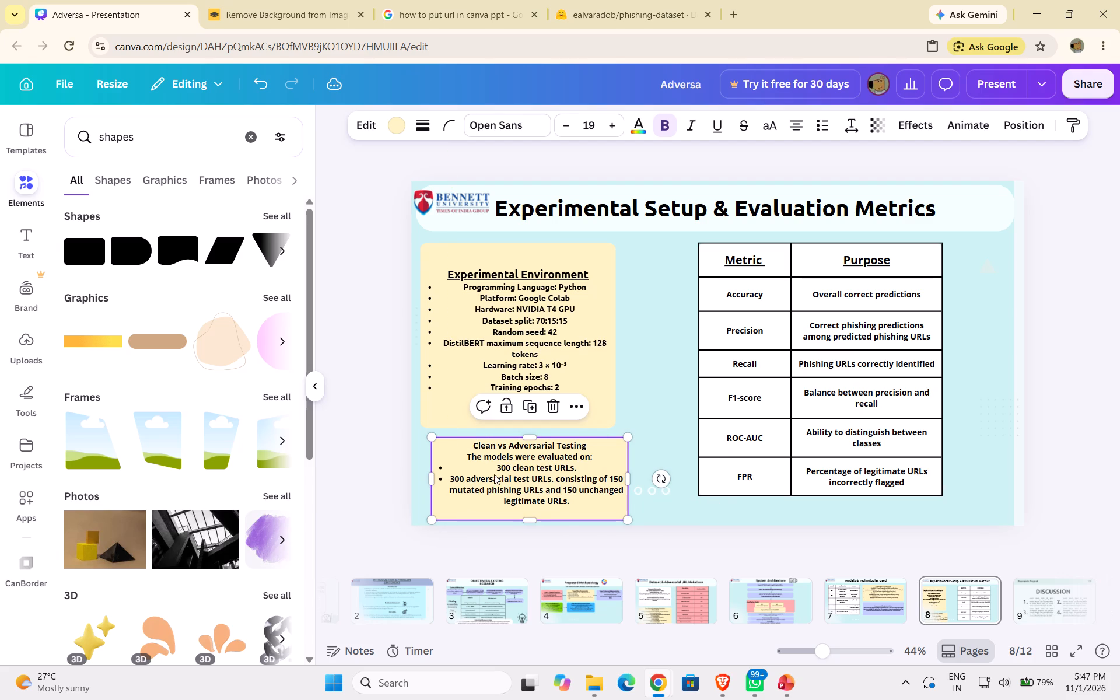
Insert a period and a space before "300 clean test URLs." in the Clean vs Adversarial Testing box.
click(488, 466)
click(453, 468)
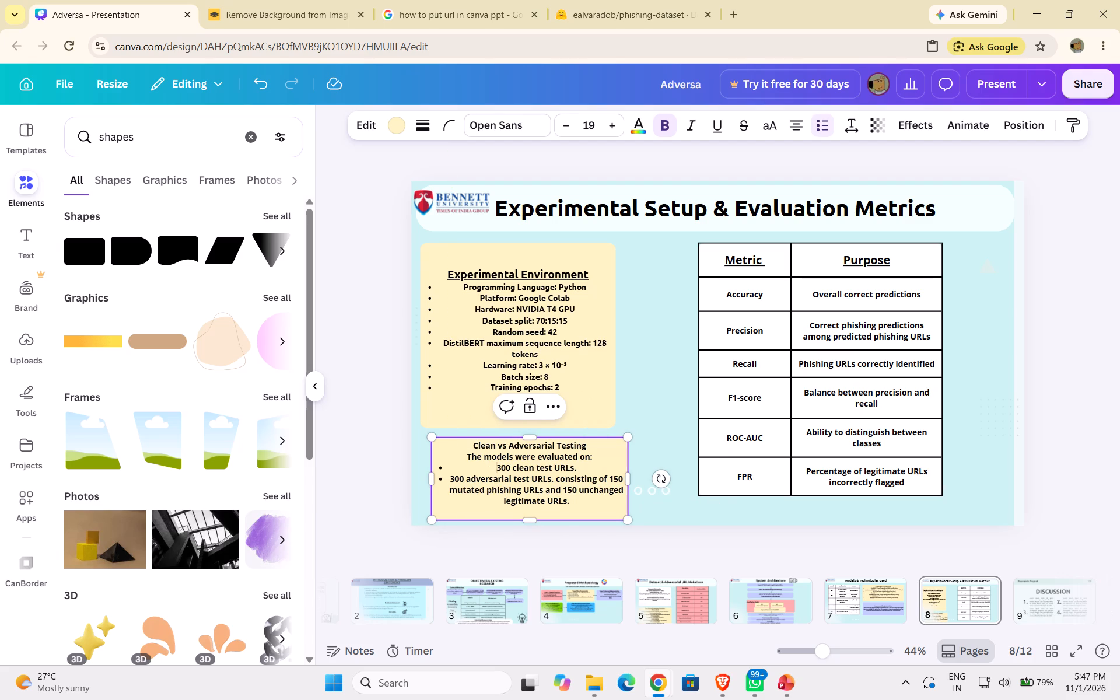
click(446, 468)
key(period)
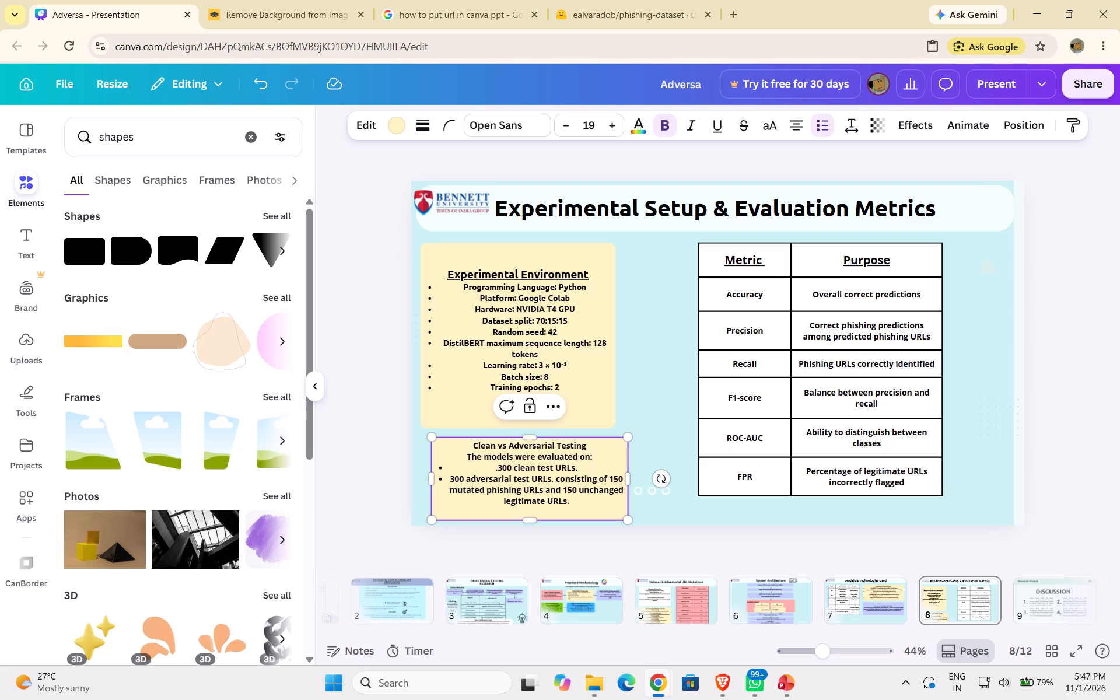
key(space)
Remove the bullets from the "300 adversarial test URLs" and "300 clean test URLs" lines, keeping each on its own line.
click(443, 468)
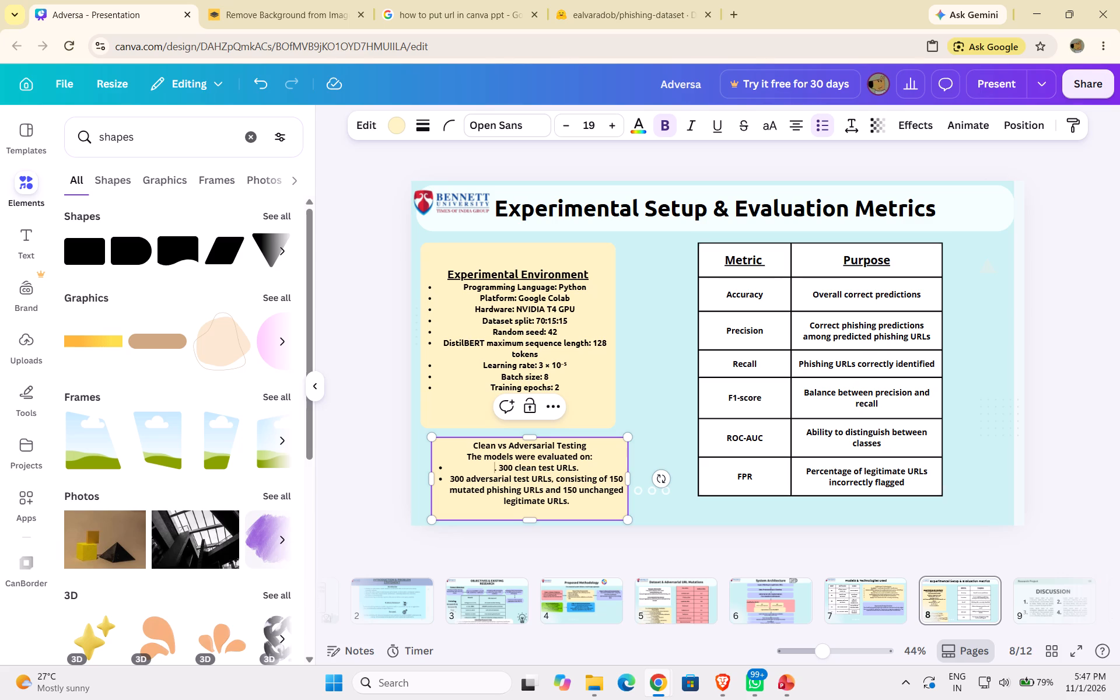
click(443, 468)
click(443, 468)
click(443, 468)
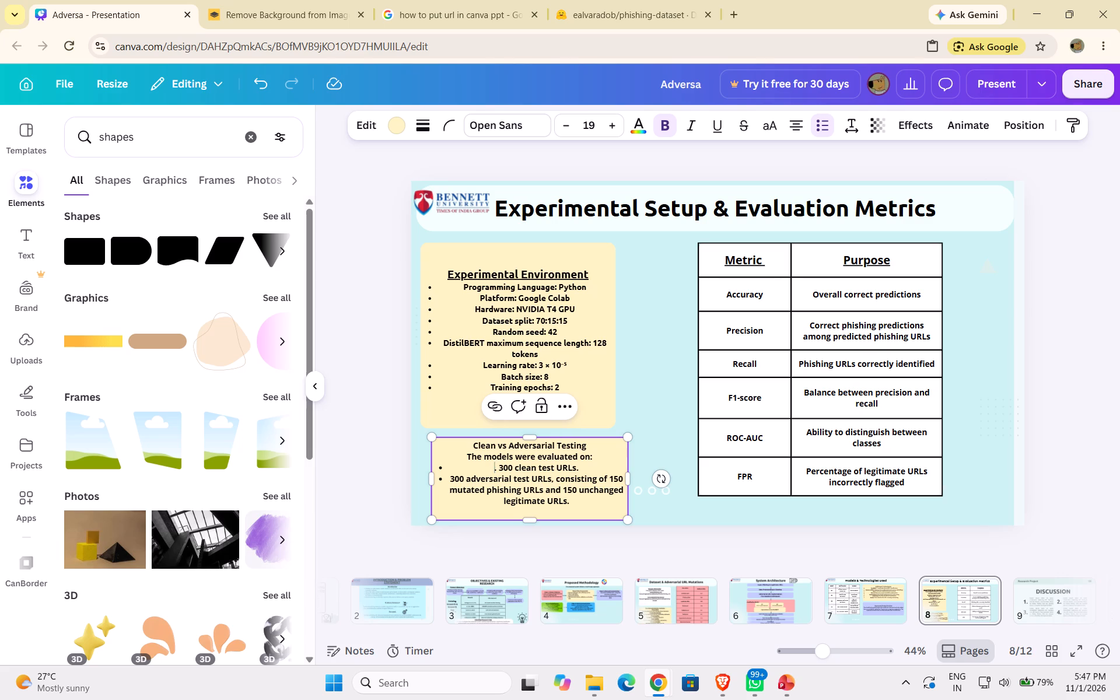
click(443, 468)
click(452, 468)
click(452, 468)
click(473, 467)
click(447, 476)
key(BackSpace)
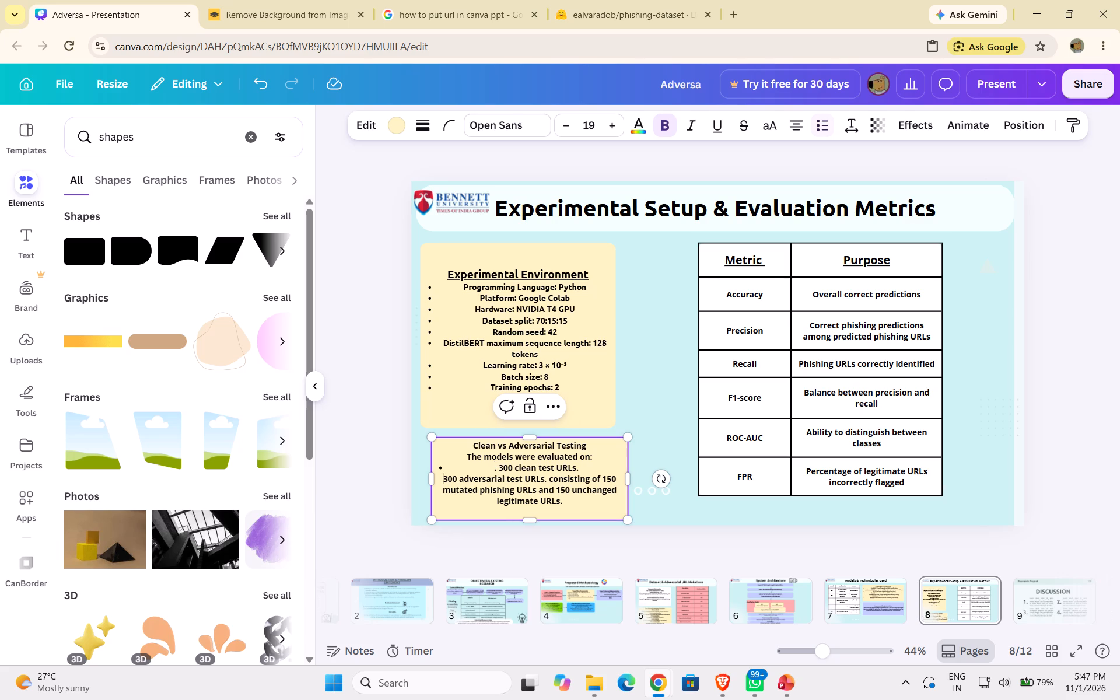
click(445, 468)
key(BackSpace)
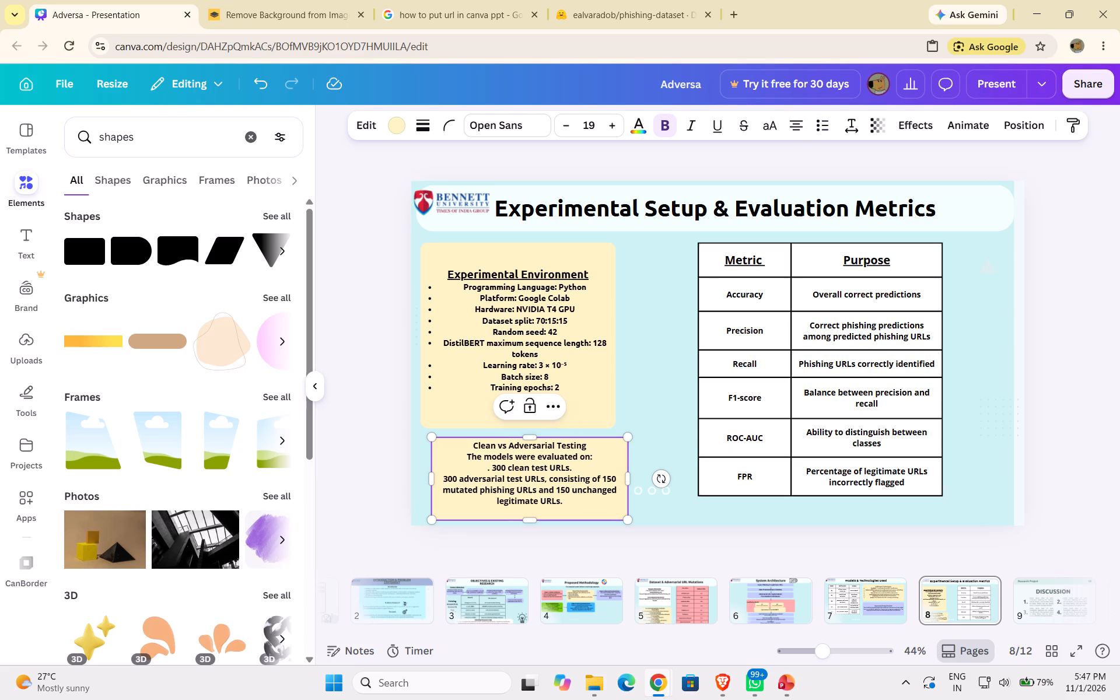
key(BackSpace)
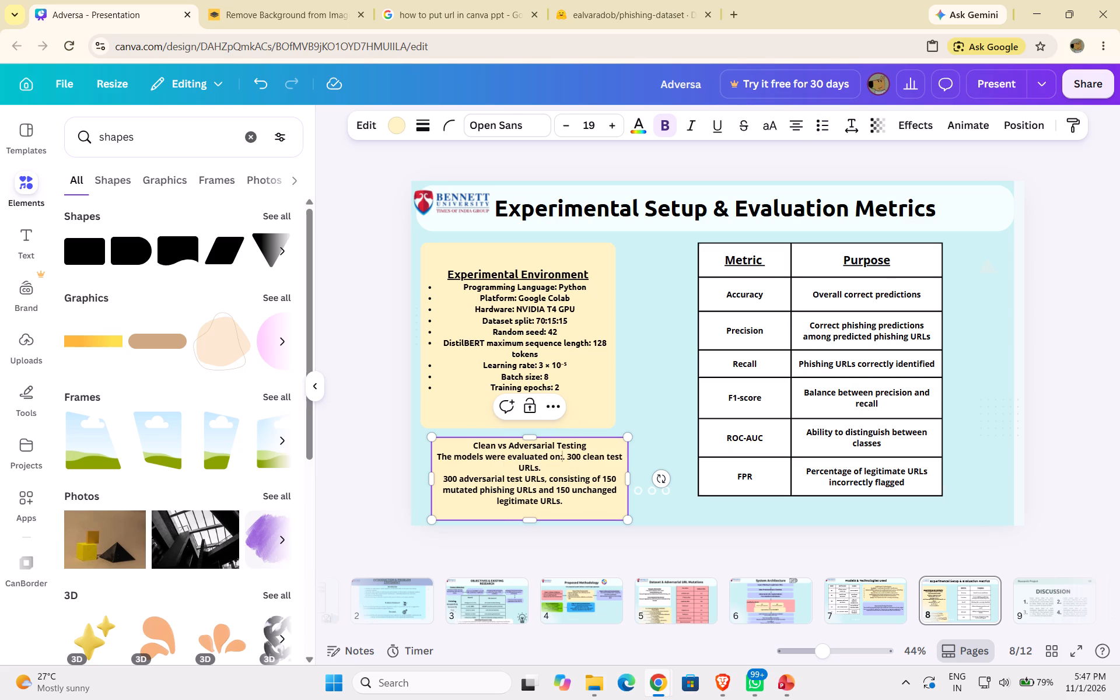
key(Return)
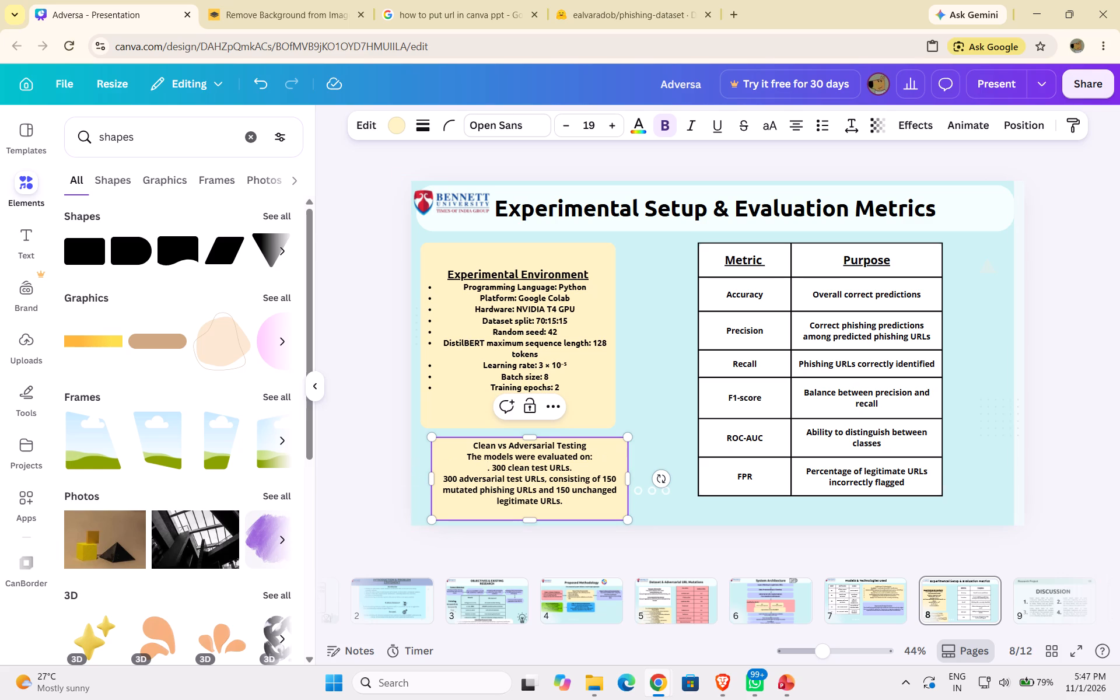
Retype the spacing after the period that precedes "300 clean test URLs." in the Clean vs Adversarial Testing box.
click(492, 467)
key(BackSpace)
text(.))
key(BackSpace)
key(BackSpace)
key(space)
Set the "Clean vs Adversarial Testing" heading to font size 21 and underline it.
click(459, 444)
drag(459, 444, 483, 444)
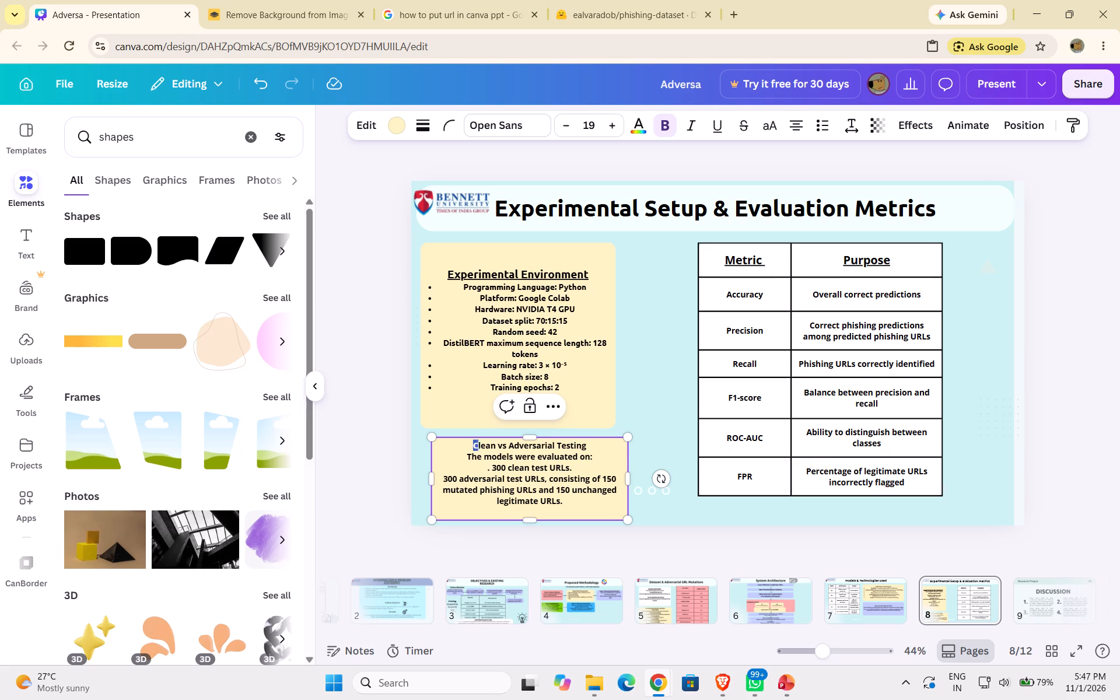
drag(483, 444, 591, 449)
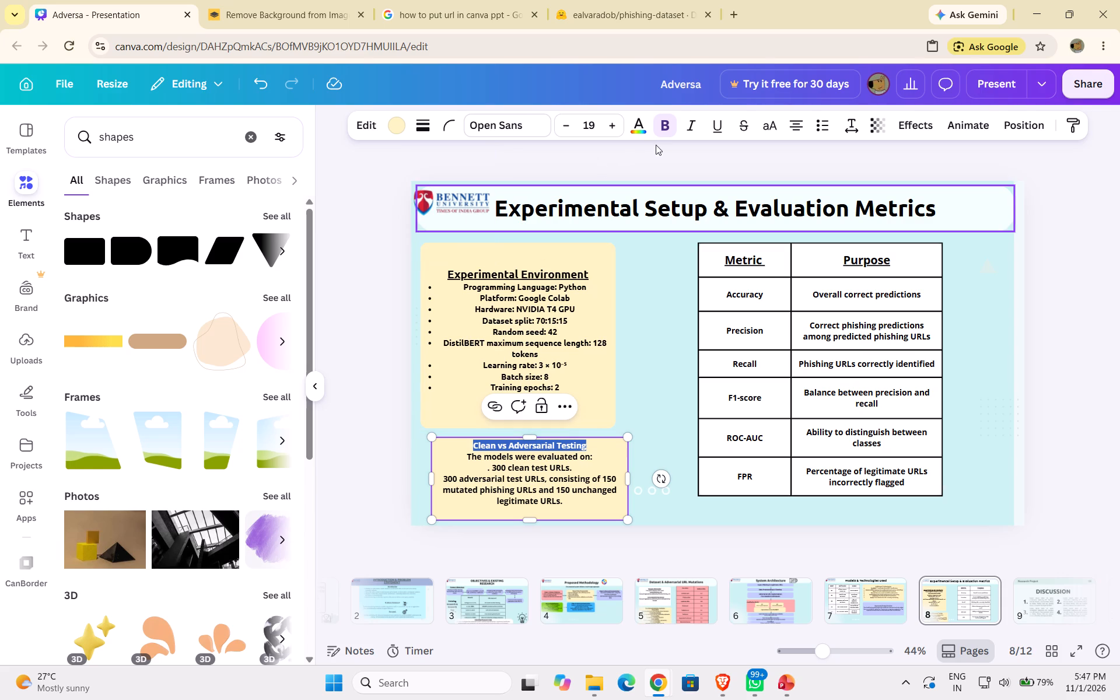
click(614, 124)
click(614, 124)
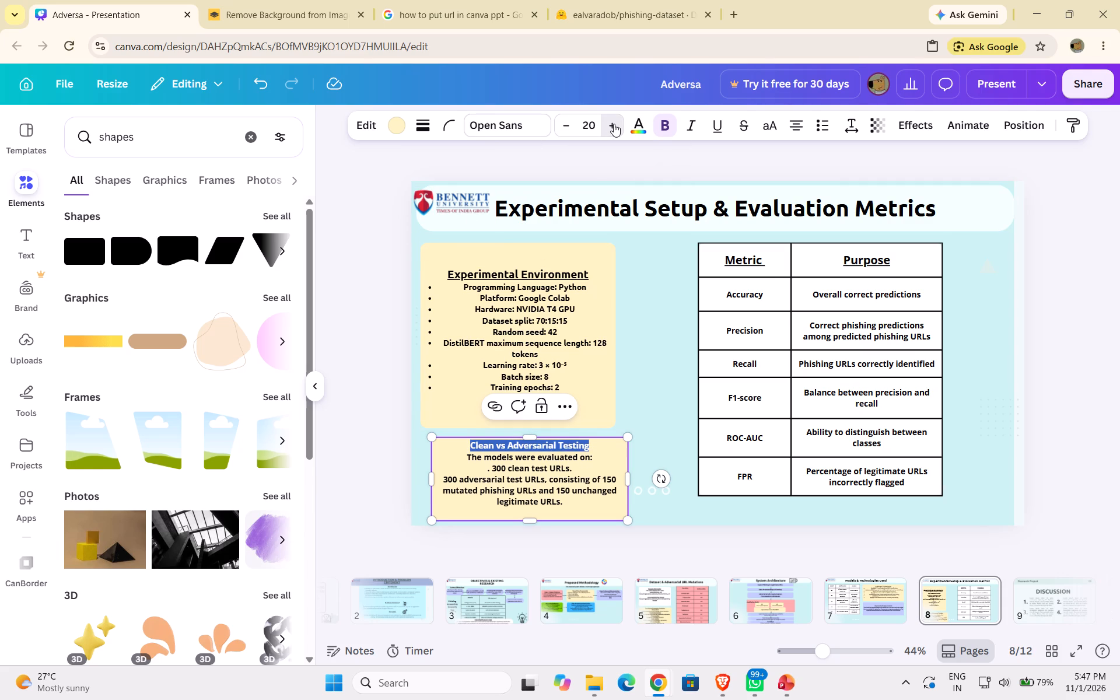
click(719, 129)
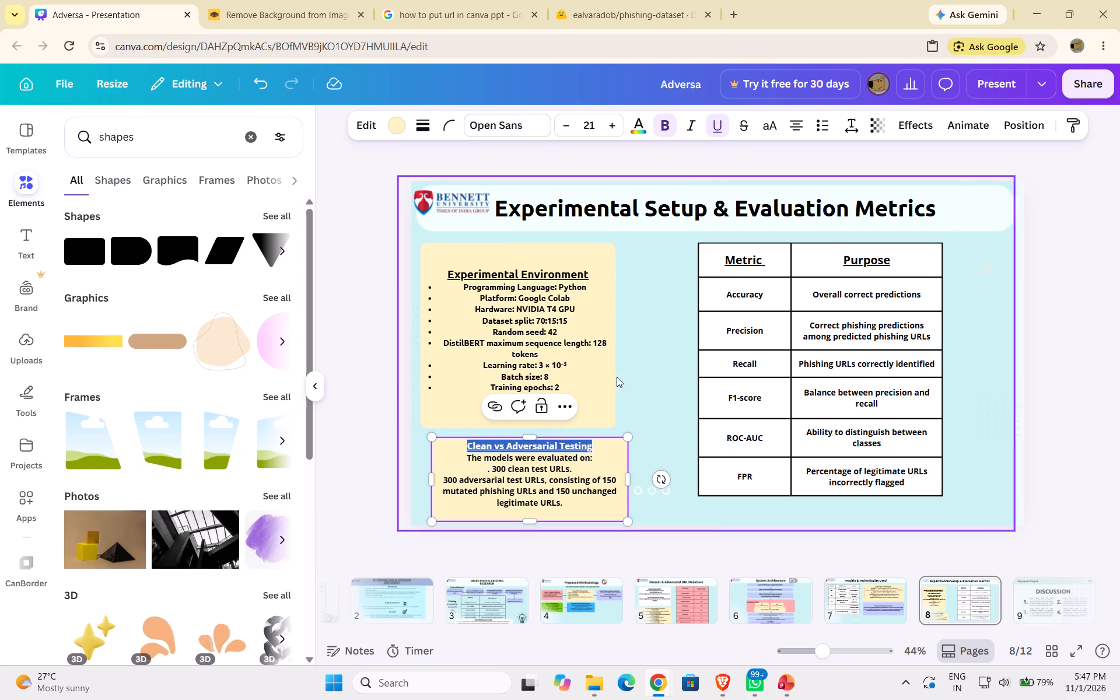
click(592, 454)
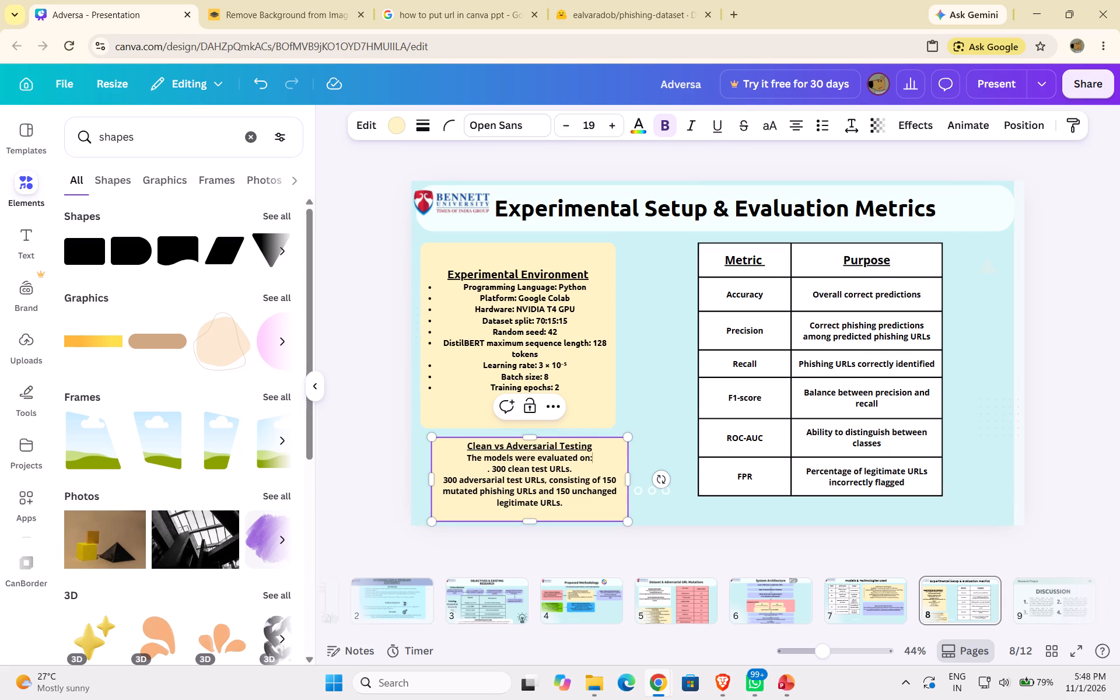
Underline the "300 clean test URLs." line and the whole "300 adversarial test URLs" sentence in the box.
drag(490, 470, 572, 469)
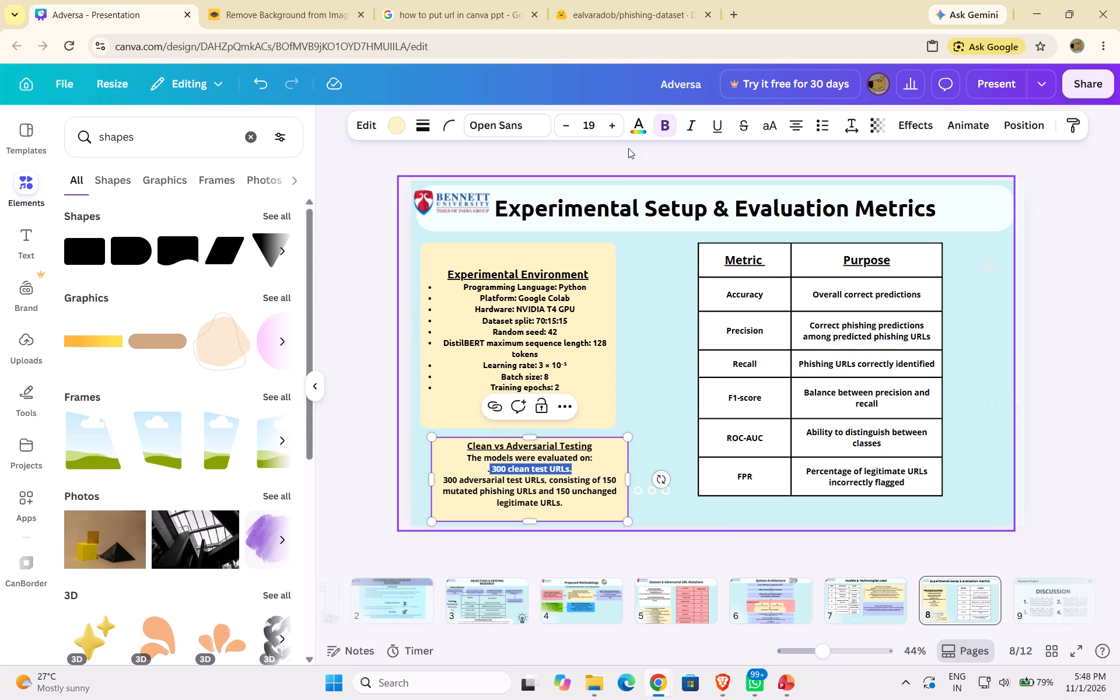
click(717, 123)
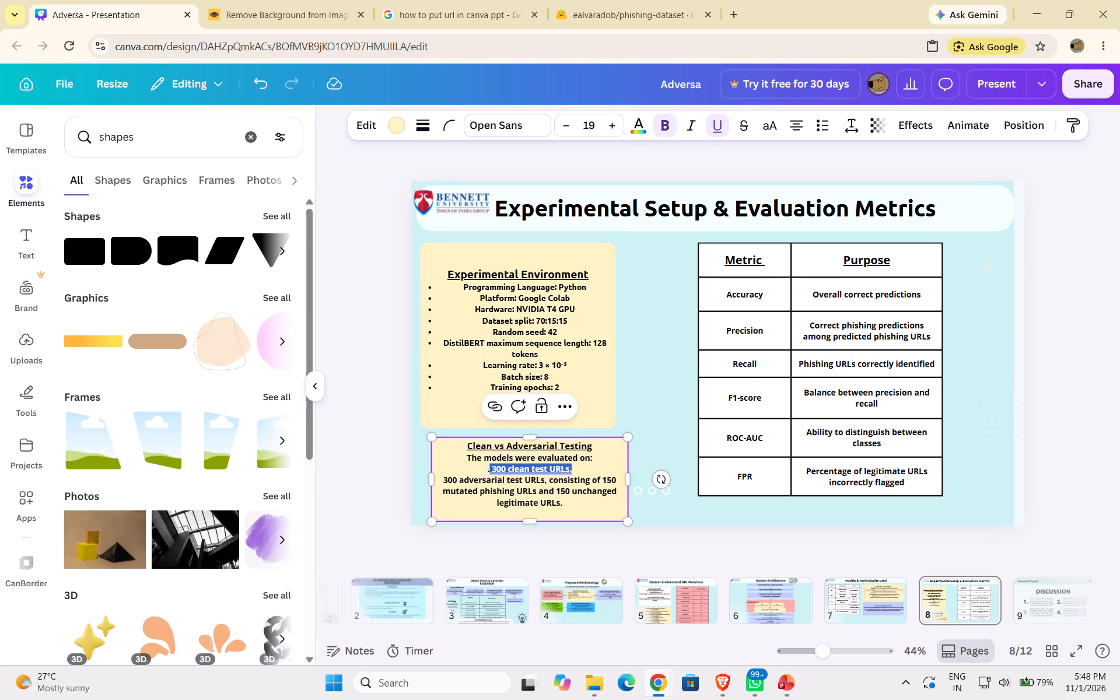
drag(443, 482, 552, 494)
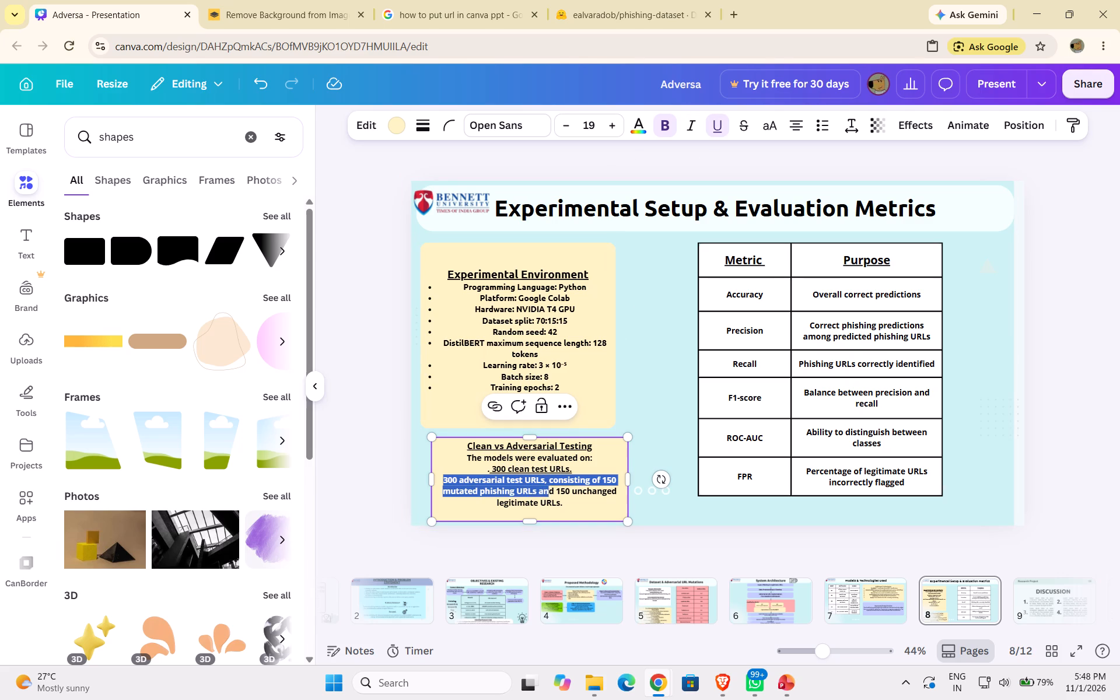
drag(552, 494, 562, 504)
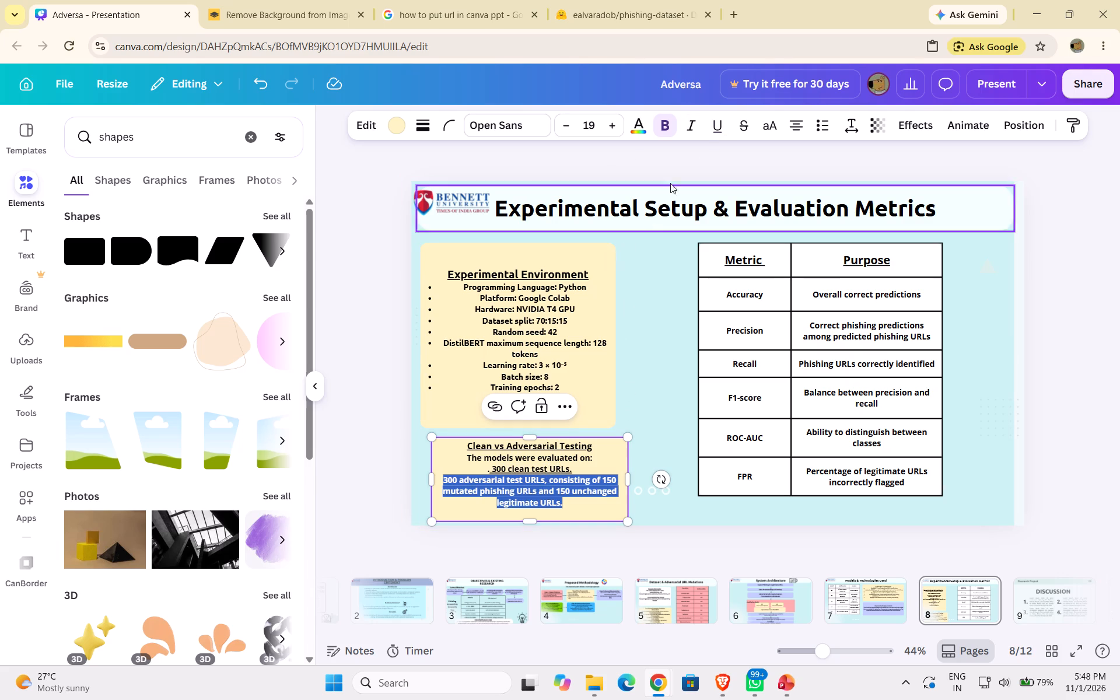
click(710, 134)
click(647, 421)
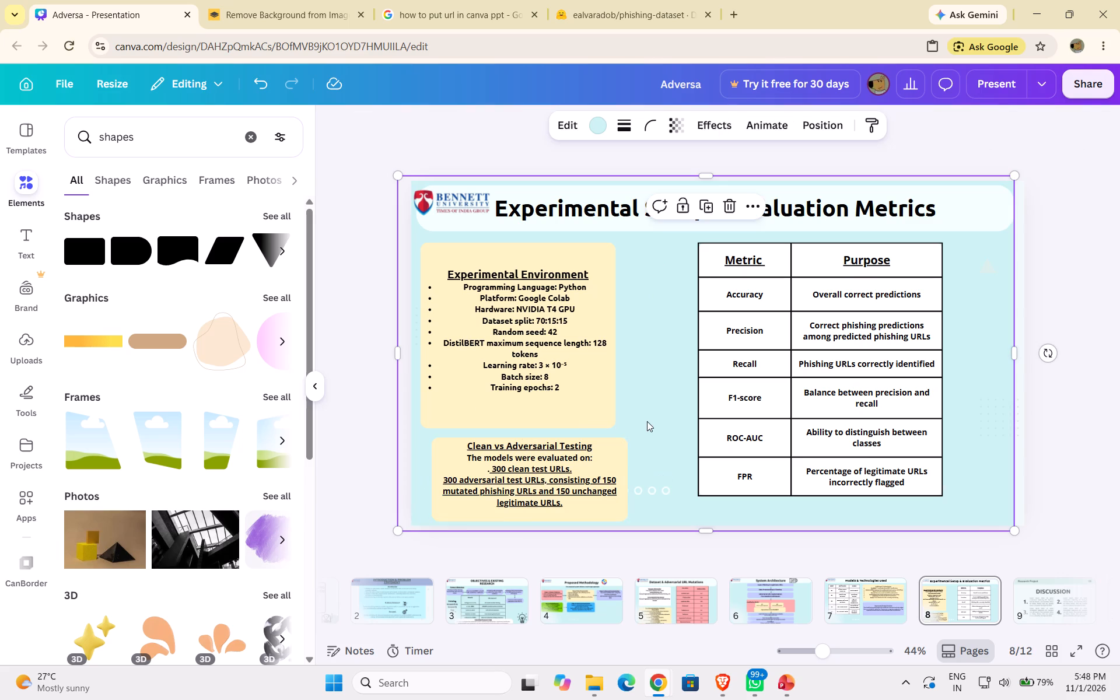
Move the Clean vs Adversarial Testing box so it lines up directly under the Experimental Environment box.
drag(593, 462, 586, 463)
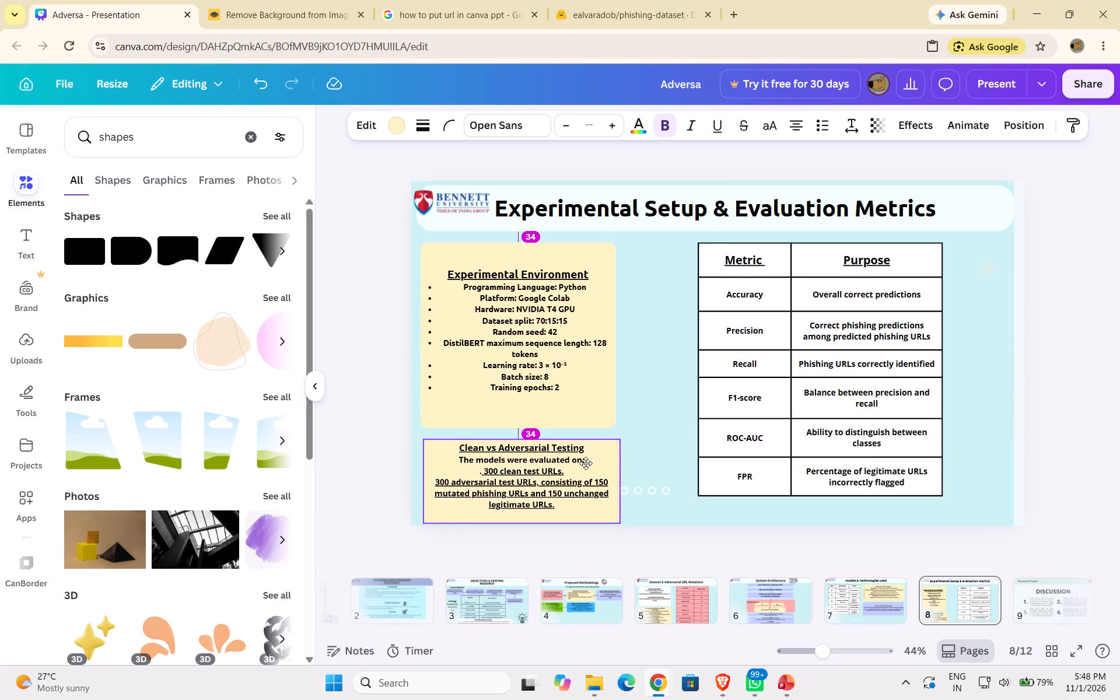
drag(586, 463, 583, 460)
click(684, 398)
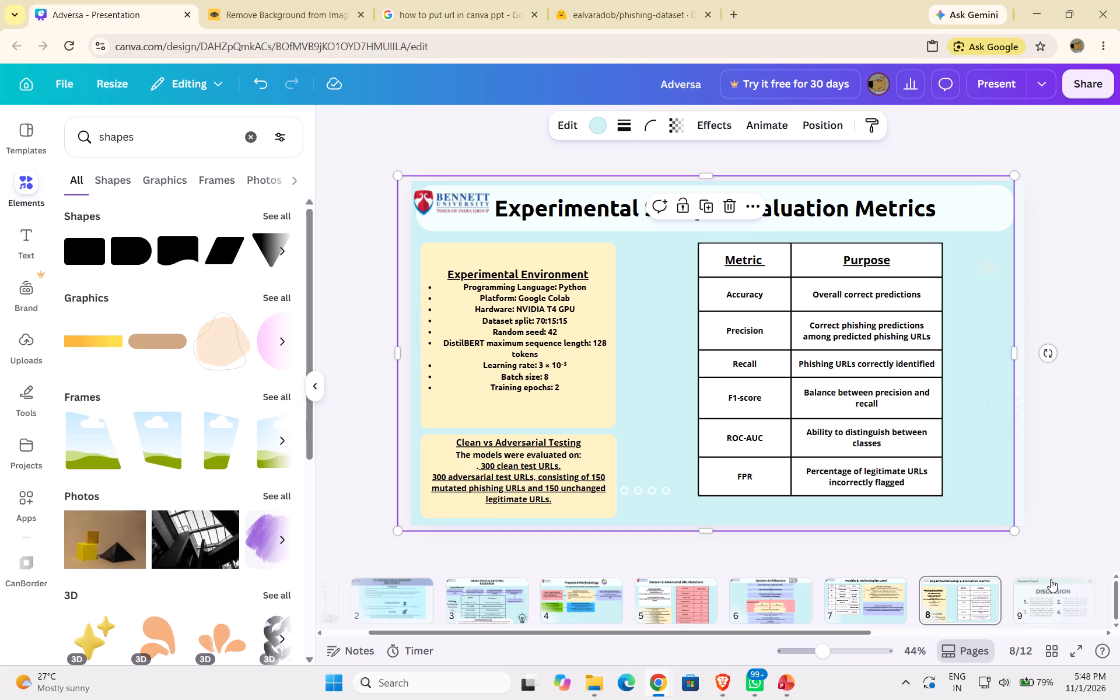
On slide 9, delete the DISCUSSION title, the placeholder paragraphs of items 1, 2 and 3, and the number 1.
click(1048, 601)
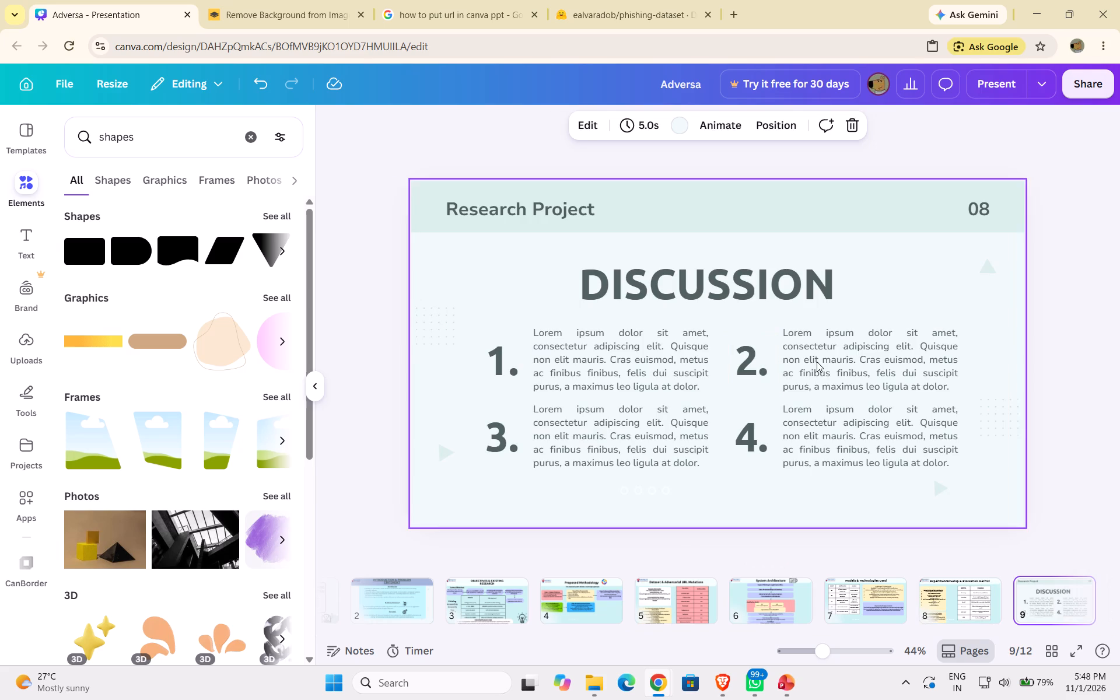
click(818, 362)
click(898, 293)
click(793, 285)
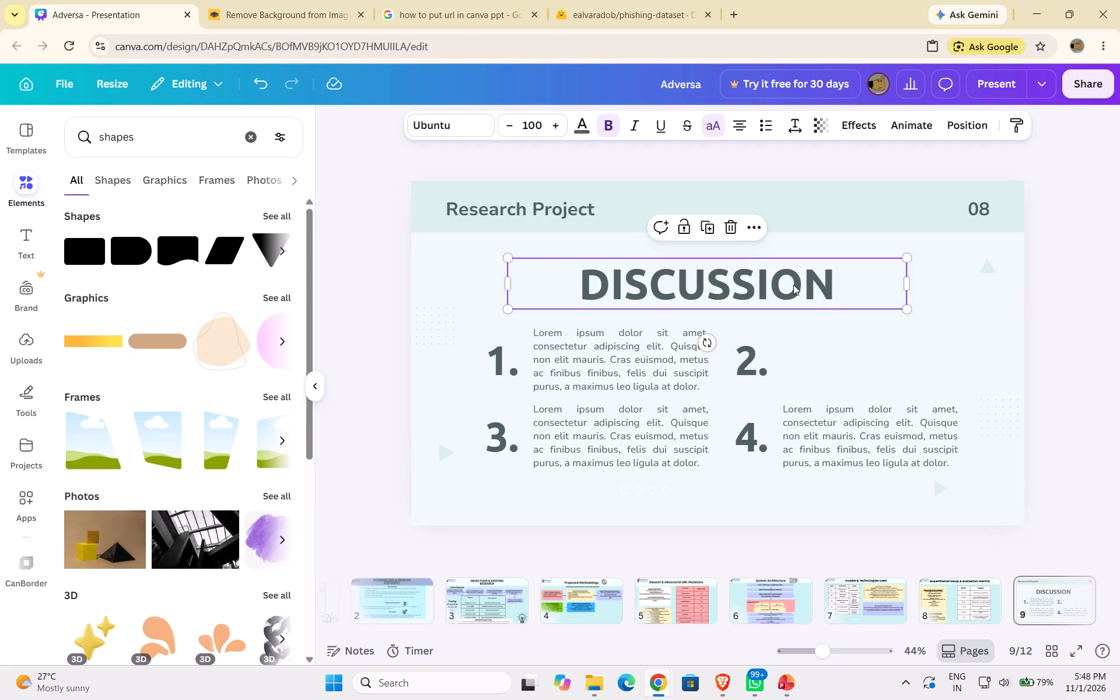
click(728, 228)
click(678, 348)
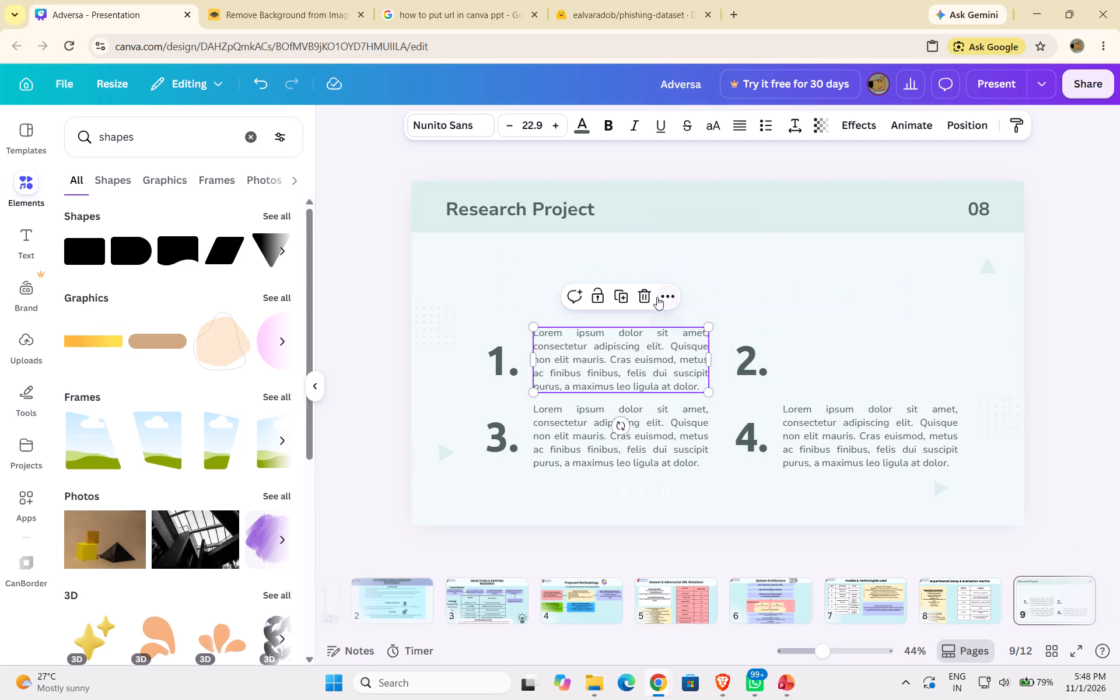
click(649, 298)
click(515, 369)
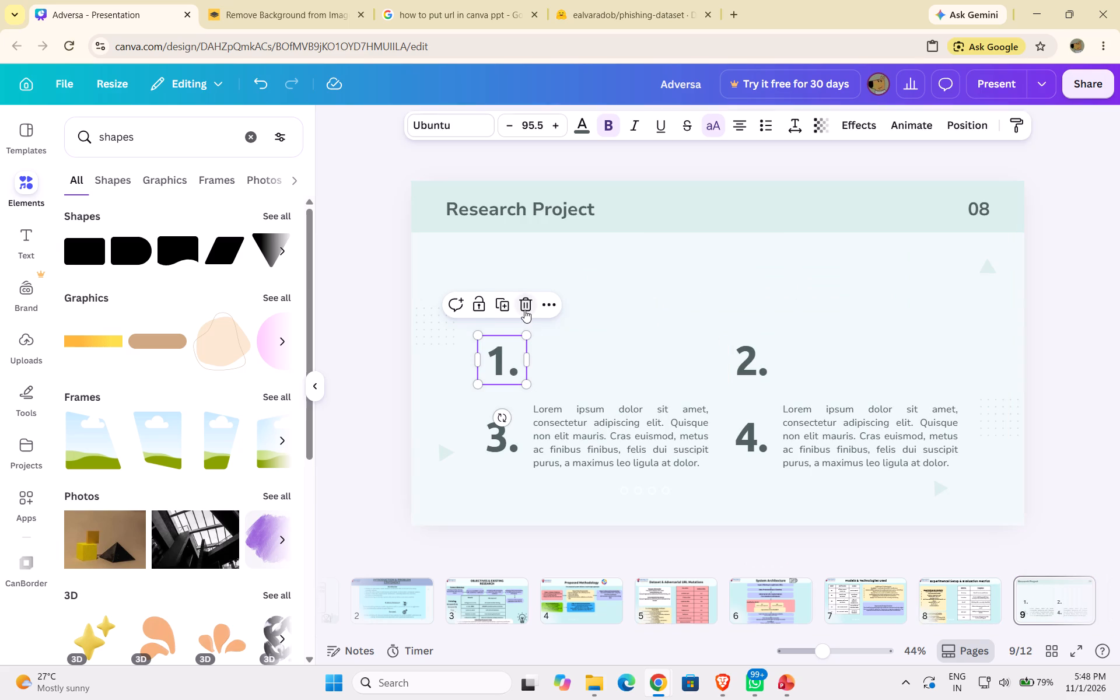
click(524, 310)
click(558, 415)
click(639, 369)
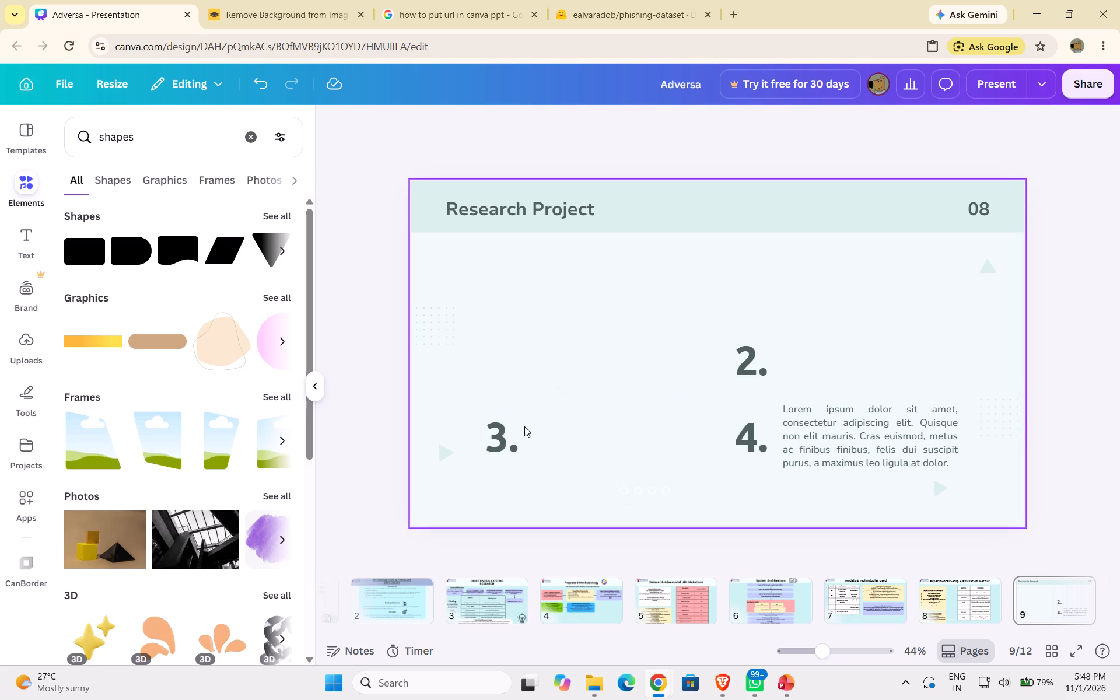
Delete the remaining numbers 2, 3 and 4 and the item 4 placeholder paragraph from slide 9.
click(503, 441)
click(527, 382)
click(757, 365)
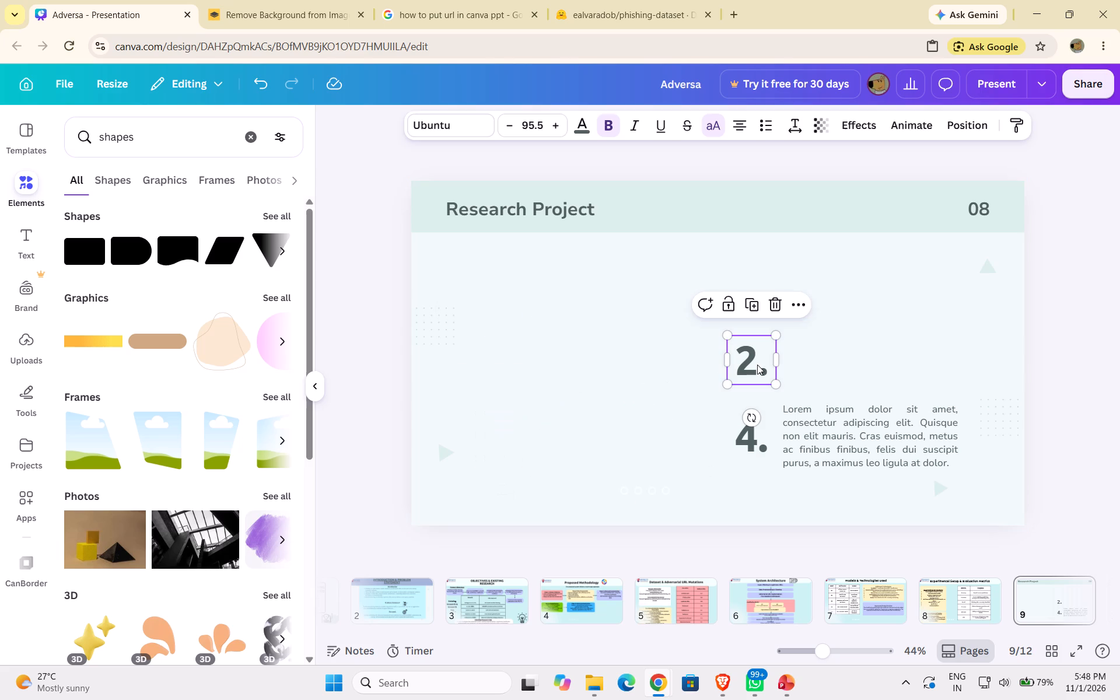
click(775, 305)
click(813, 421)
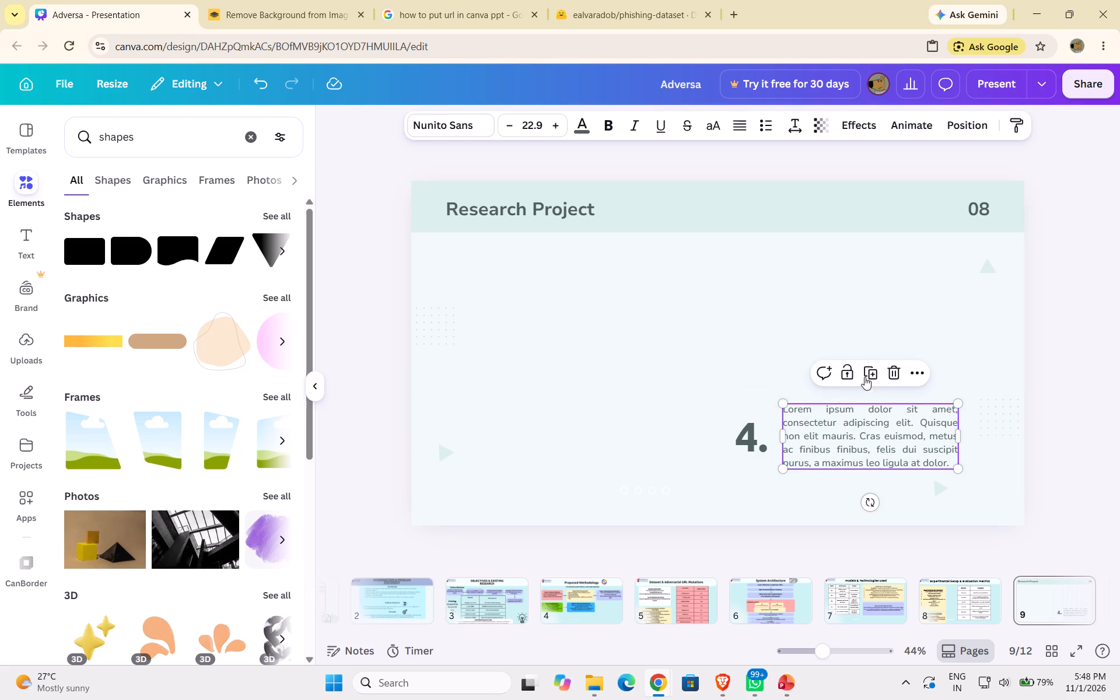
click(890, 377)
click(752, 449)
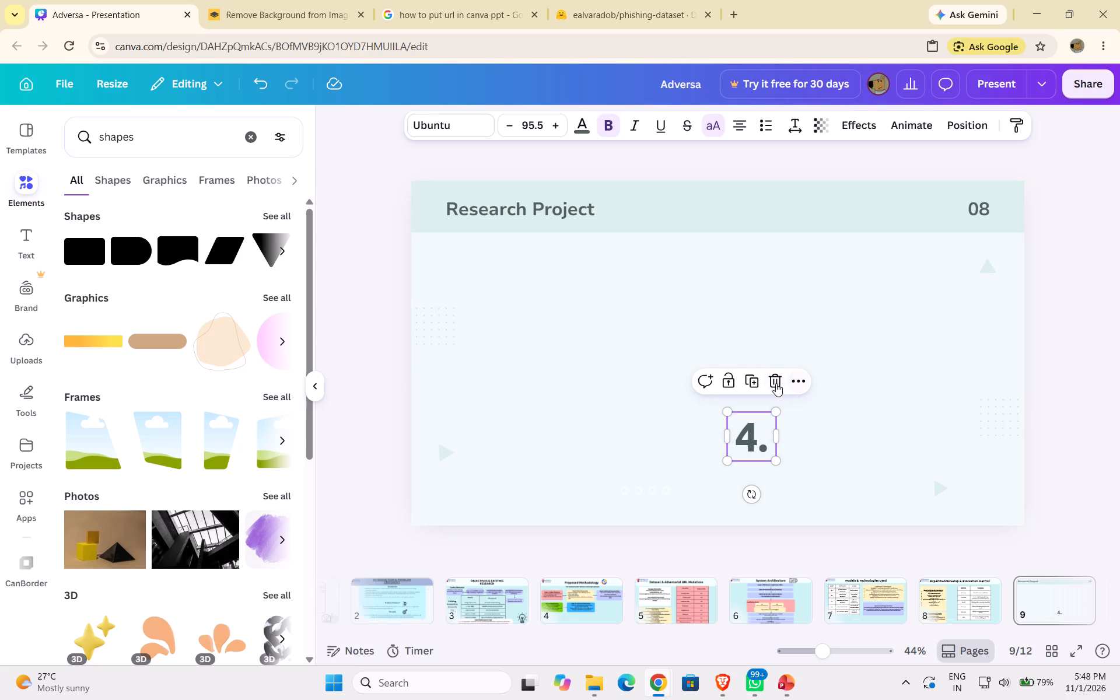
click(773, 384)
Delete slide 9's header: the page number 08, the coloured header band and the "Research Project" text.
click(975, 211)
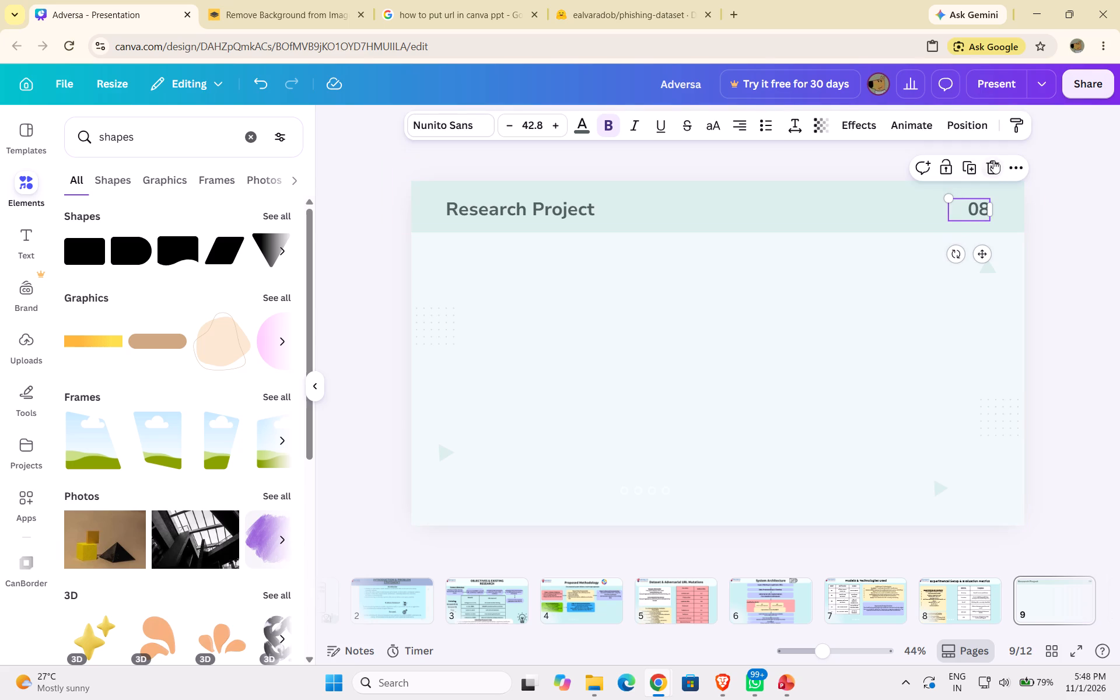
click(994, 160)
click(869, 205)
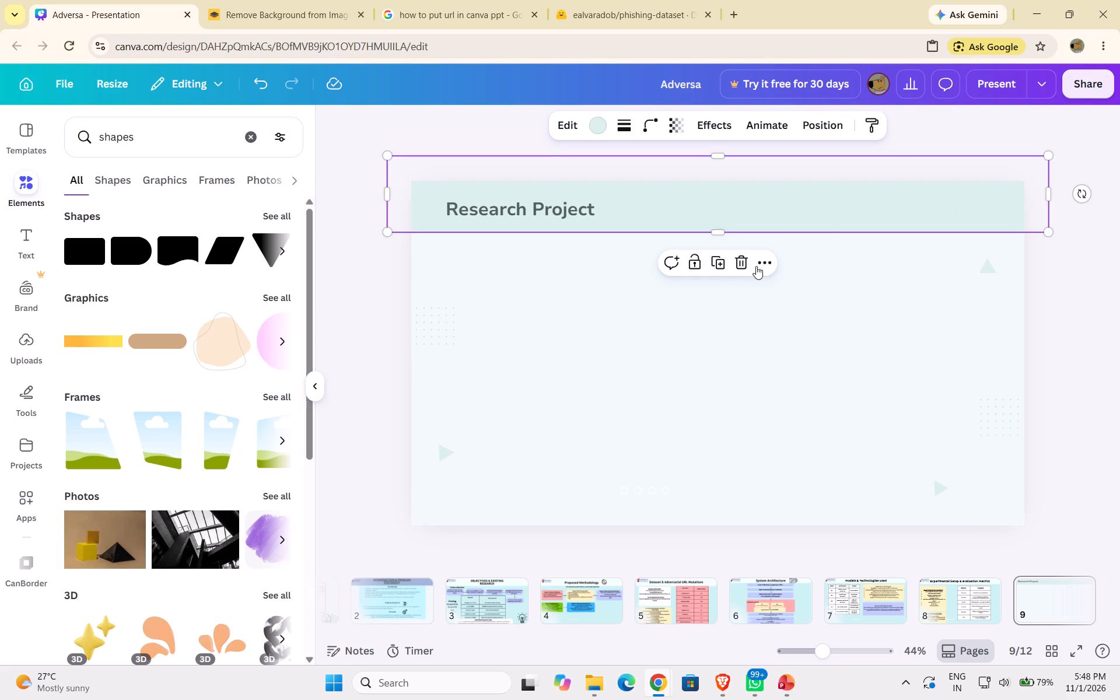
click(734, 274)
click(744, 261)
click(582, 208)
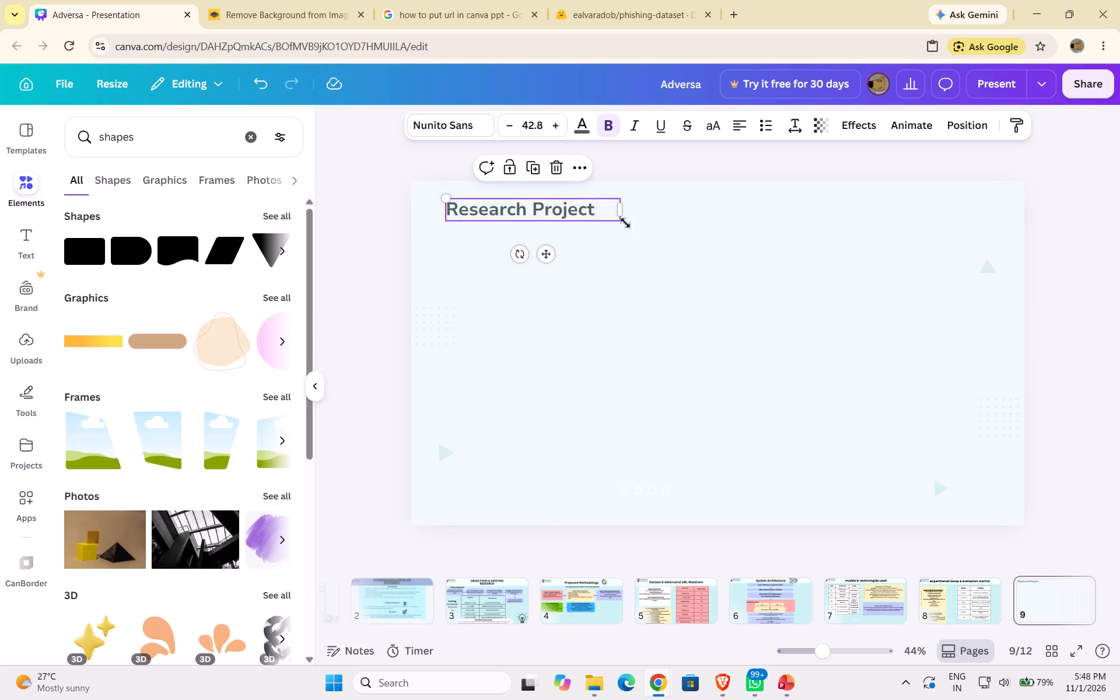
click(556, 169)
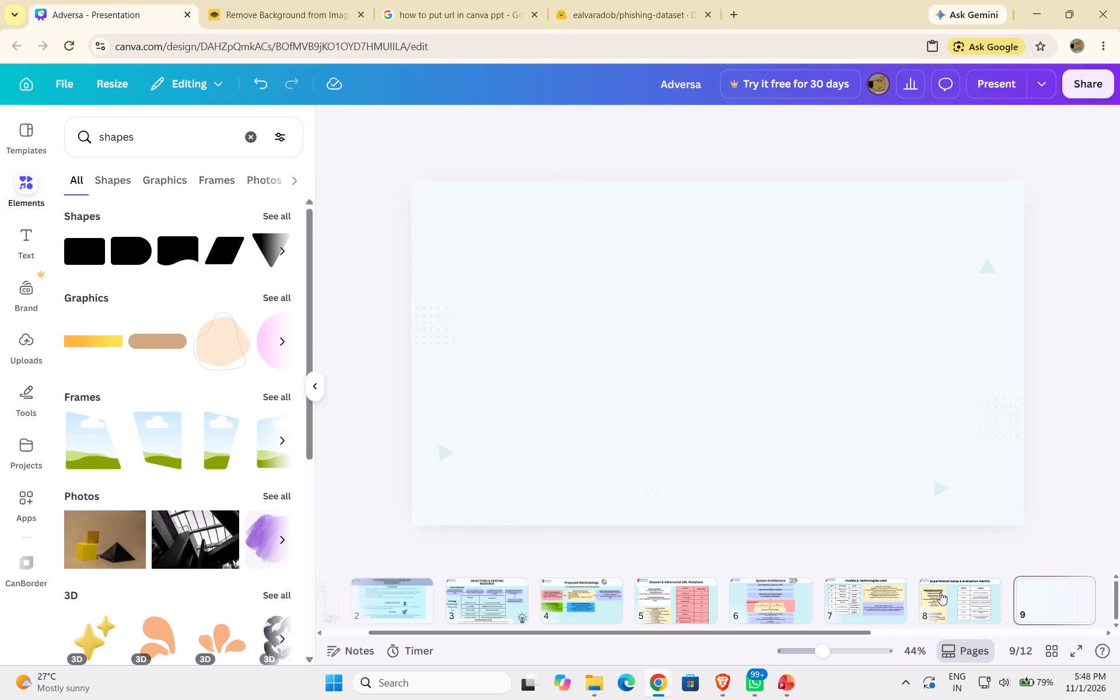
Copy the "Experimental Setup & Evaluation Metrics" title banner from slide 8 onto slide 9.
click(940, 592)
click(957, 200)
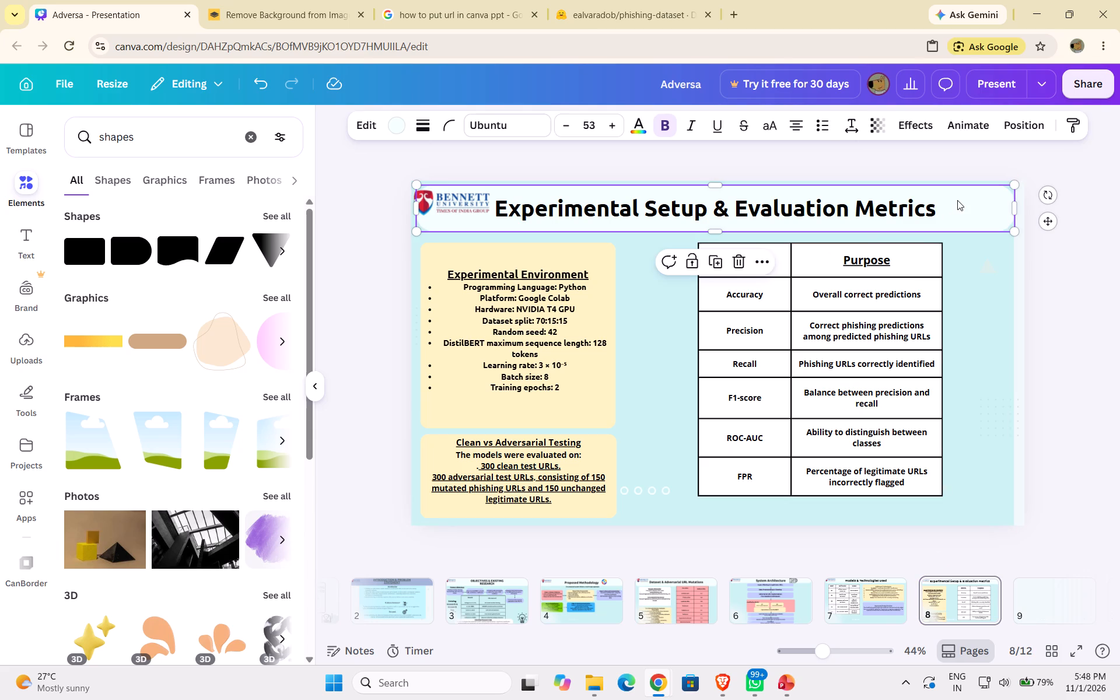
key(ctrl+c)
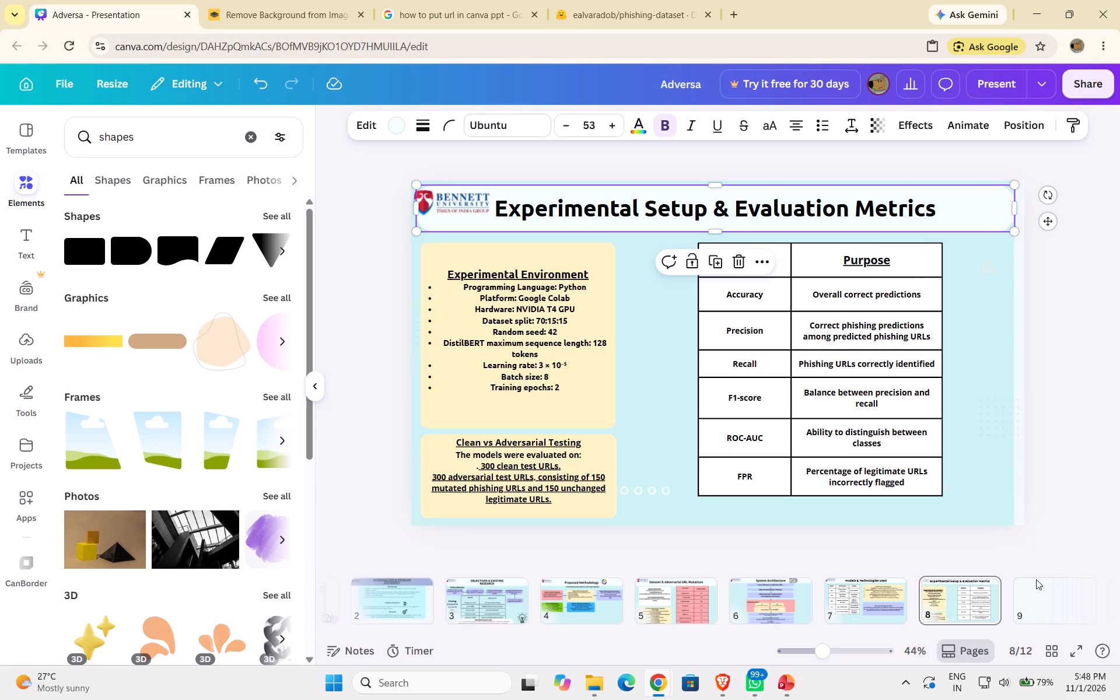
click(1034, 592)
key(ctrl+v)
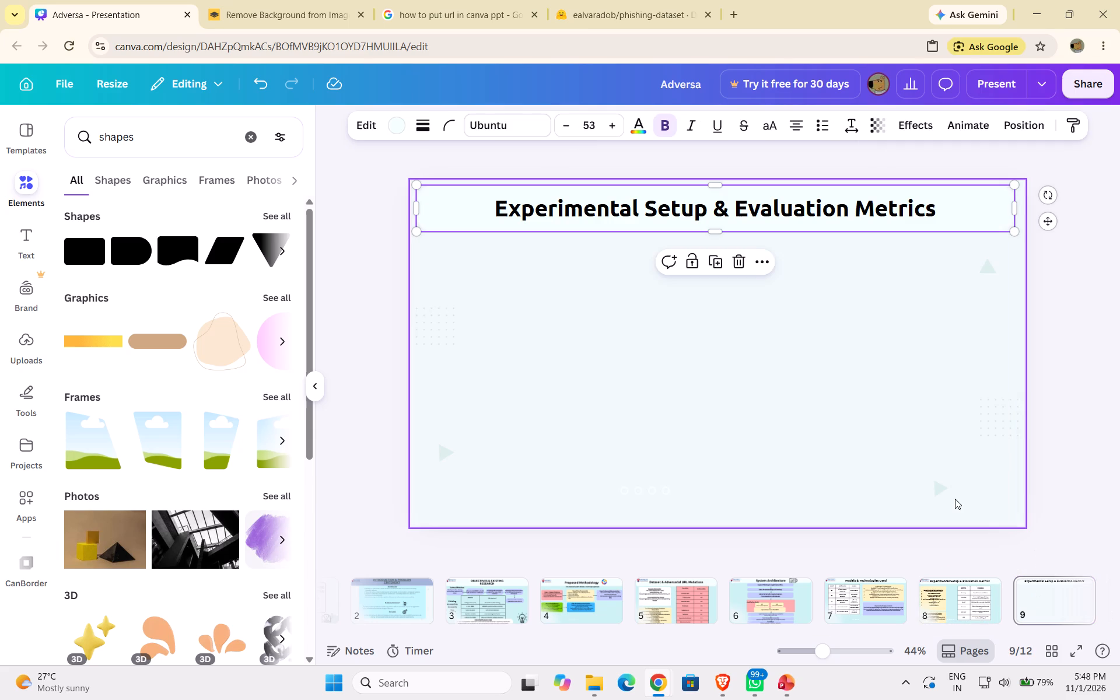
Replace slide 9's banner text with "Results & Performance Analysis", copied from the Slide 9 heading in the ChatGPT window.
click(957, 215)
click(943, 211)
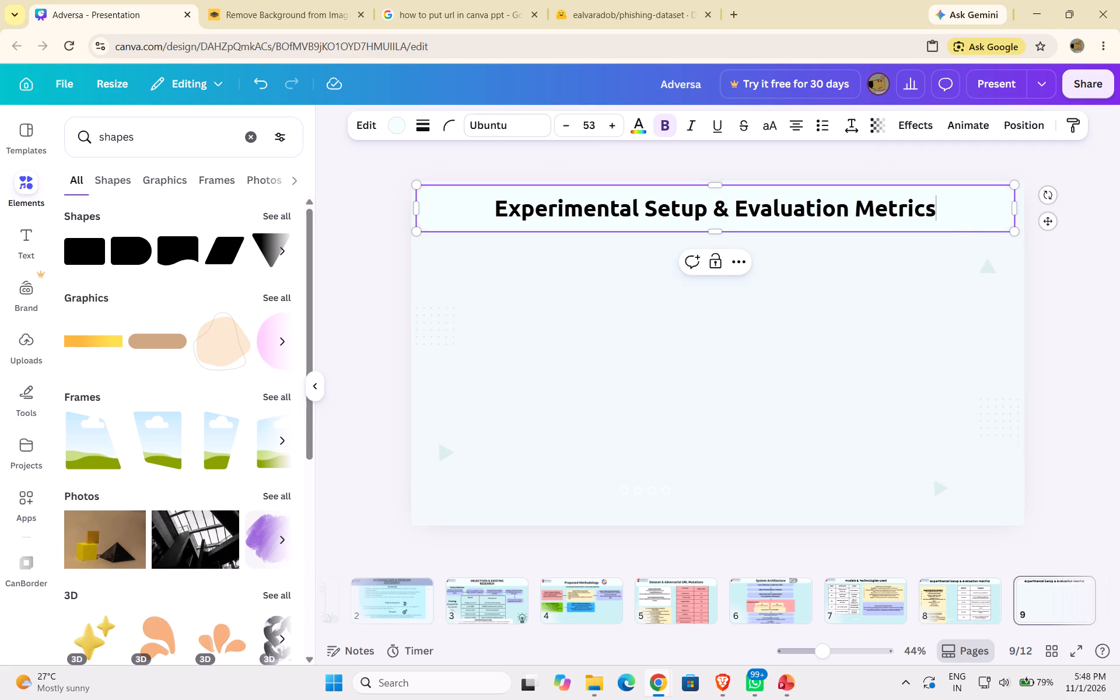
click(943, 211)
key(ctrl+a)
key(BackSpace)
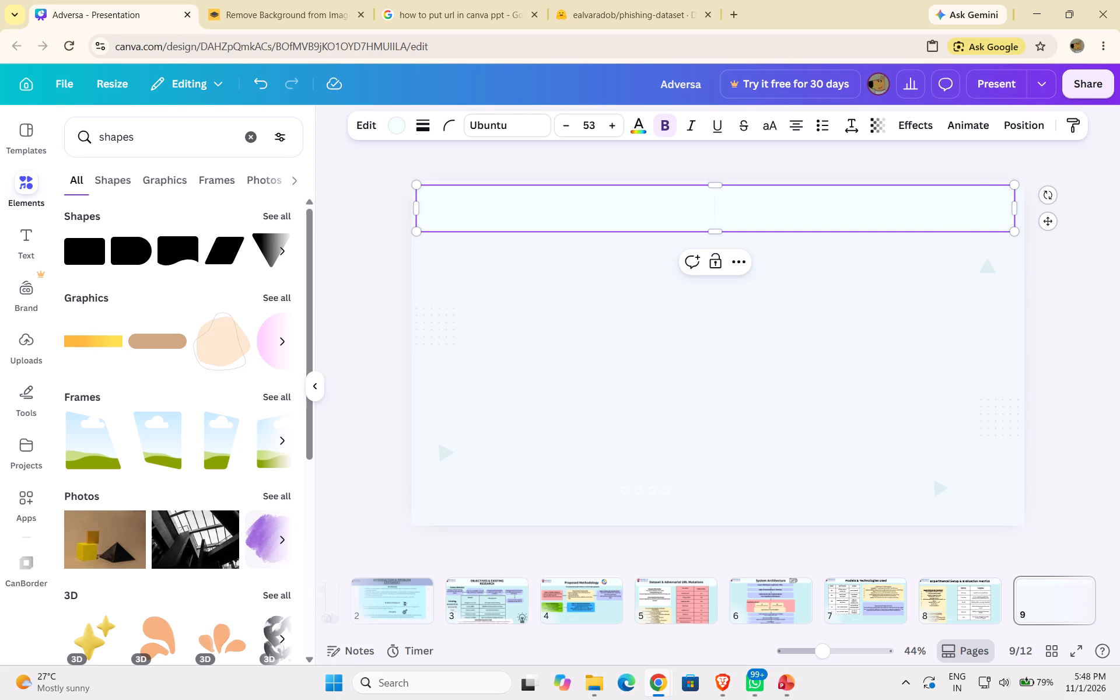
click(658, 690)
click(594, 617)
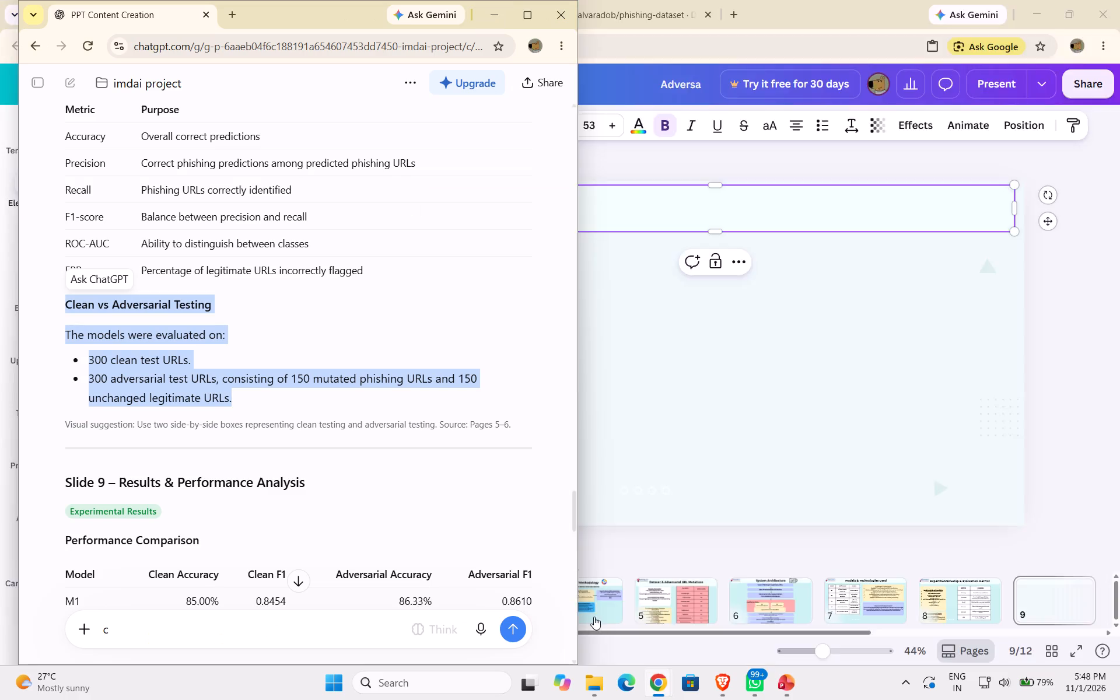
click(293, 512)
drag(118, 484, 312, 485)
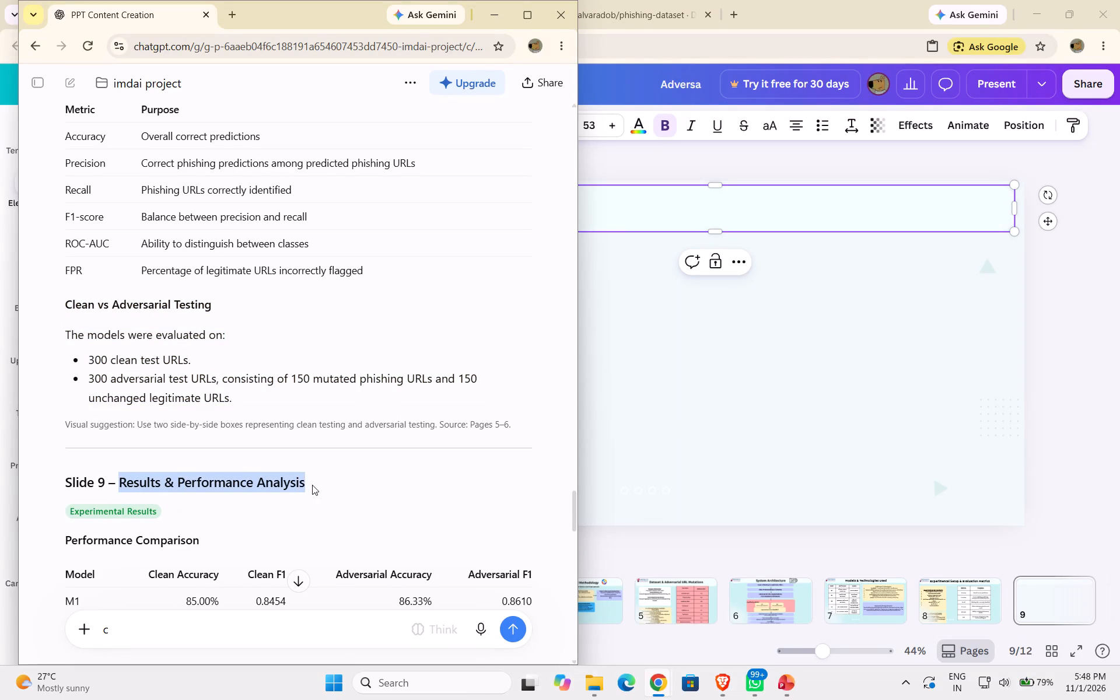
drag(312, 485, 318, 486)
key(ctrl+c)
click(498, 15)
key(ctrl+v)
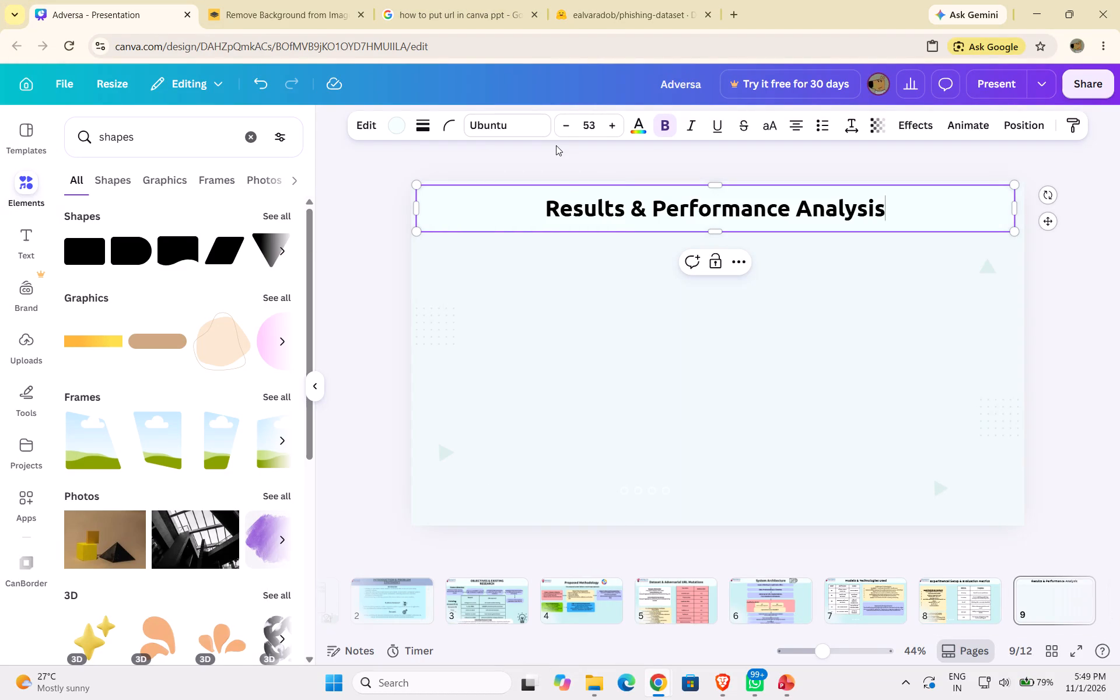
Copy the light-blue background rectangle from slide 8 onto slide 9 and send it to the back.
click(572, 289)
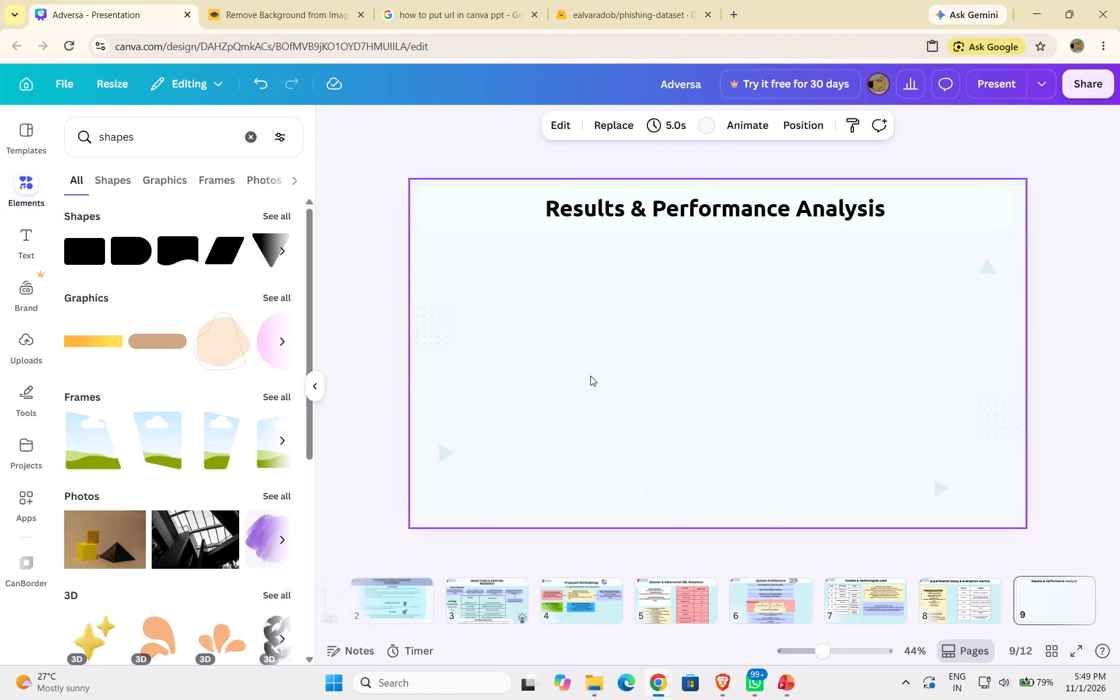
click(926, 600)
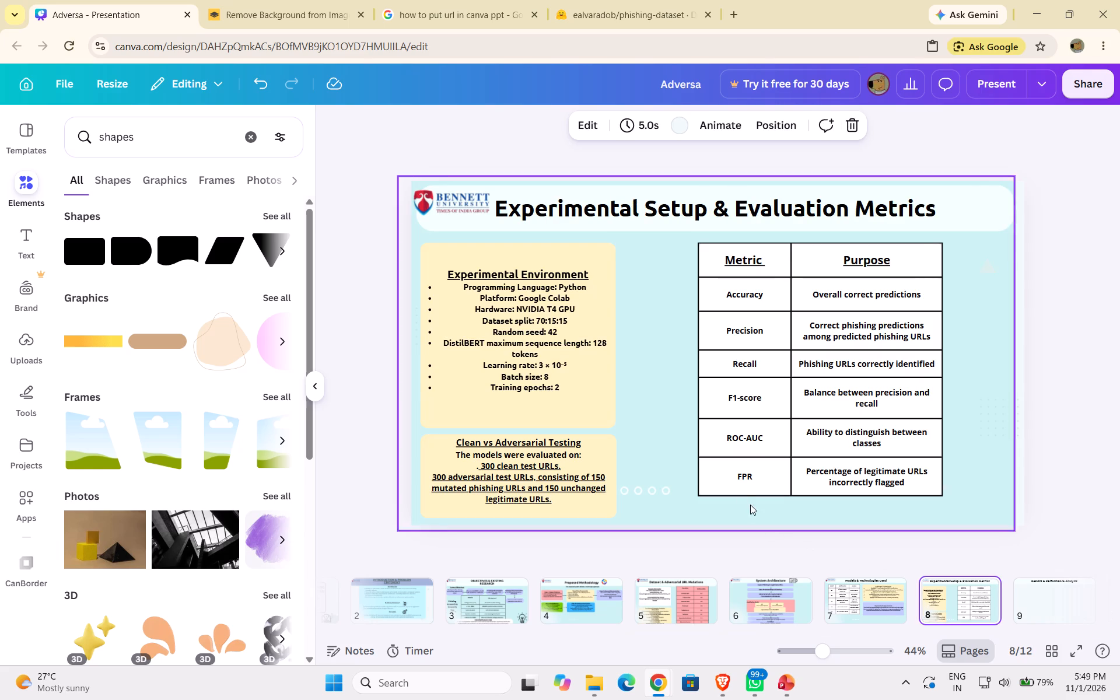
click(671, 460)
key(ctrl+c)
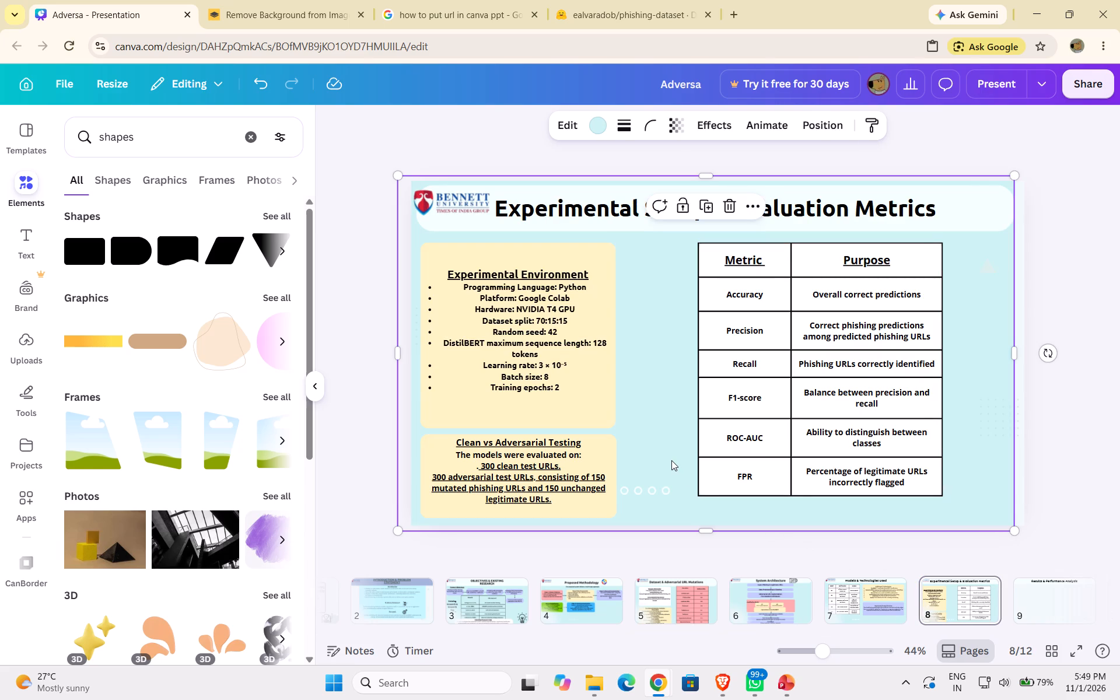
click(1032, 586)
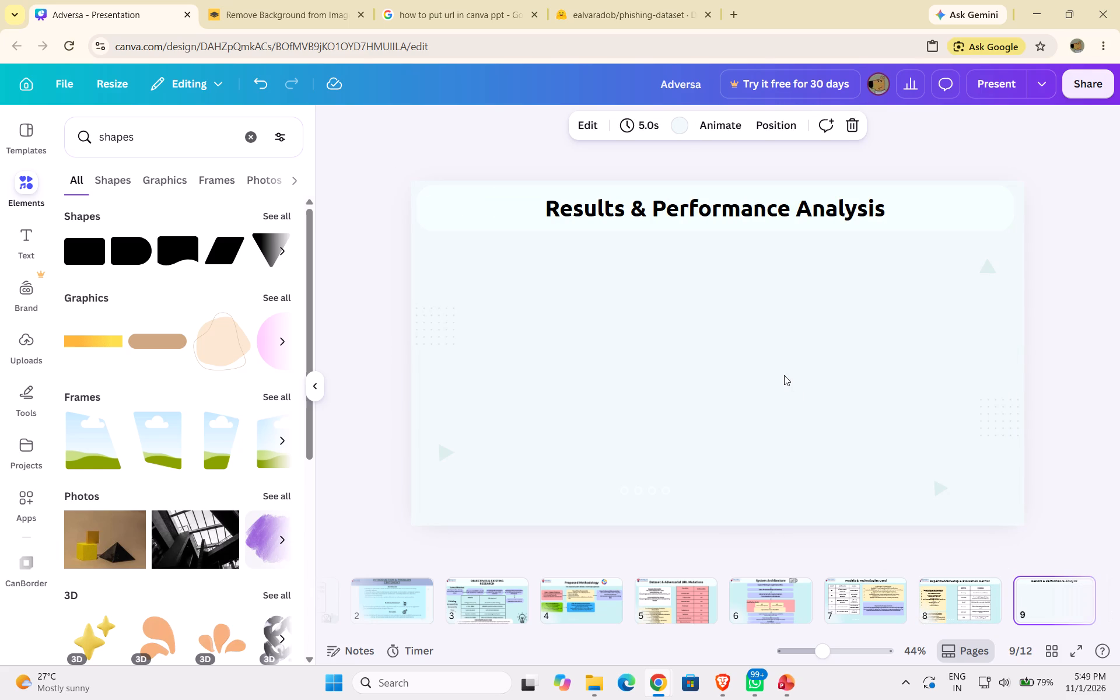
key(ctrl+v)
click(750, 207)
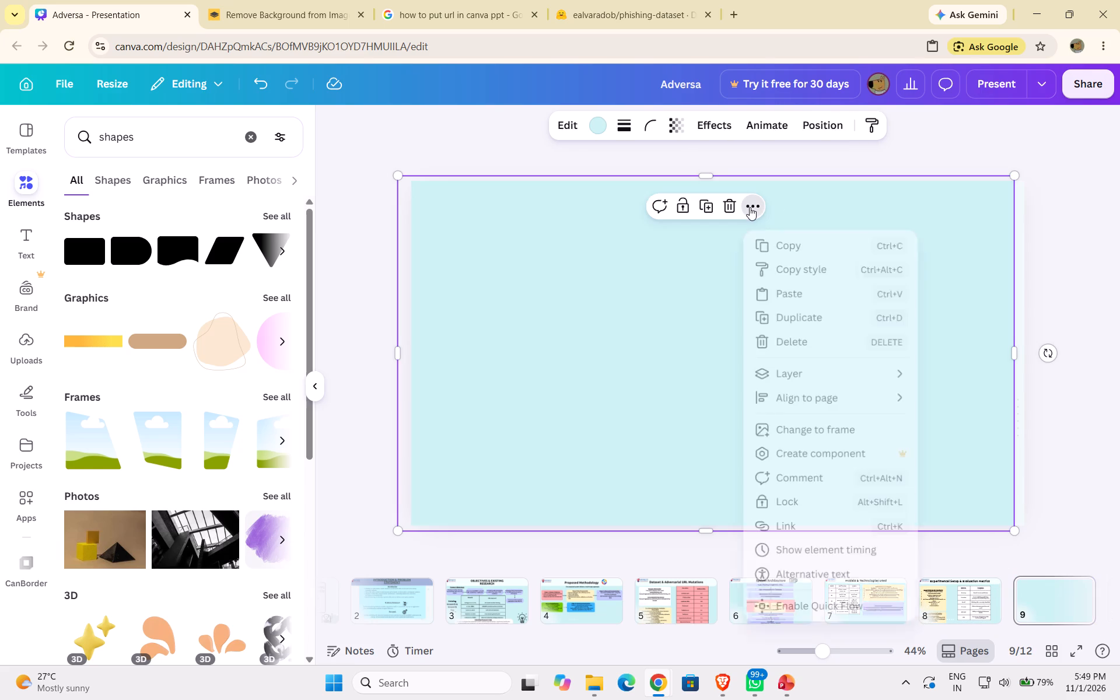
click(783, 365)
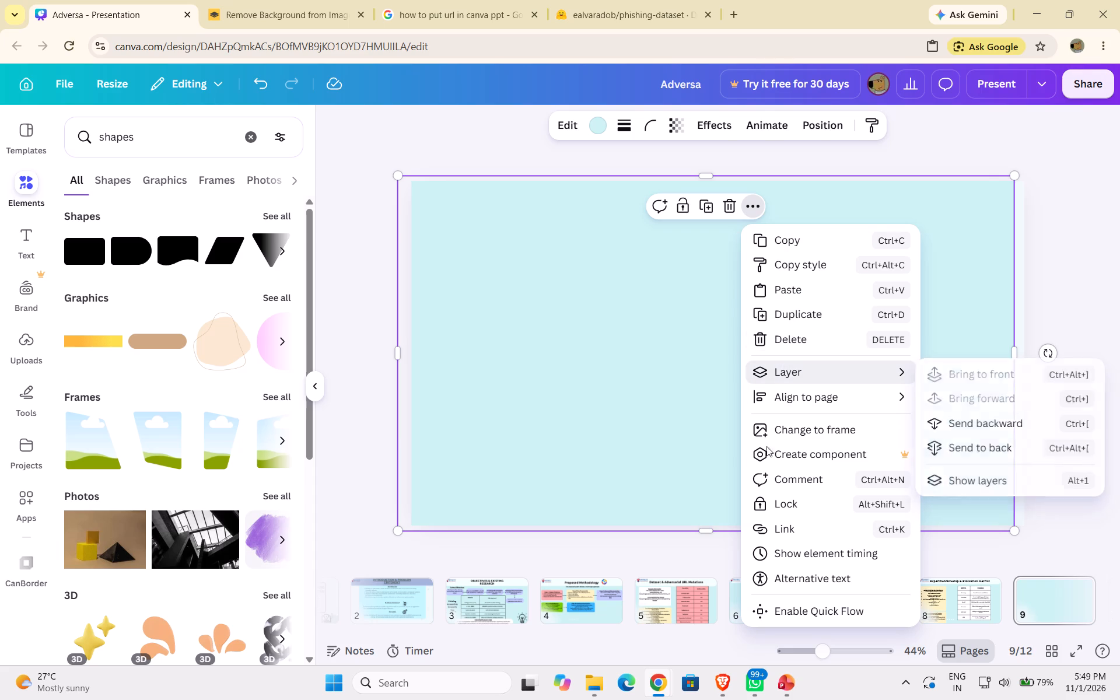
click(796, 376)
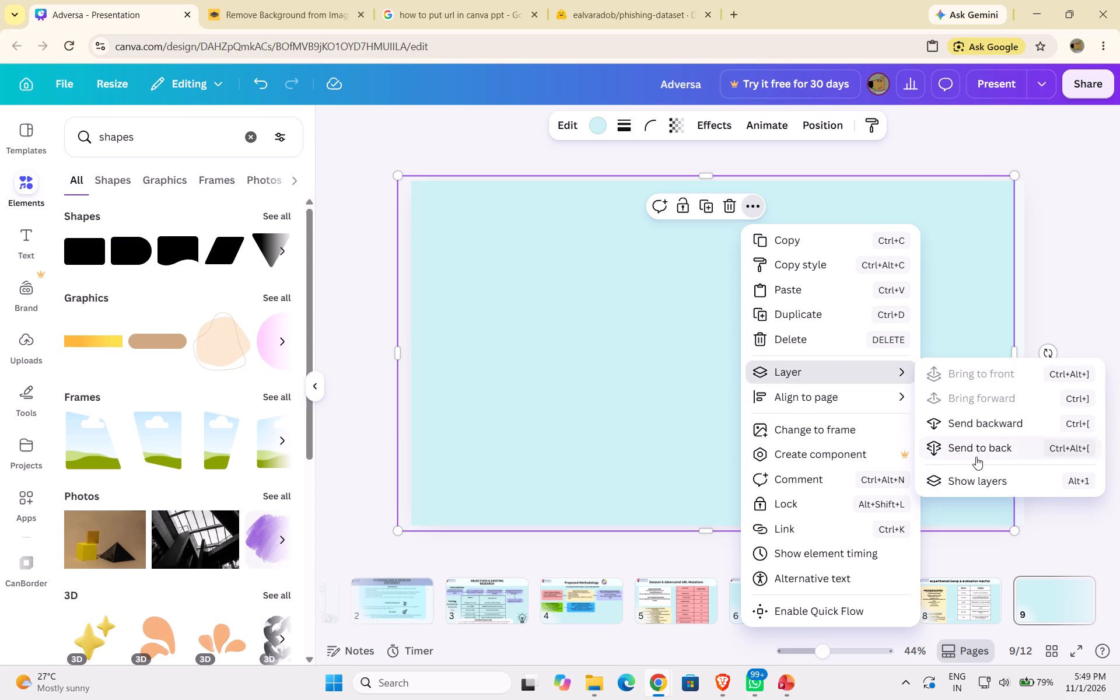
click(976, 457)
click(717, 410)
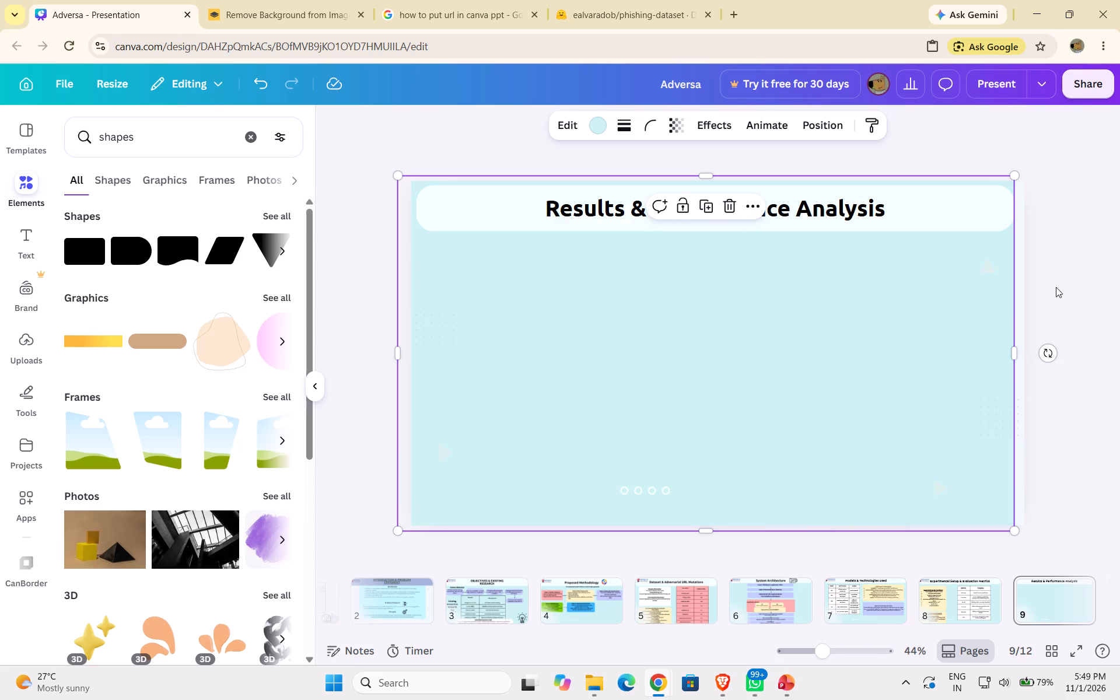
Extend slide 9's light-blue background rectangle to the slide's right edge.
click(1056, 287)
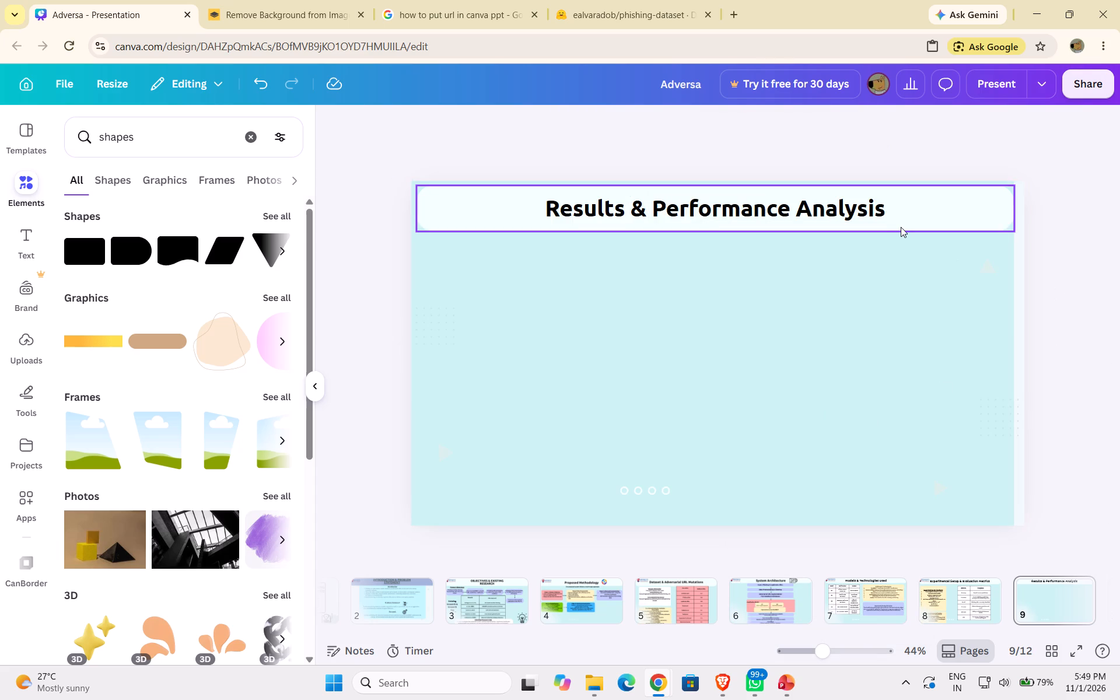
click(901, 227)
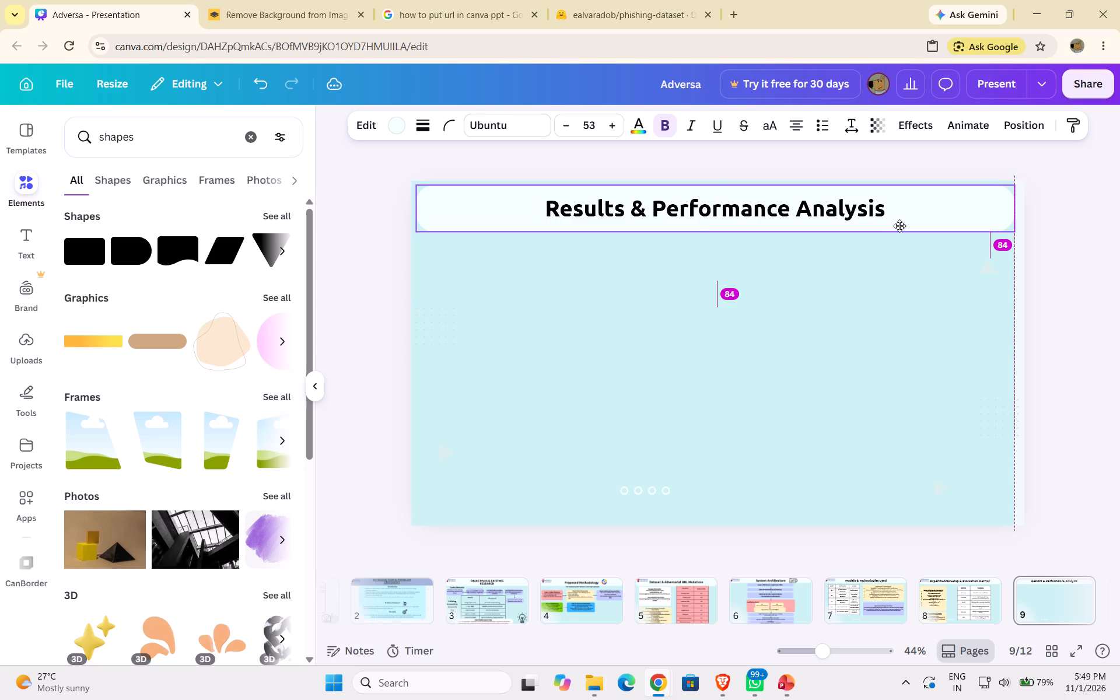
click(1084, 232)
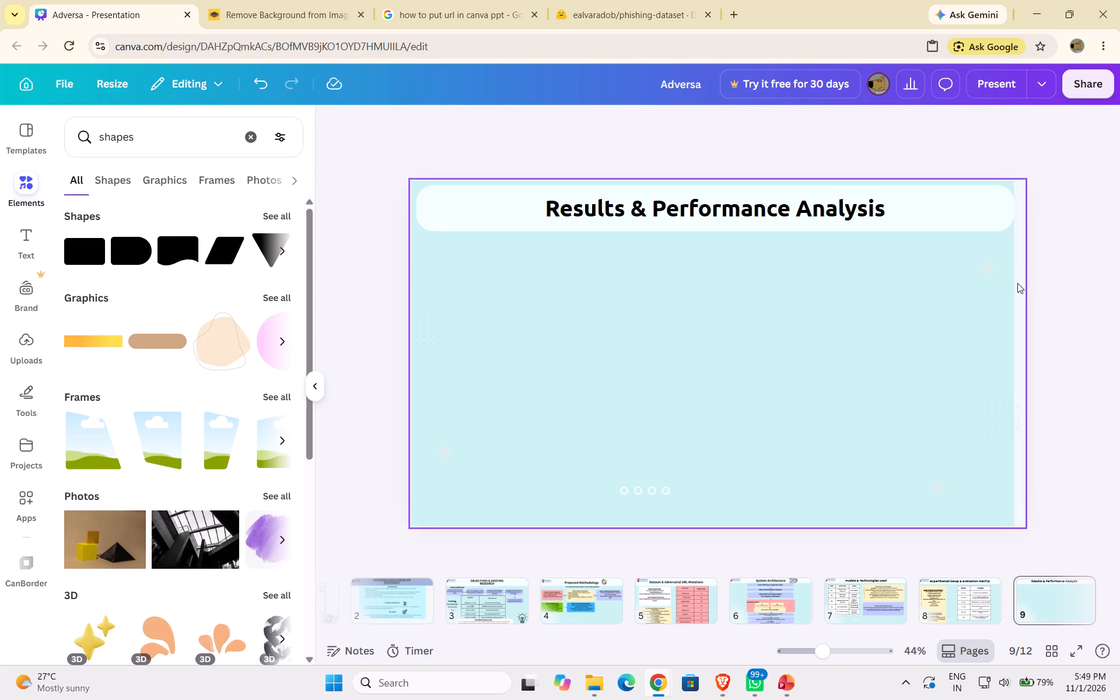
drag(1013, 285, 1021, 285)
click(1060, 260)
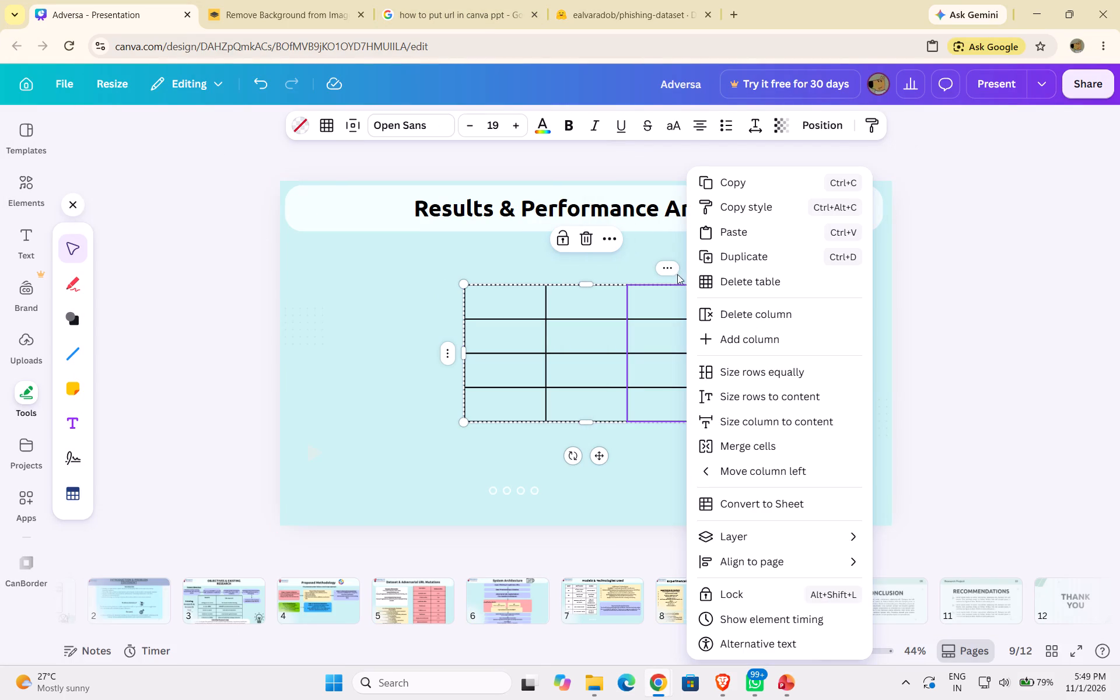
click(717, 335)
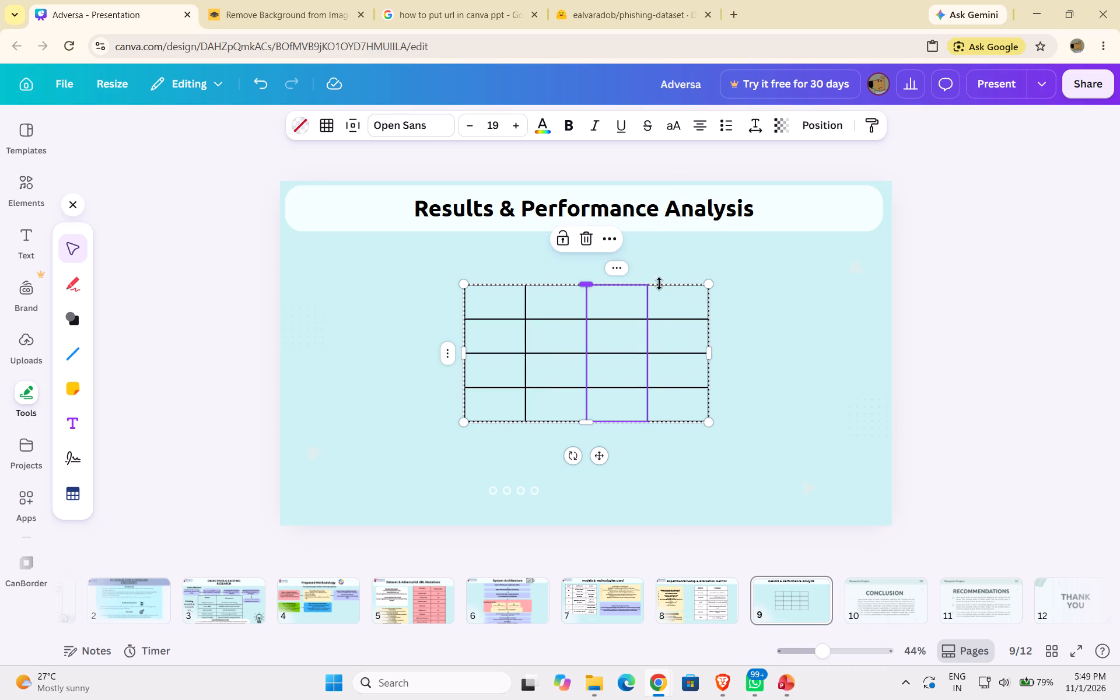
click(626, 271)
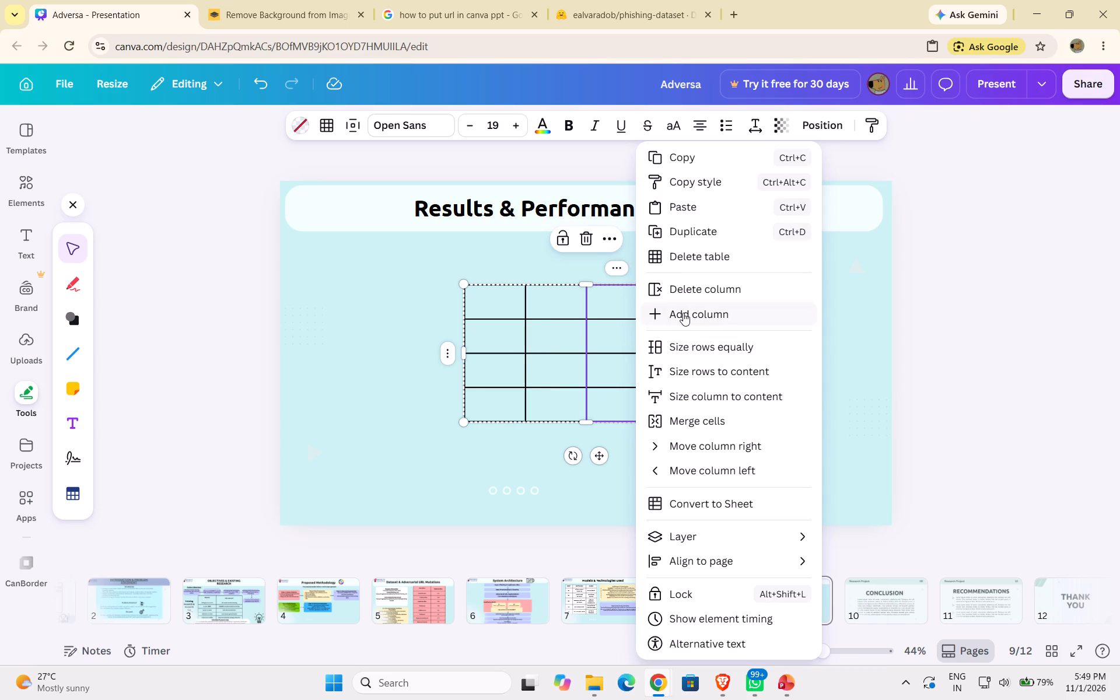
click(683, 313)
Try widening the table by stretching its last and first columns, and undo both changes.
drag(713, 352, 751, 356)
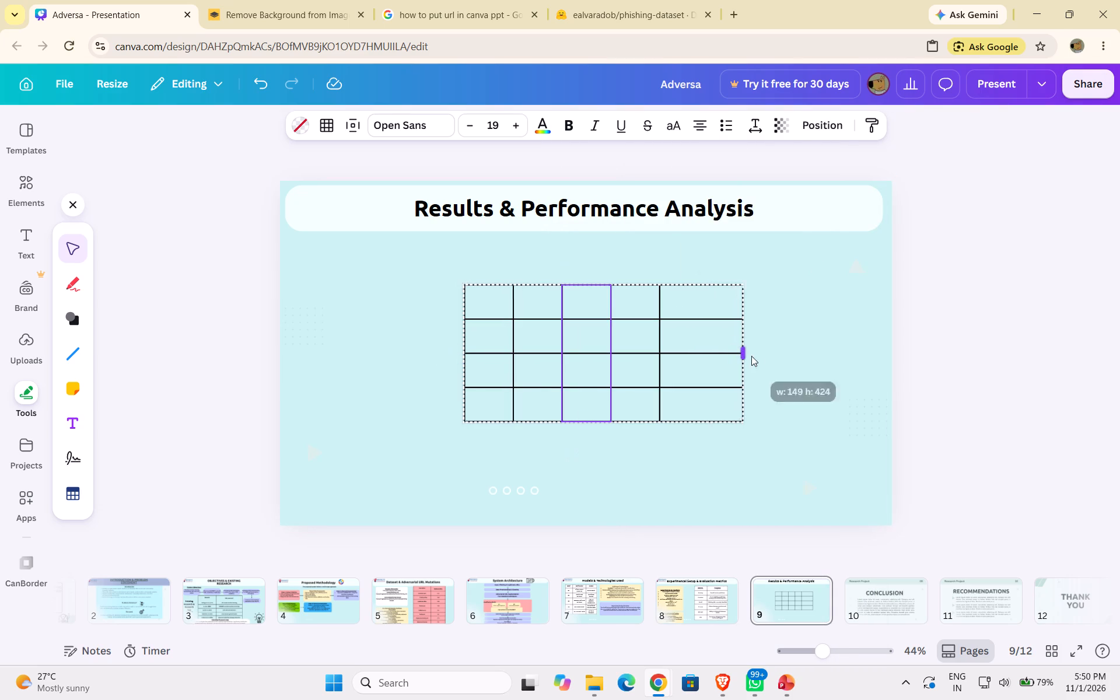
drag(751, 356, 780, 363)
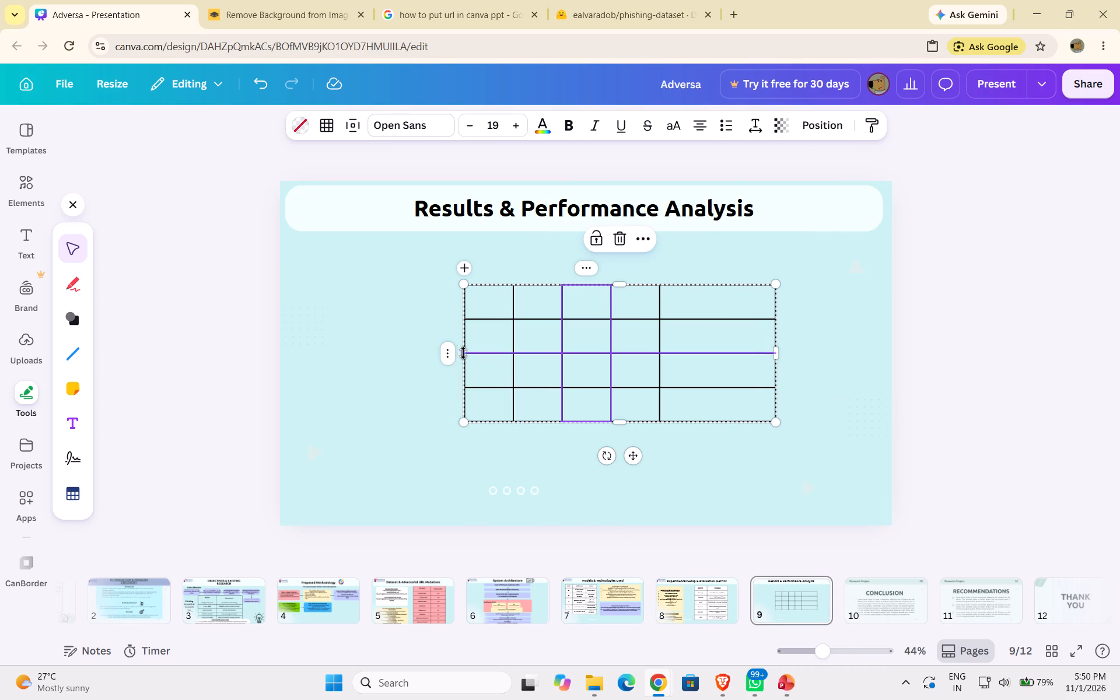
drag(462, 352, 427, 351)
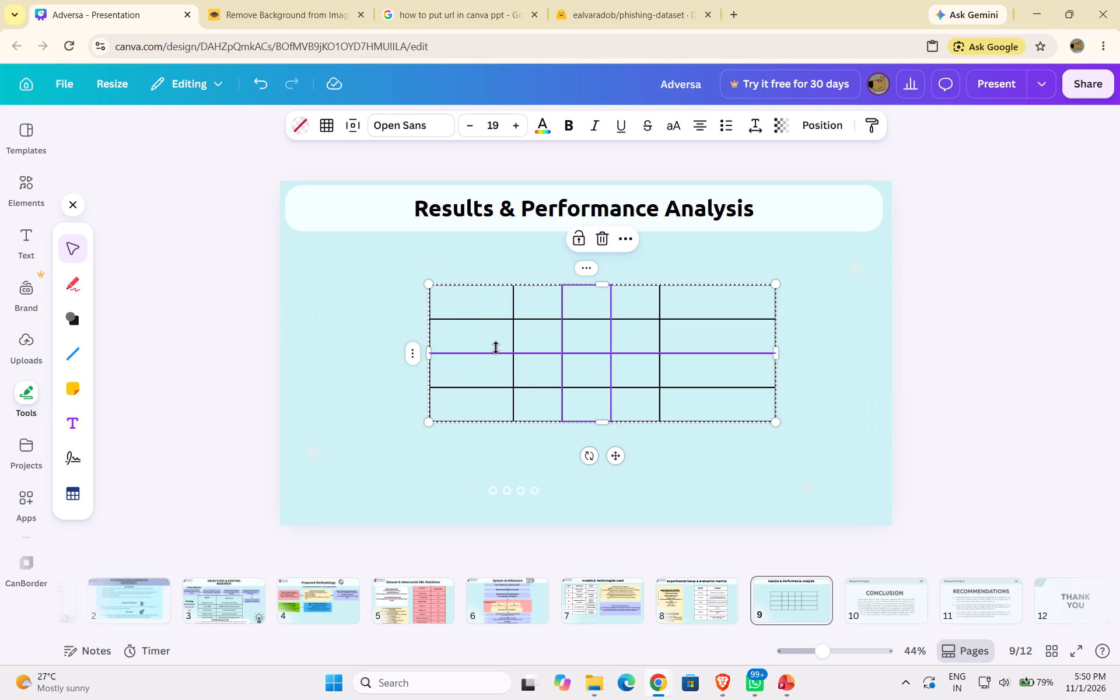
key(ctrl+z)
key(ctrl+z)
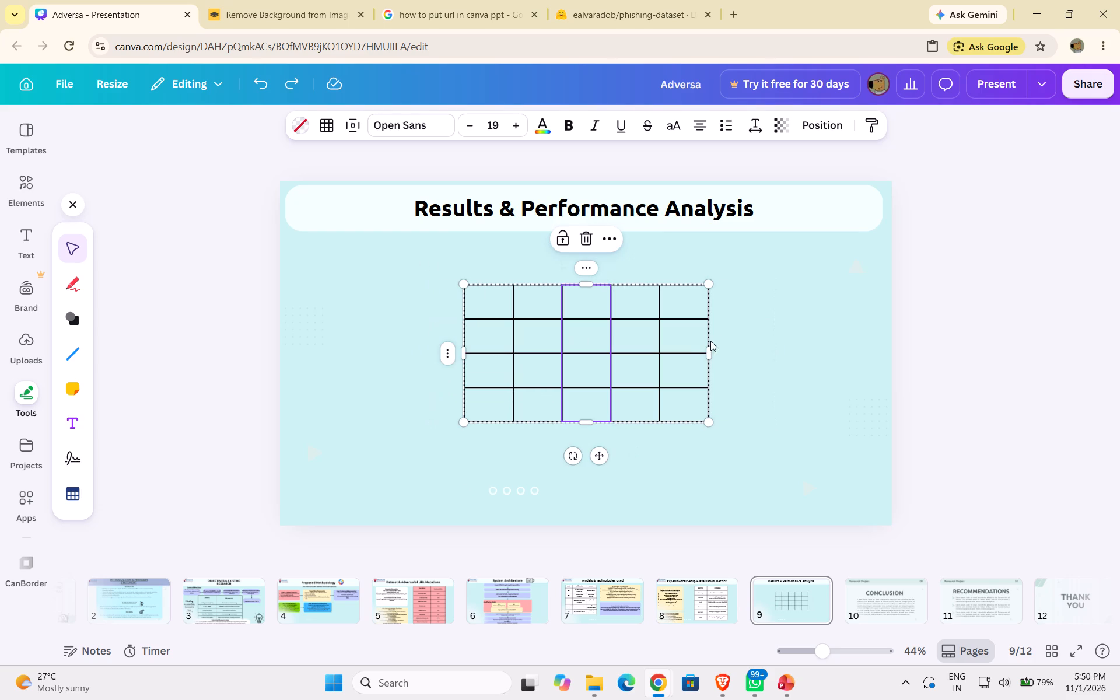
Stretch the table downward to a height of about 548.
drag(586, 423, 587, 459)
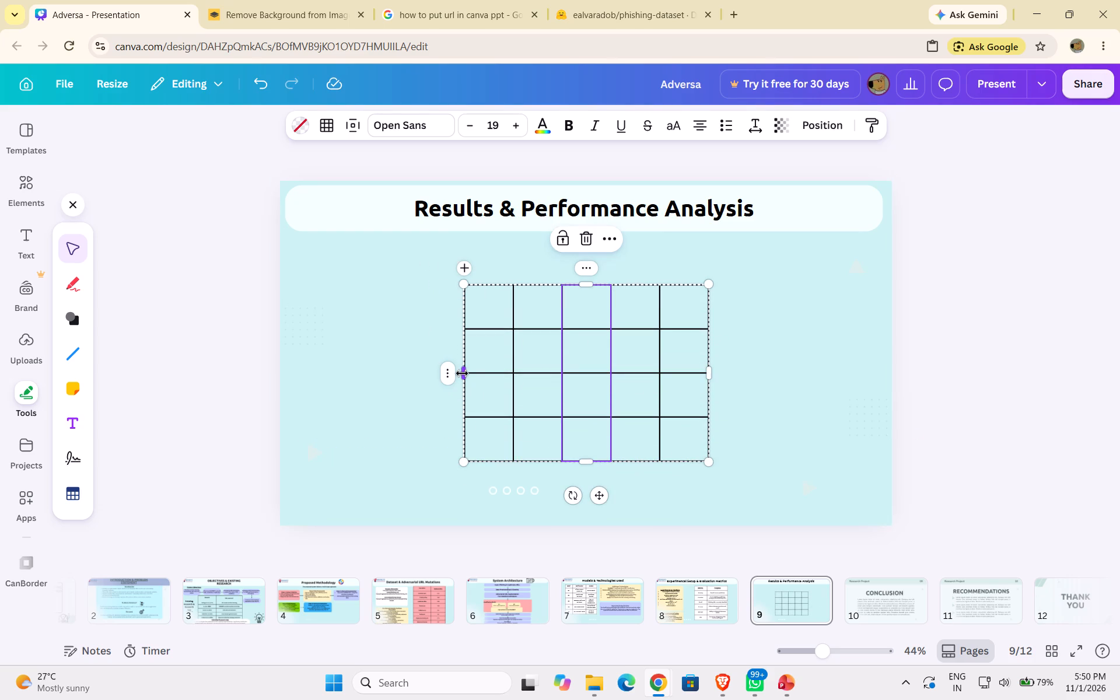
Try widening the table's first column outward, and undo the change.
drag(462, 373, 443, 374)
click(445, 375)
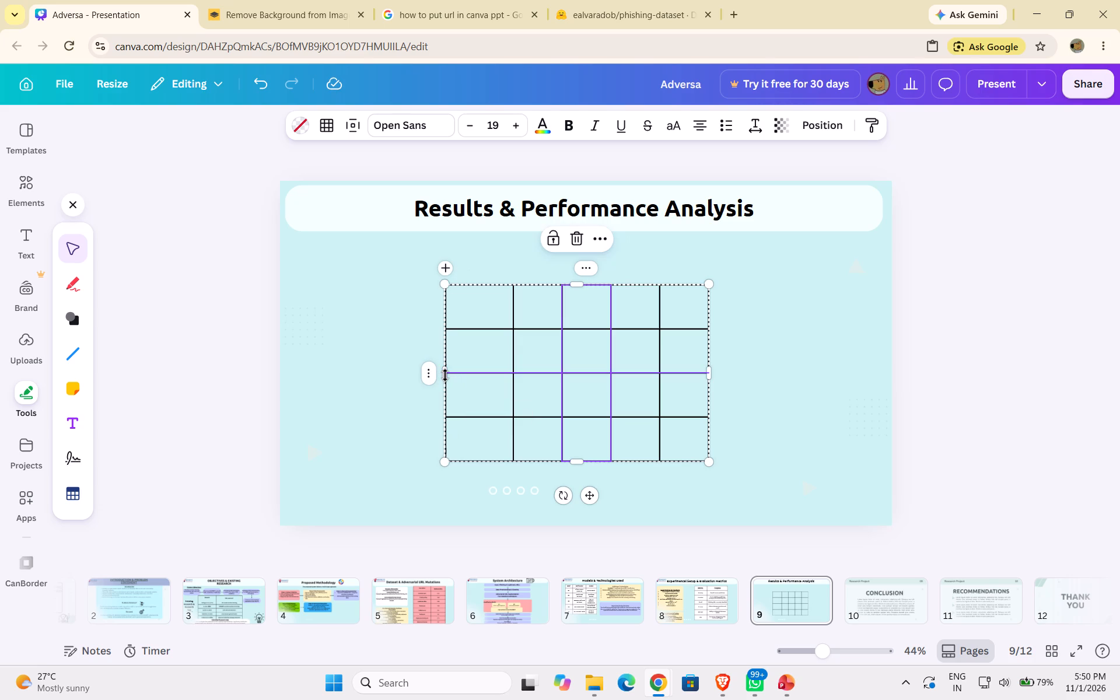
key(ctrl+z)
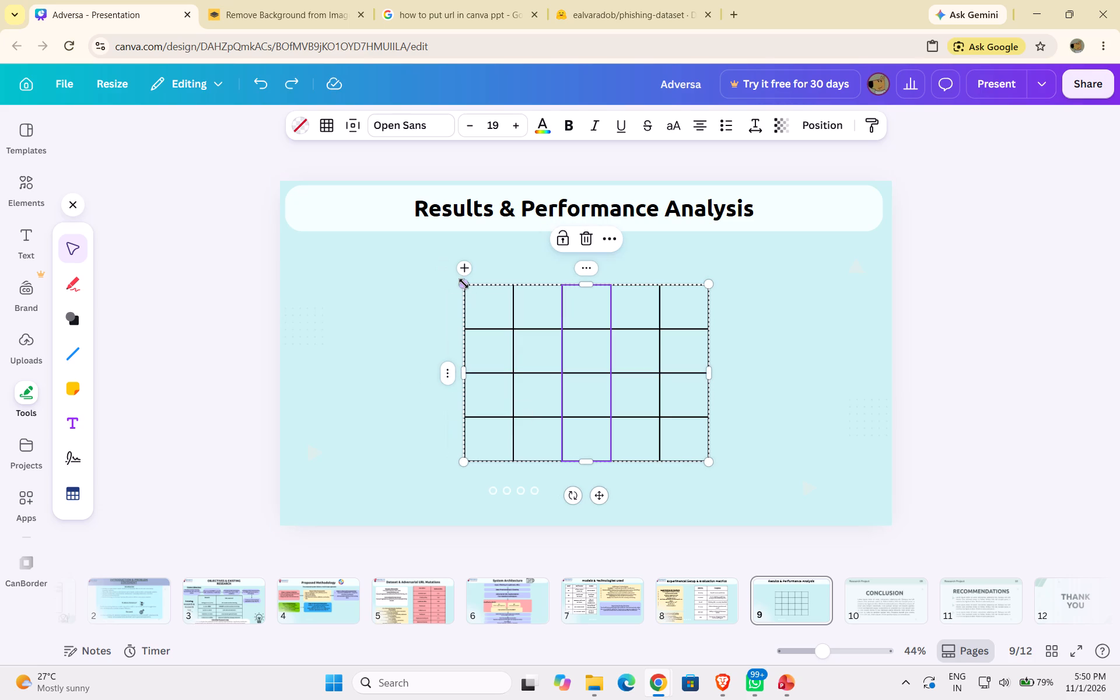
Enlarge the whole table from its top-left corner toward the slide's left edge, keeping the five columns equally wide.
drag(459, 281, 381, 276)
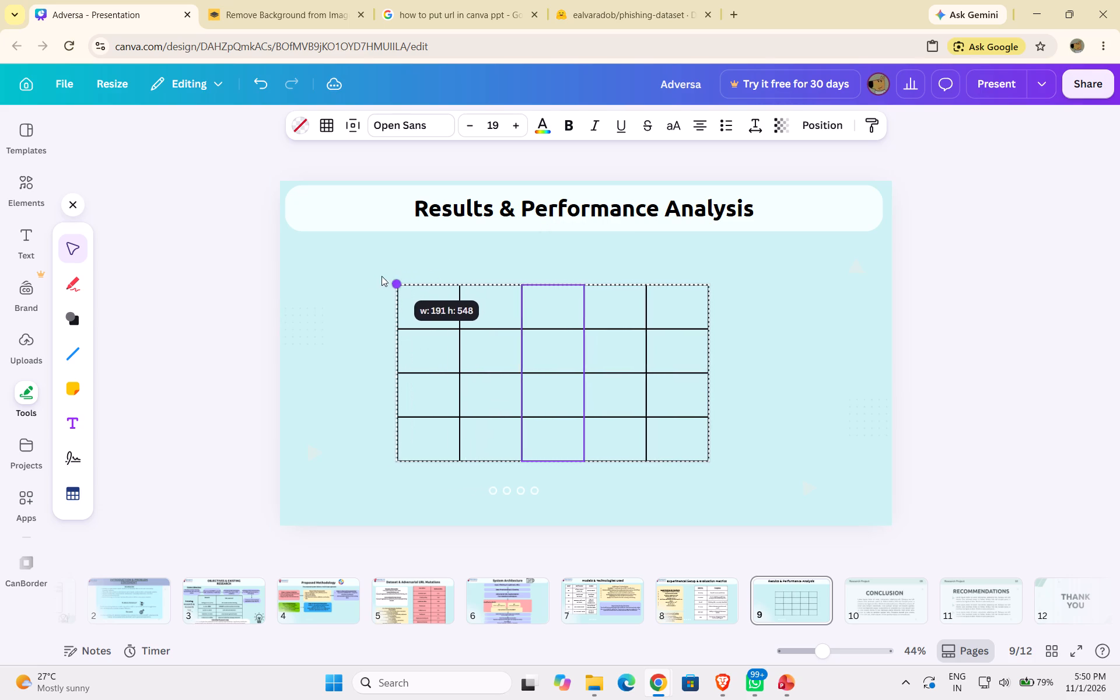
drag(381, 276, 323, 266)
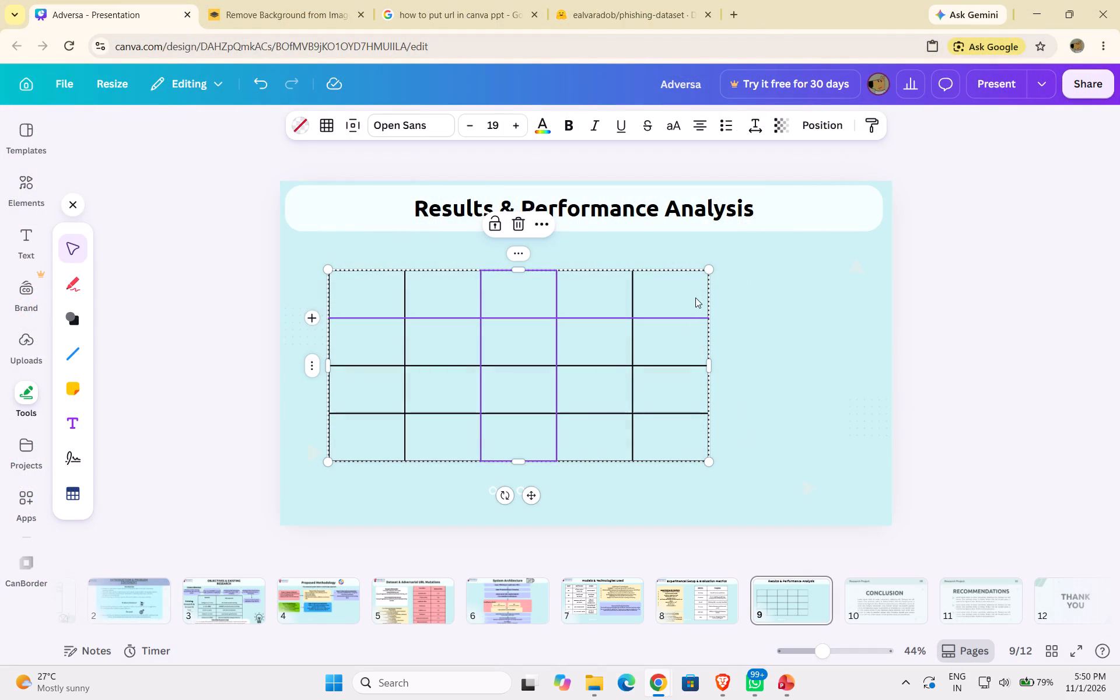
click(782, 304)
Enter "Model" in the table's first header cell in bold Ubuntu.
click(379, 290)
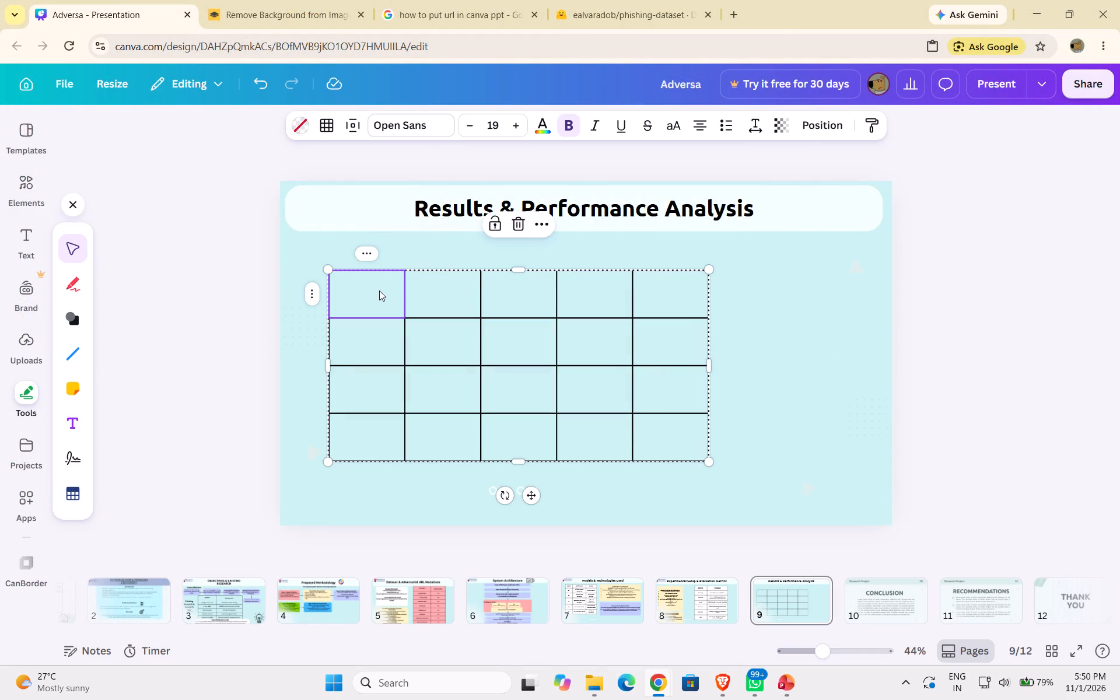
click(379, 290)
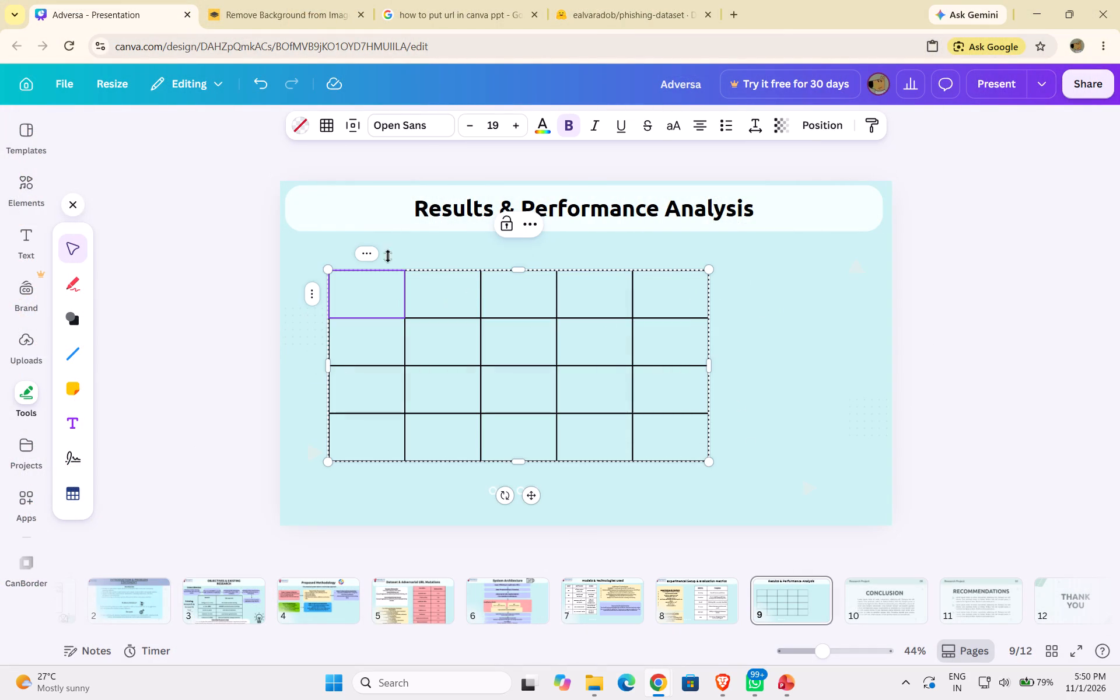
click(569, 127)
click(569, 127)
click(426, 118)
click(140, 391)
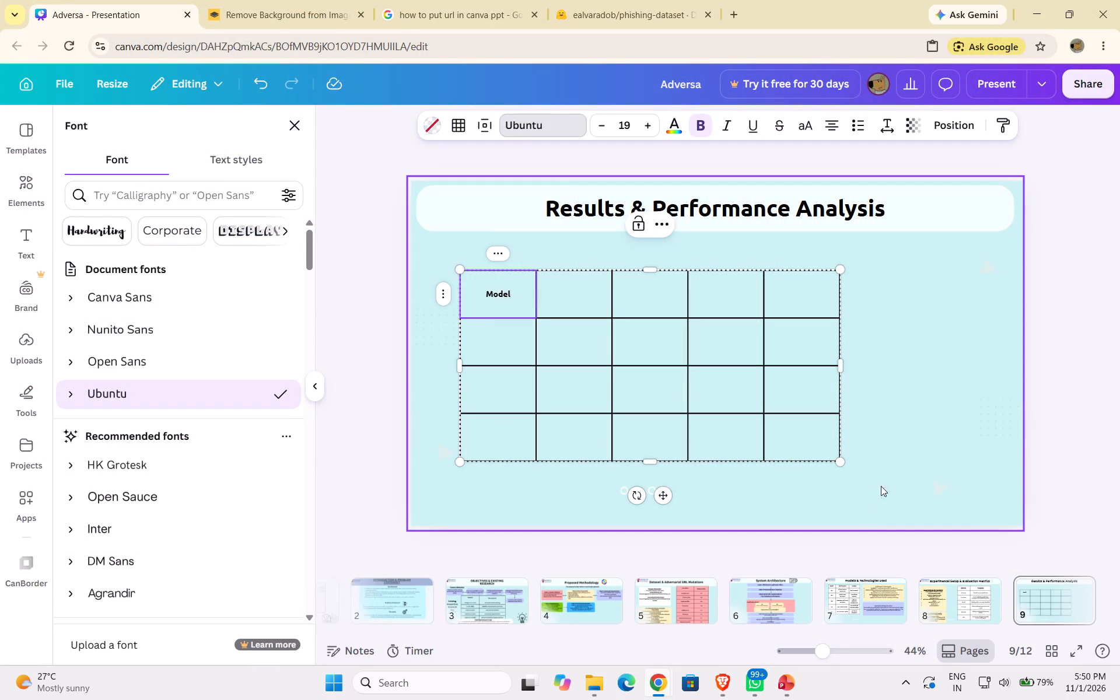
Set the table's "Model" header text to font size 27 and underline it.
double_click(565, 289)
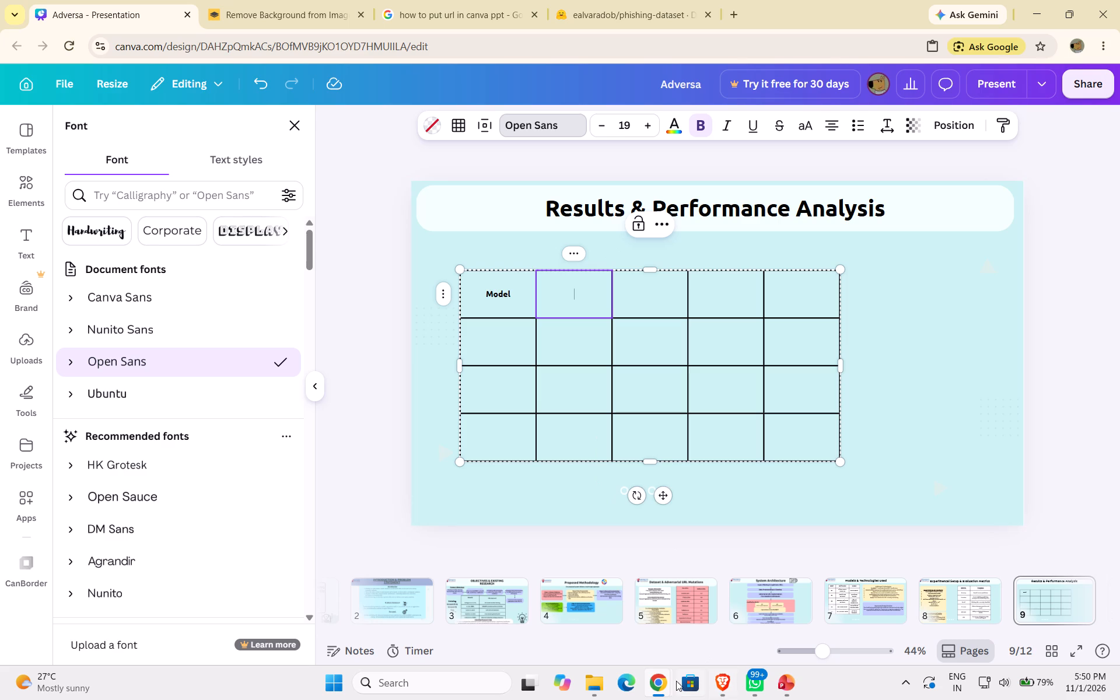
click(499, 304)
click(503, 290)
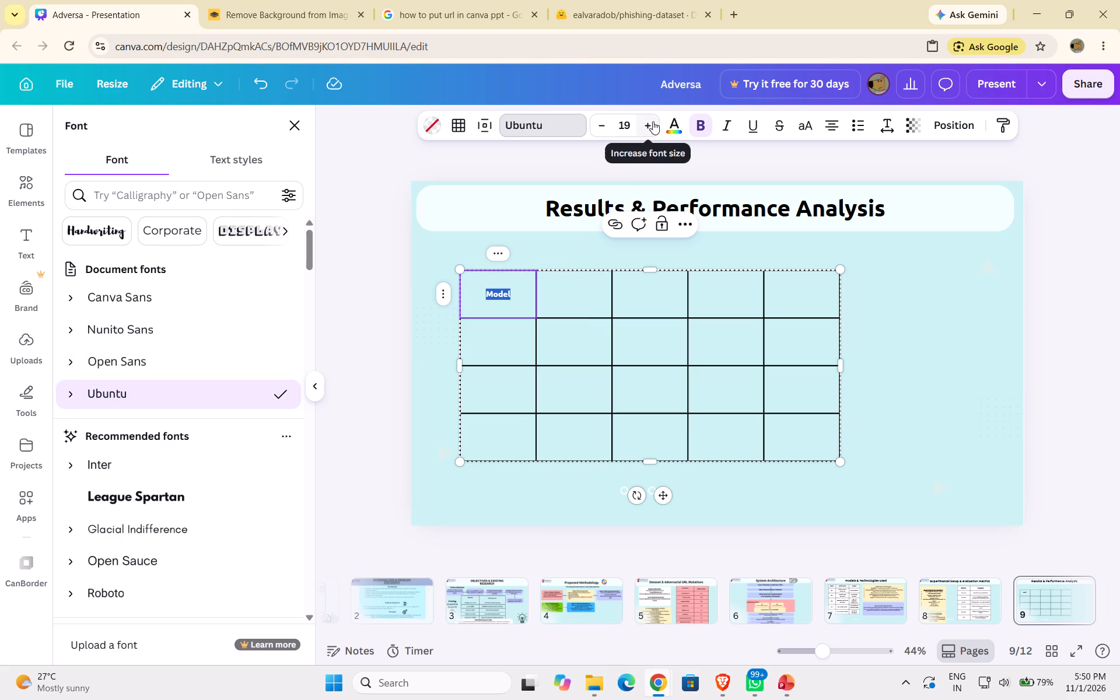
triple_click(651, 124)
triple_click(651, 124)
triple_click(651, 124)
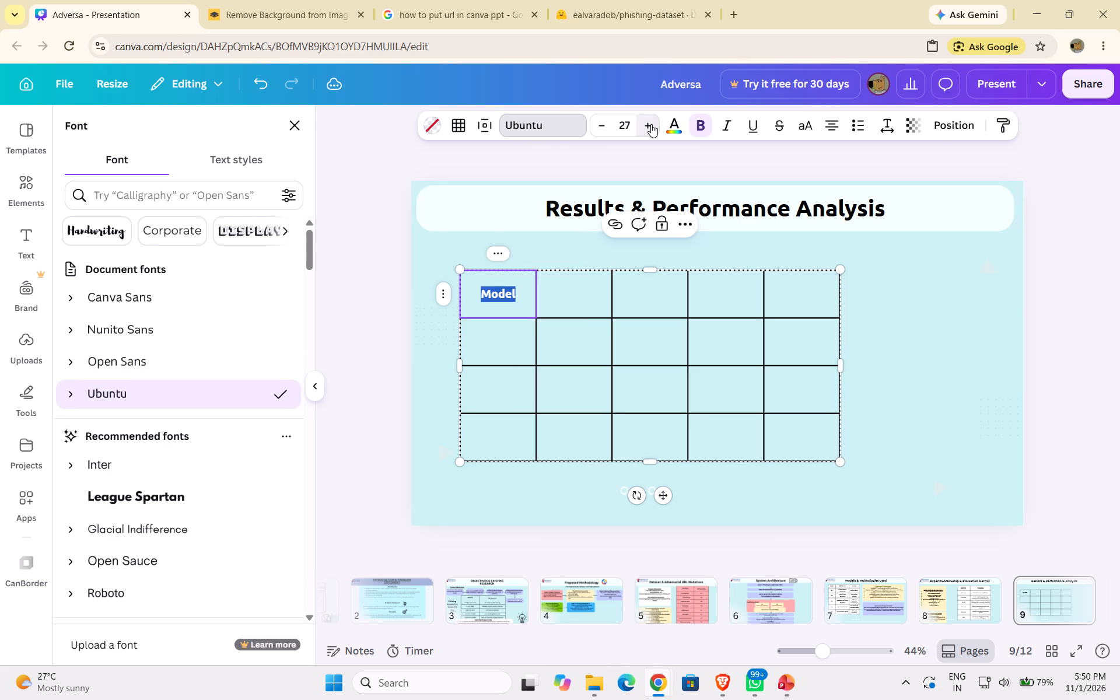
click(599, 126)
click(575, 295)
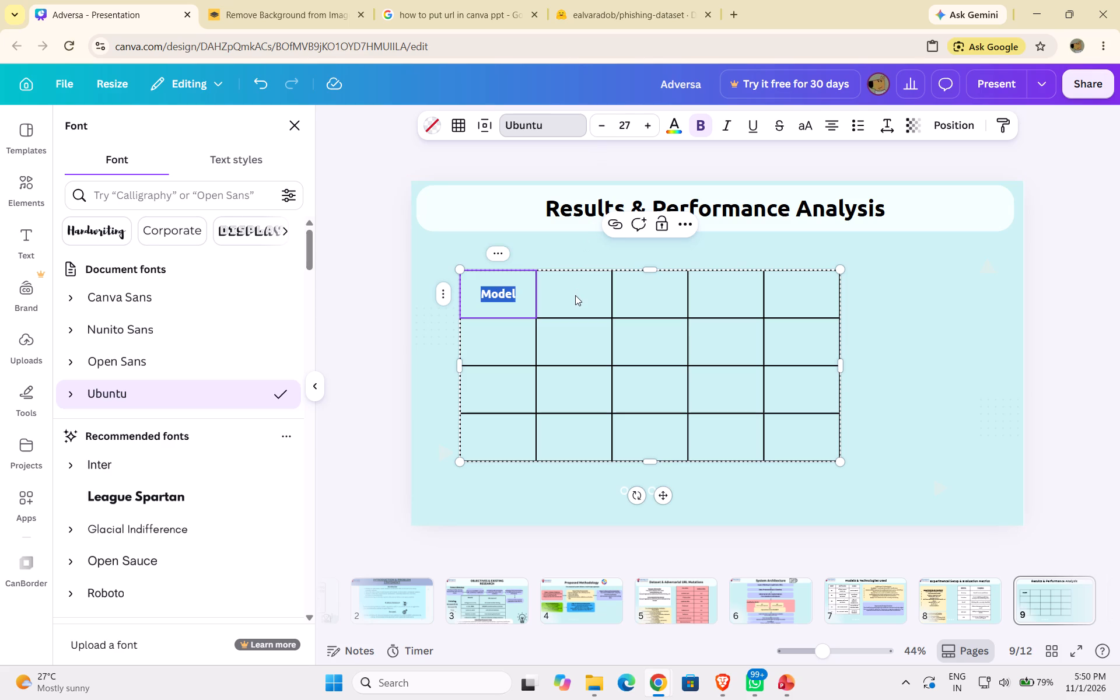
click(575, 295)
click(575, 295)
click(575, 295)
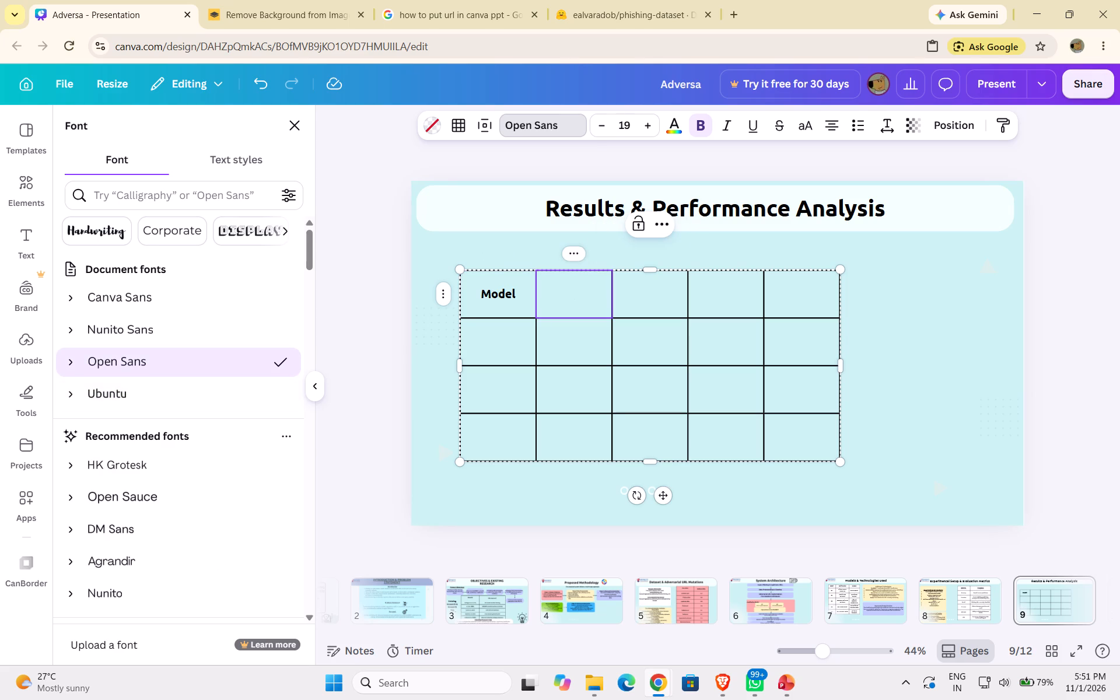
click(521, 288)
click(521, 288)
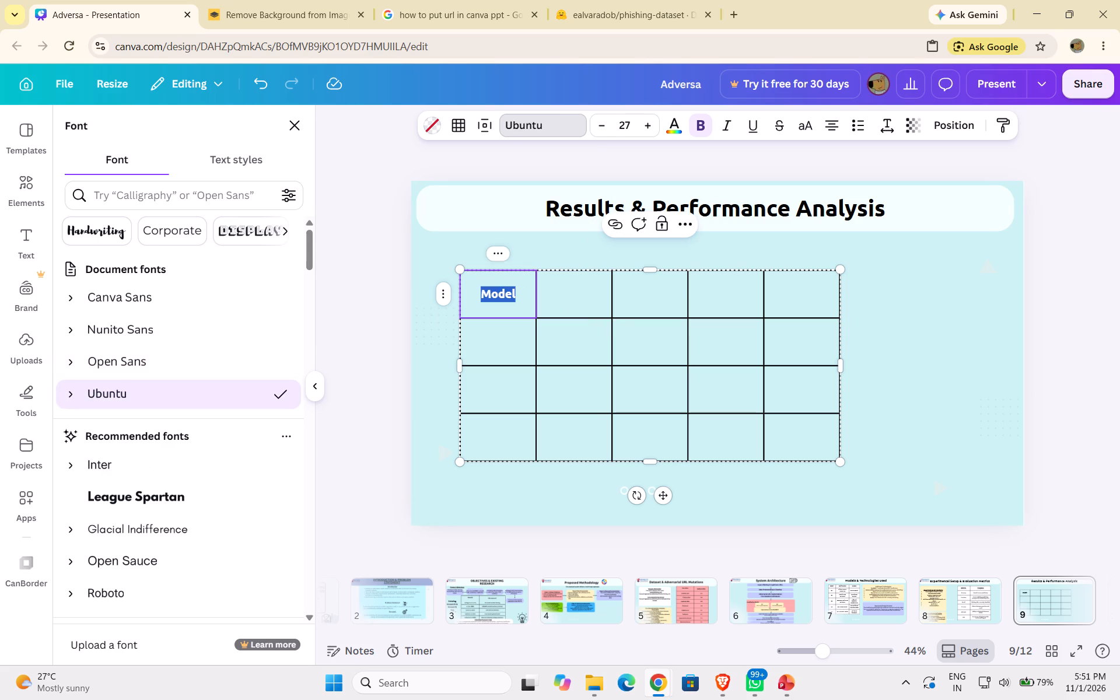
click(752, 121)
Enter "Clean Accuracy" in the table's second header cell at font size 27, underlined.
click(577, 295)
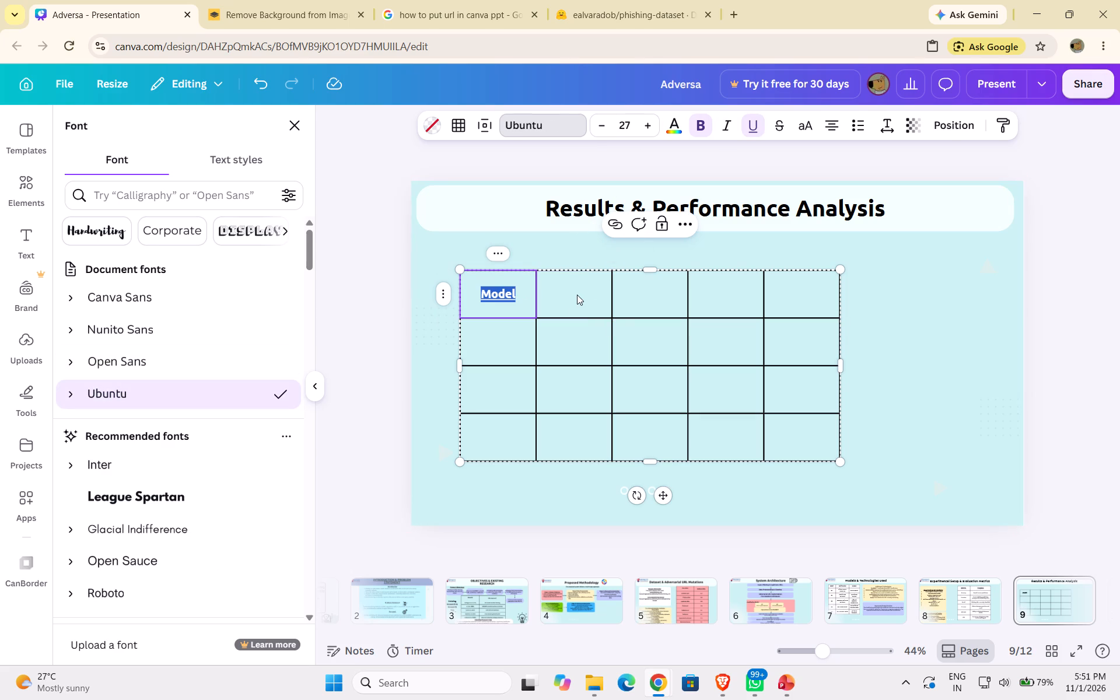
click(577, 295)
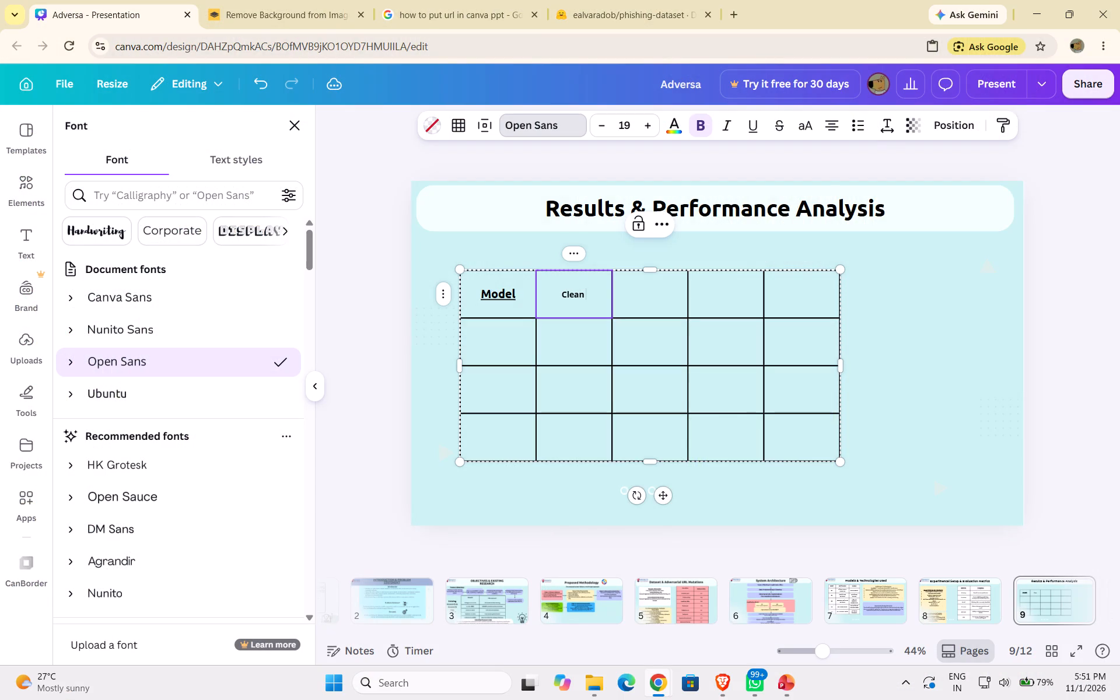
key(a)
text(ccuracy)
key(ctrl+a)
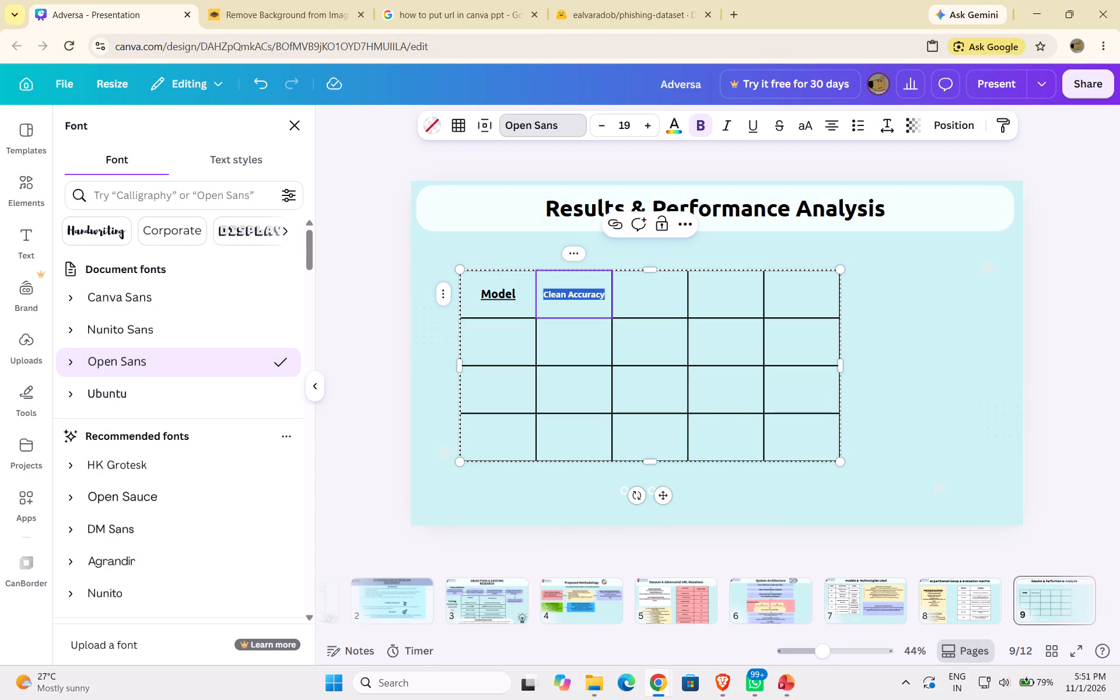
triple_click(649, 121)
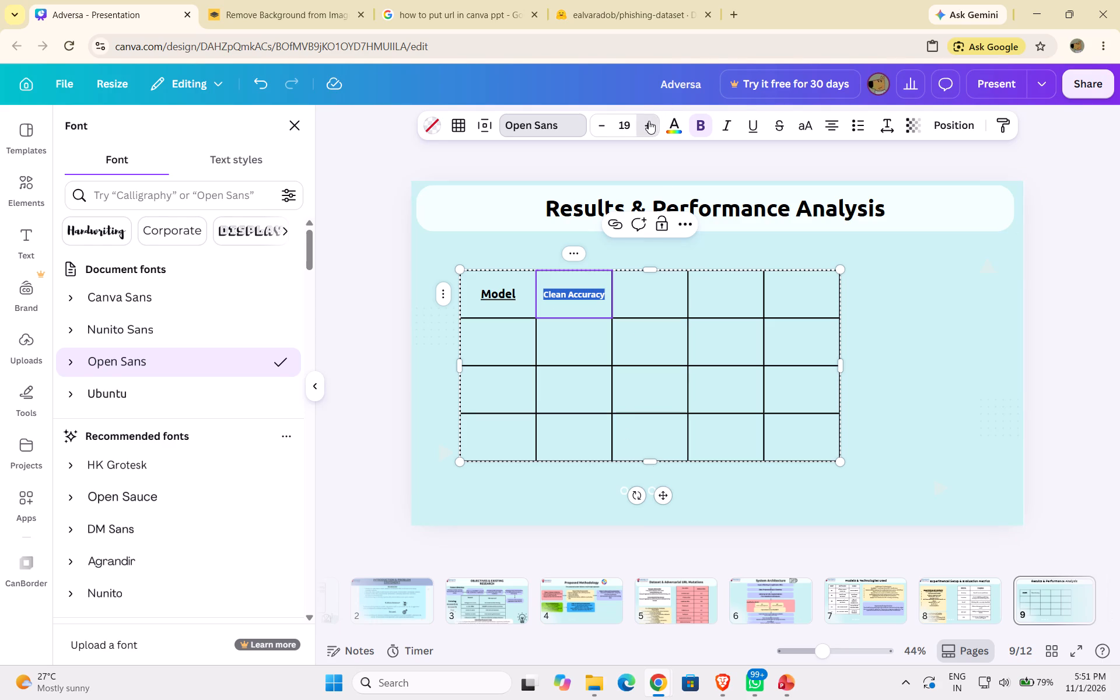
triple_click(649, 121)
triple_click(649, 121)
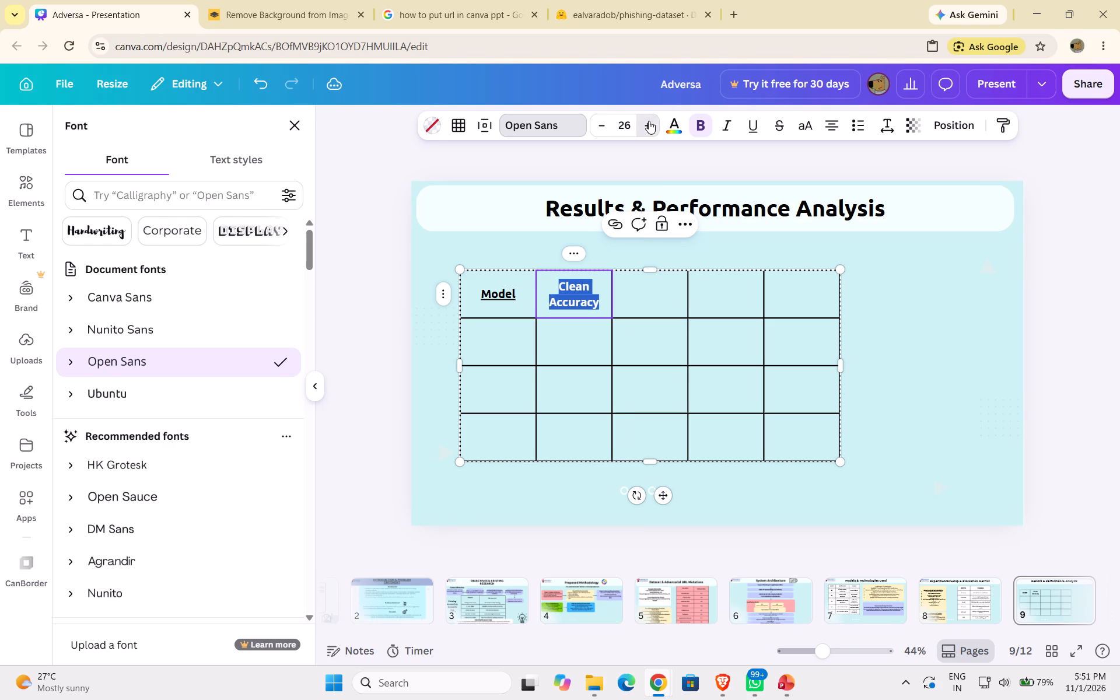
click(649, 121)
double_click(597, 122)
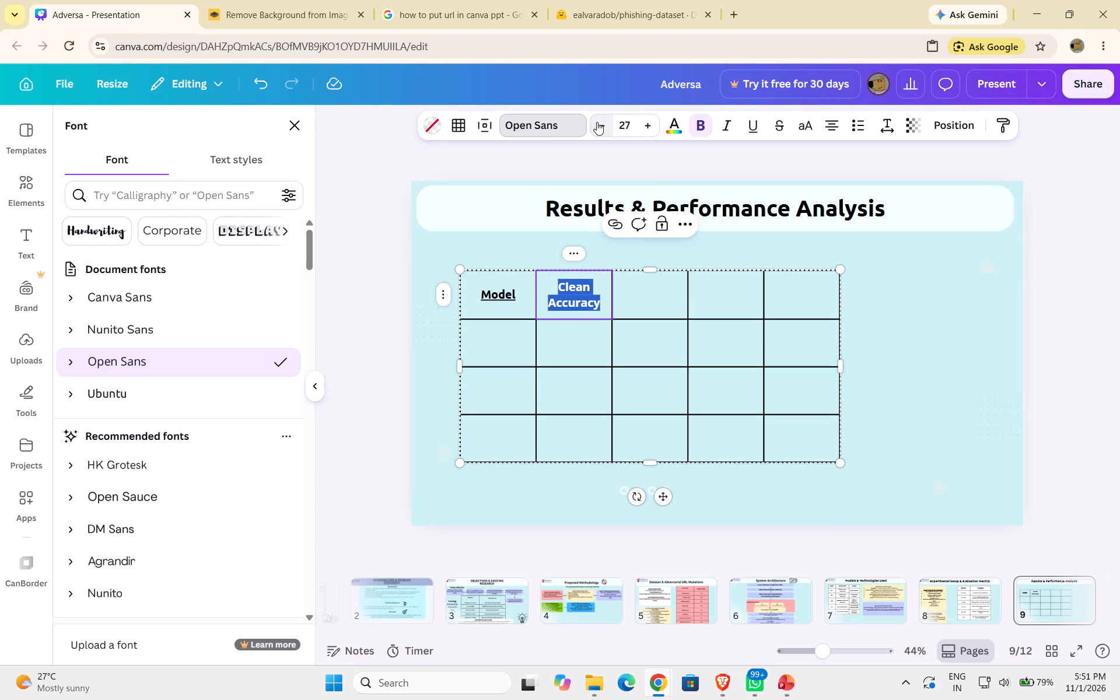
click(502, 297)
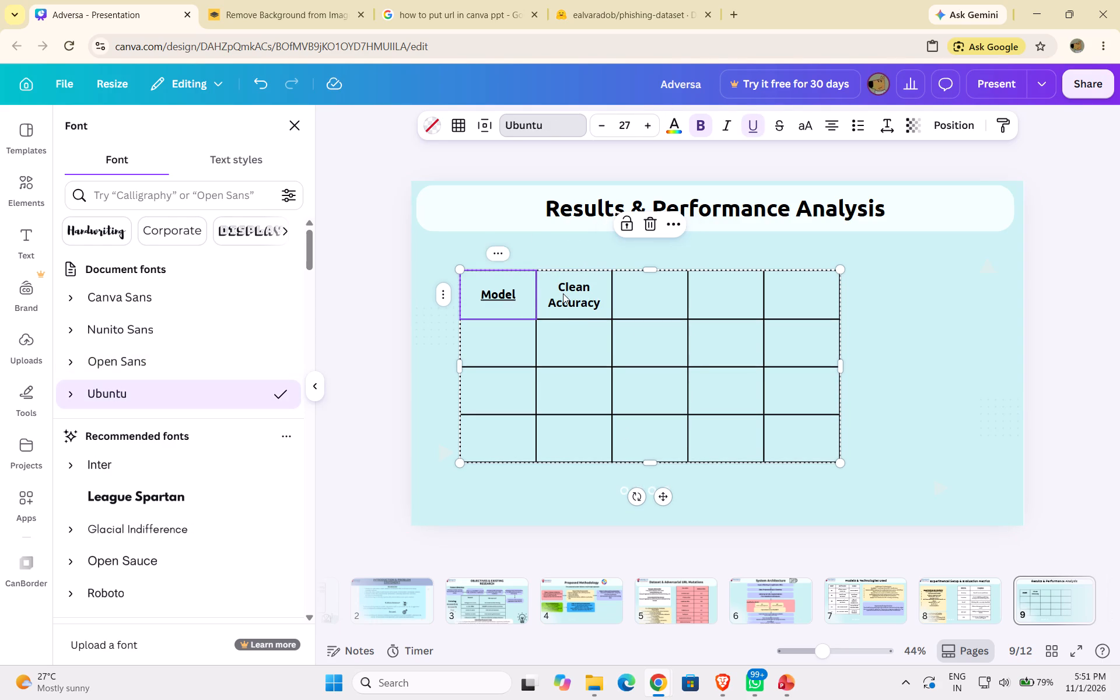
click(563, 293)
click(751, 123)
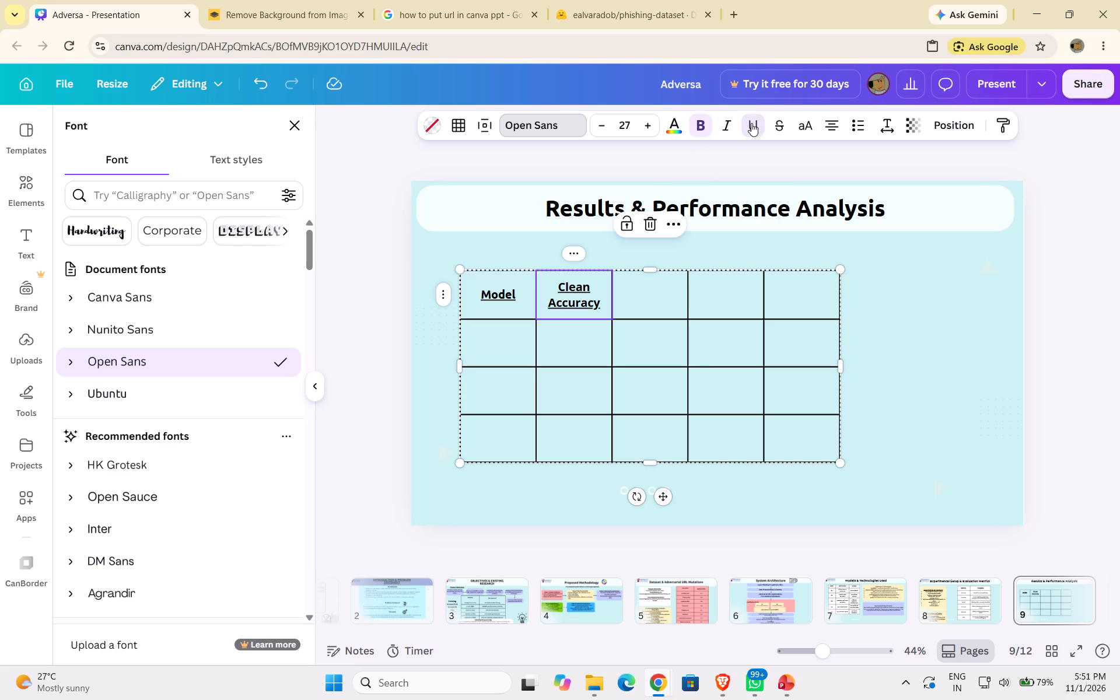
Enter "Clean F1" on two lines in the table's third header cell at font size 27.
click(643, 293)
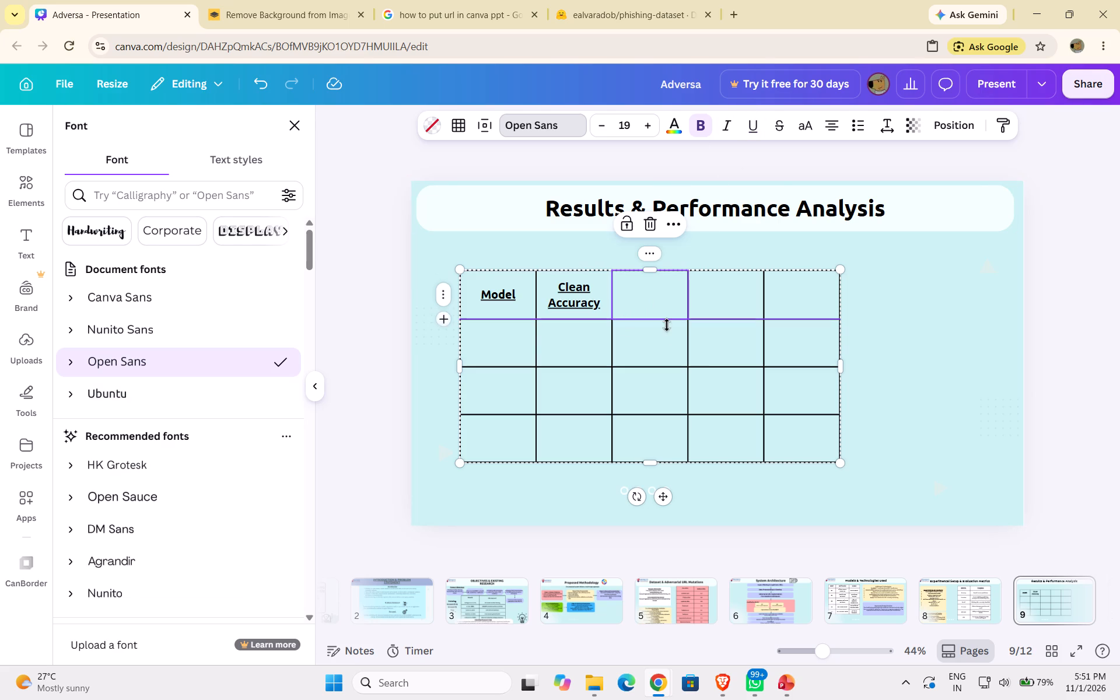
click(656, 685)
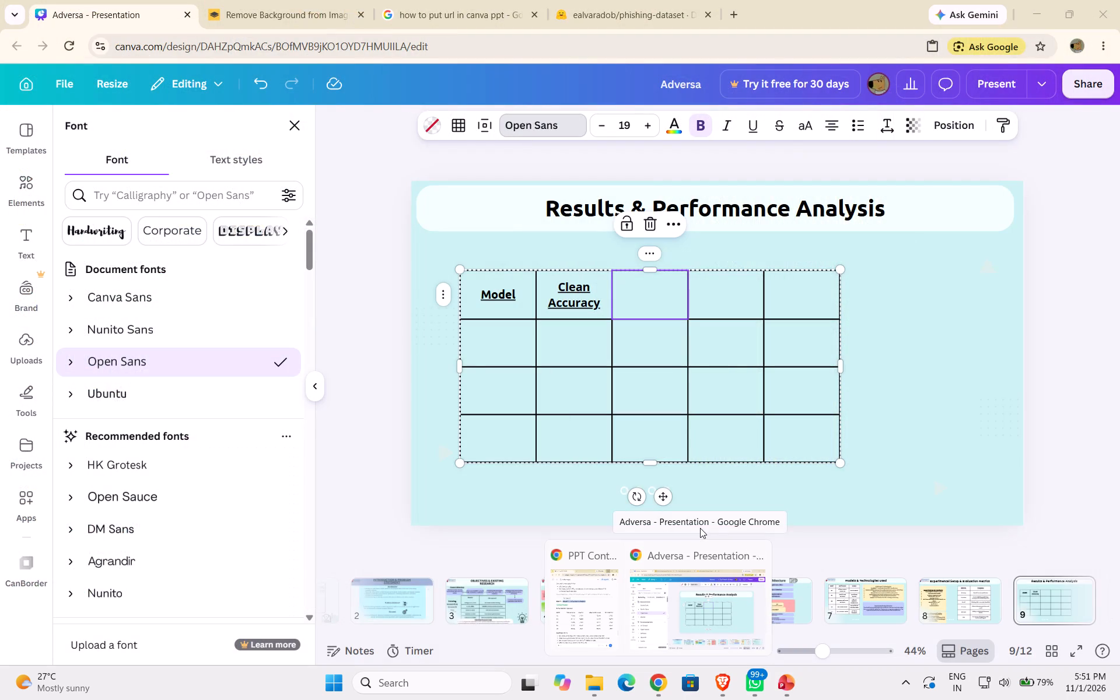
click(695, 594)
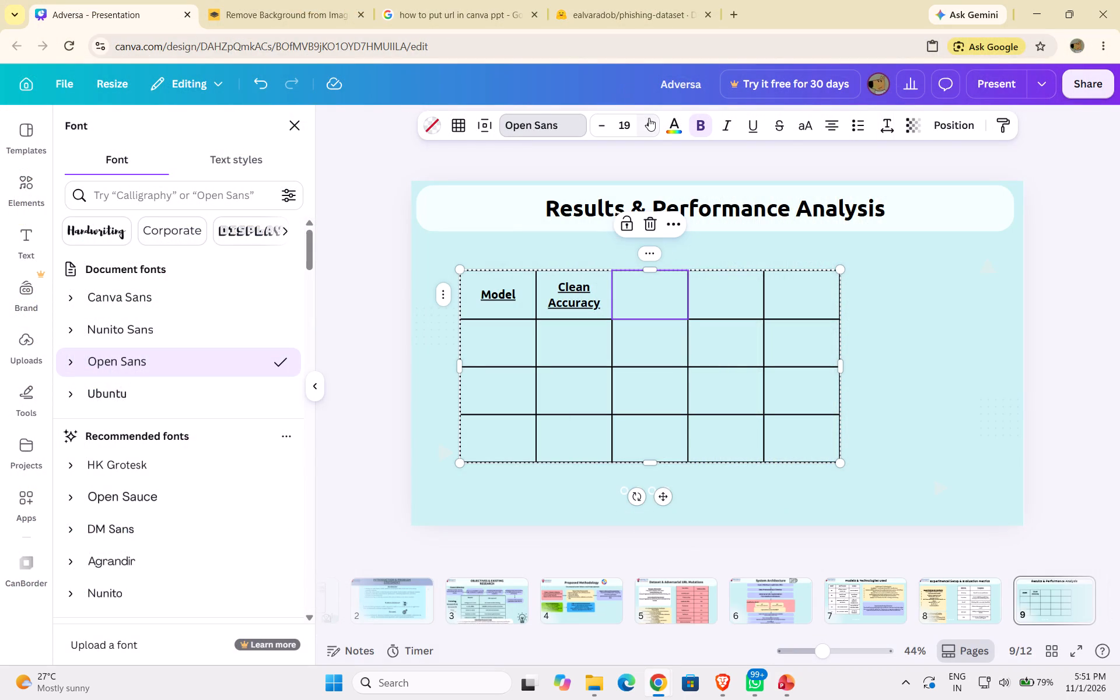
triple_click(649, 118)
triple_click(649, 118)
click(649, 118)
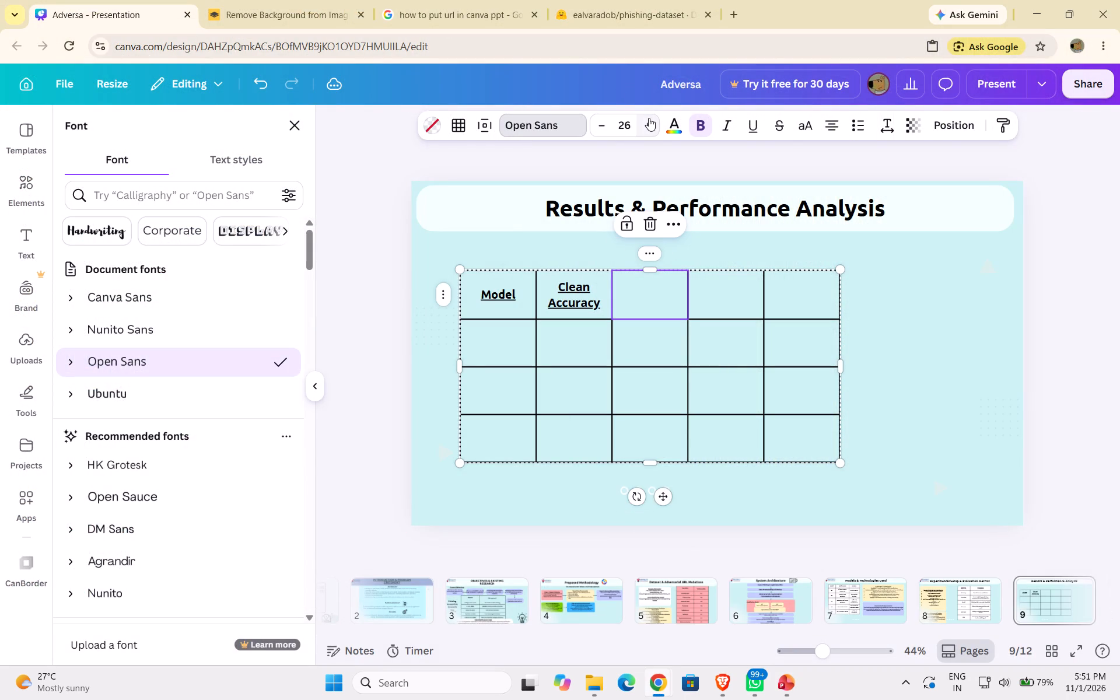
click(649, 120)
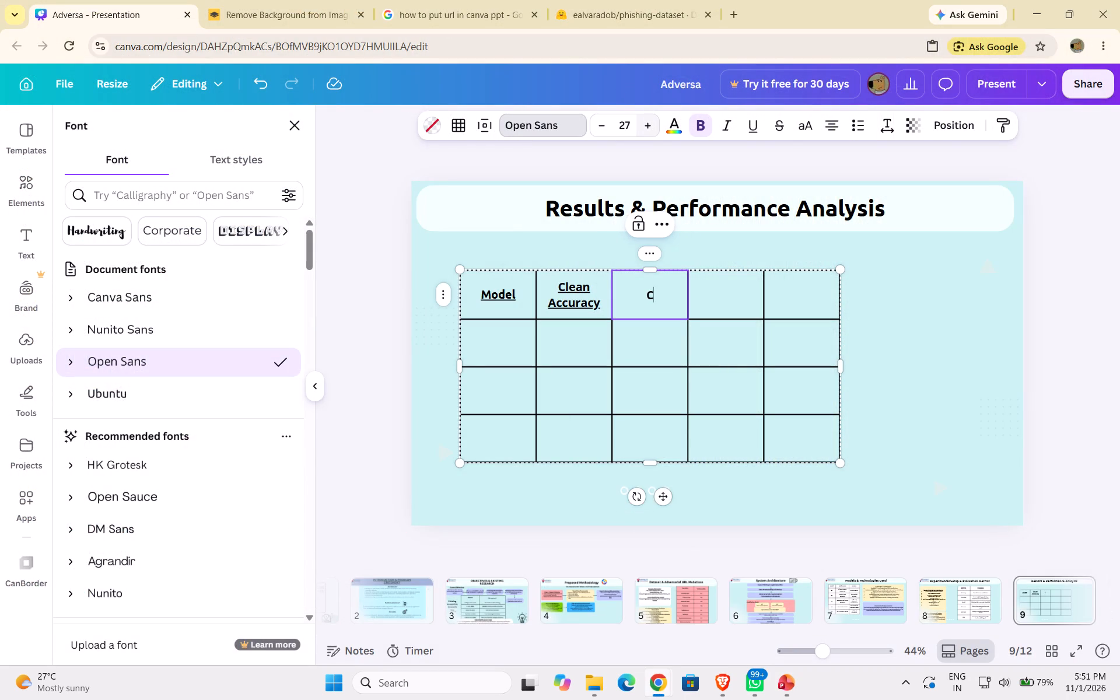
text(lw)
key(BackSpace)
text(ean)
key(Return)
text(F1)
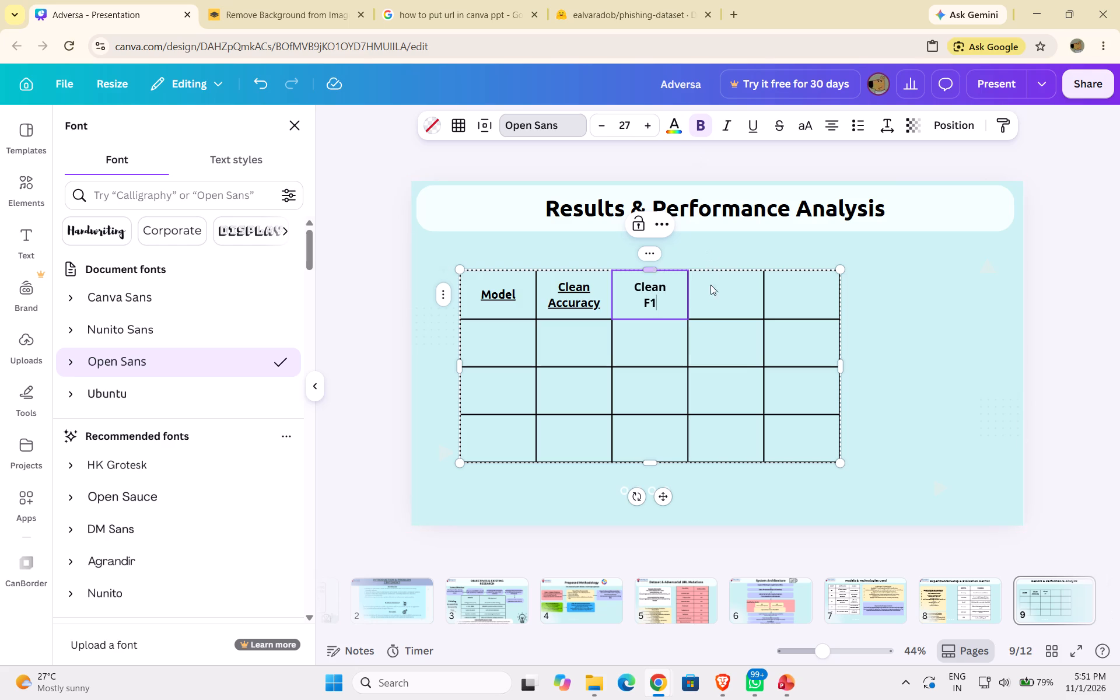
click(710, 295)
click(710, 295)
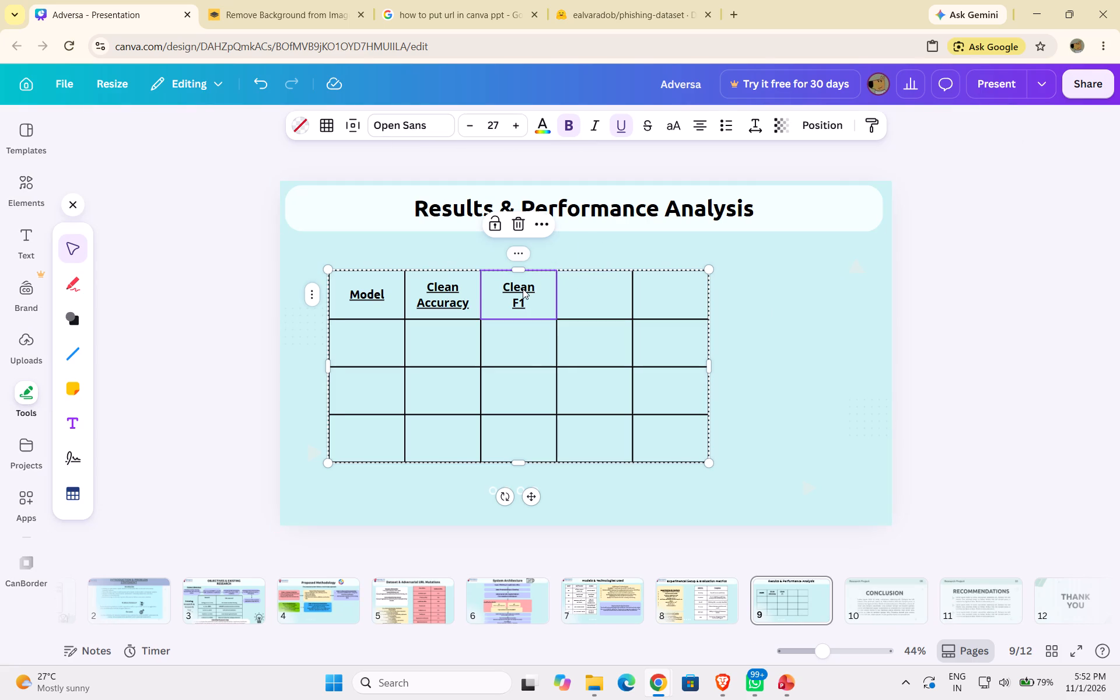
click(450, 297)
click(505, 291)
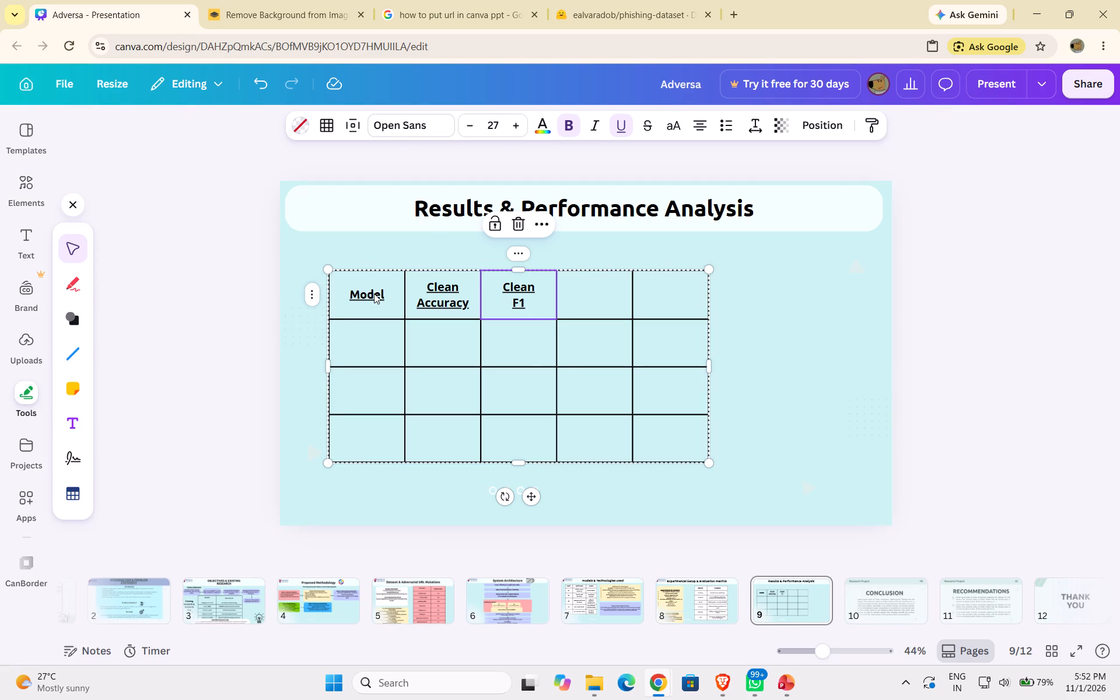
click(374, 293)
click(433, 289)
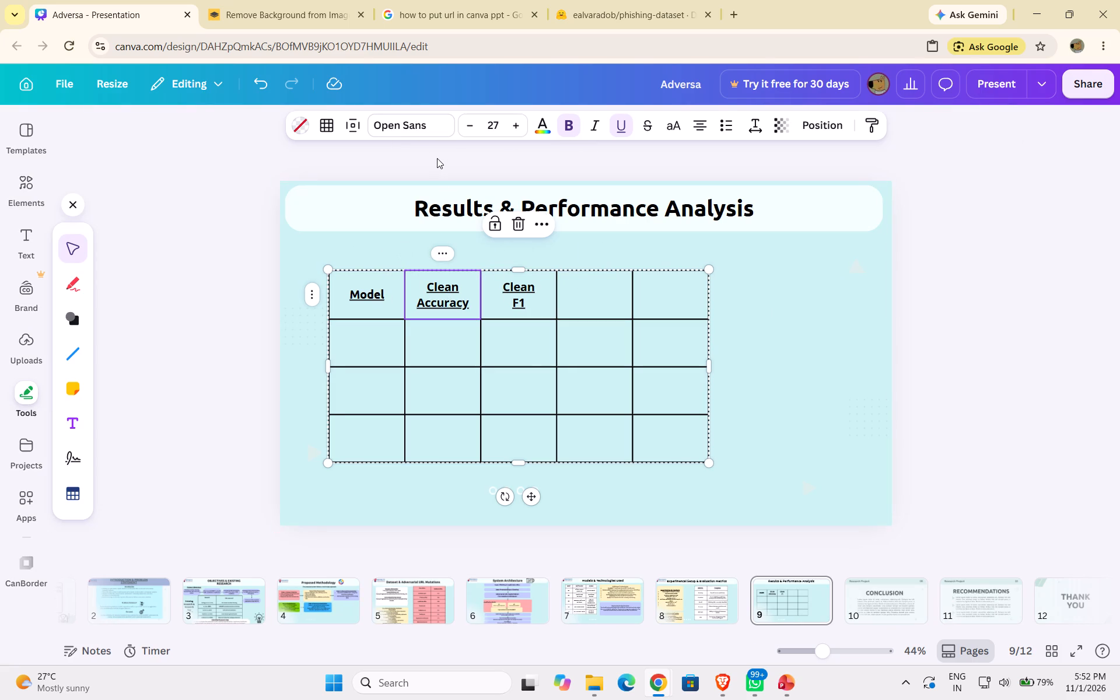
Paste "Adversarial Accuracy" into the table's fourth header cell and format it bold at font size 27.
click(607, 293)
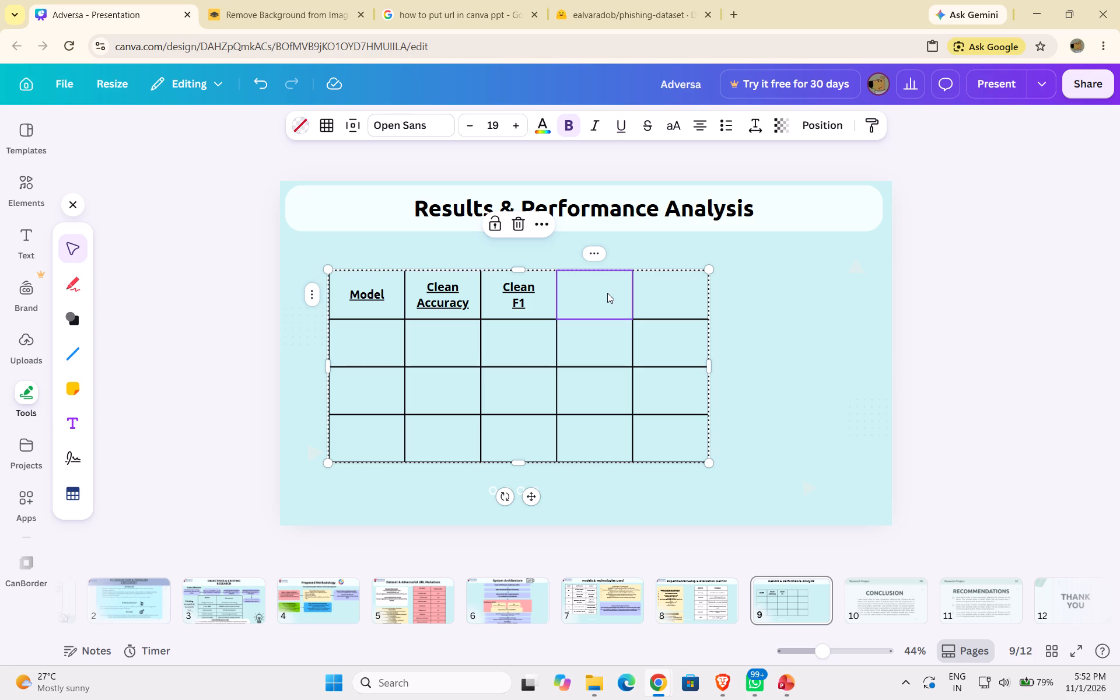
key(ctrl+v)
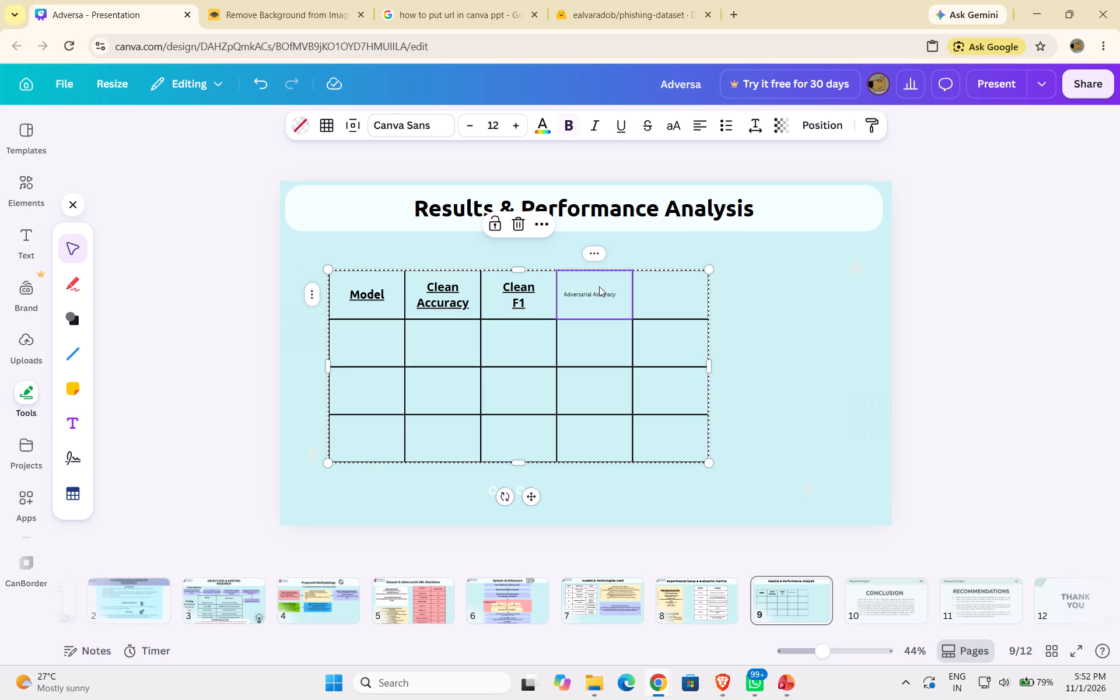
click(613, 292)
triple_click(519, 122)
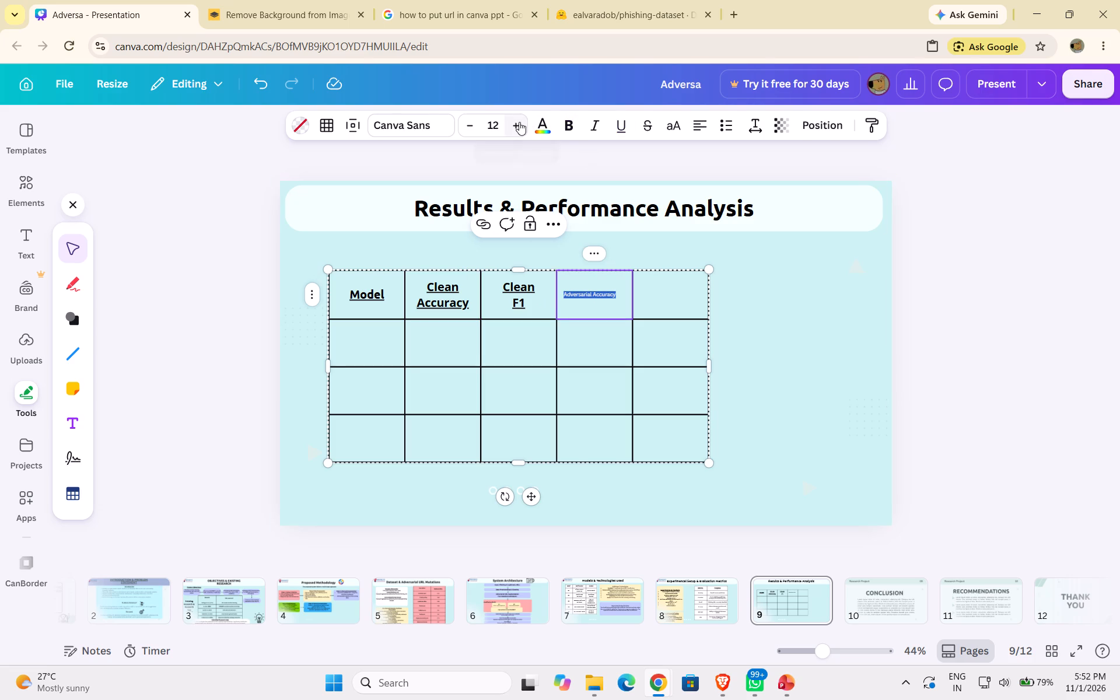
triple_click(519, 122)
triple_click(519, 122)
click(519, 122)
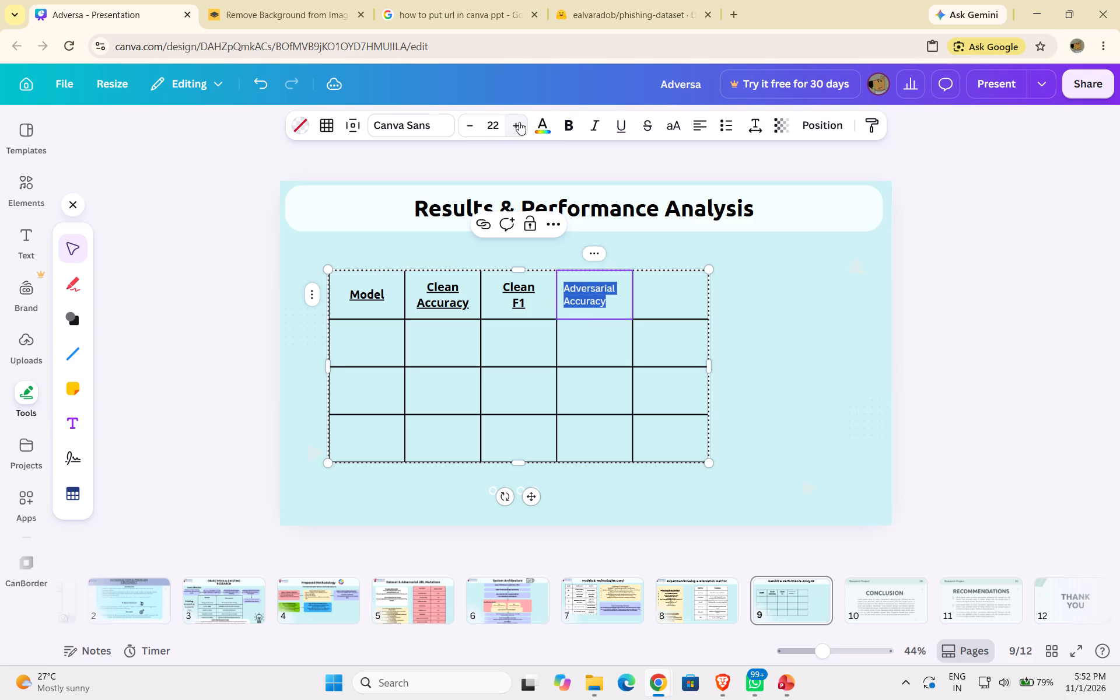
click(519, 122)
click(519, 122)
click(519, 121)
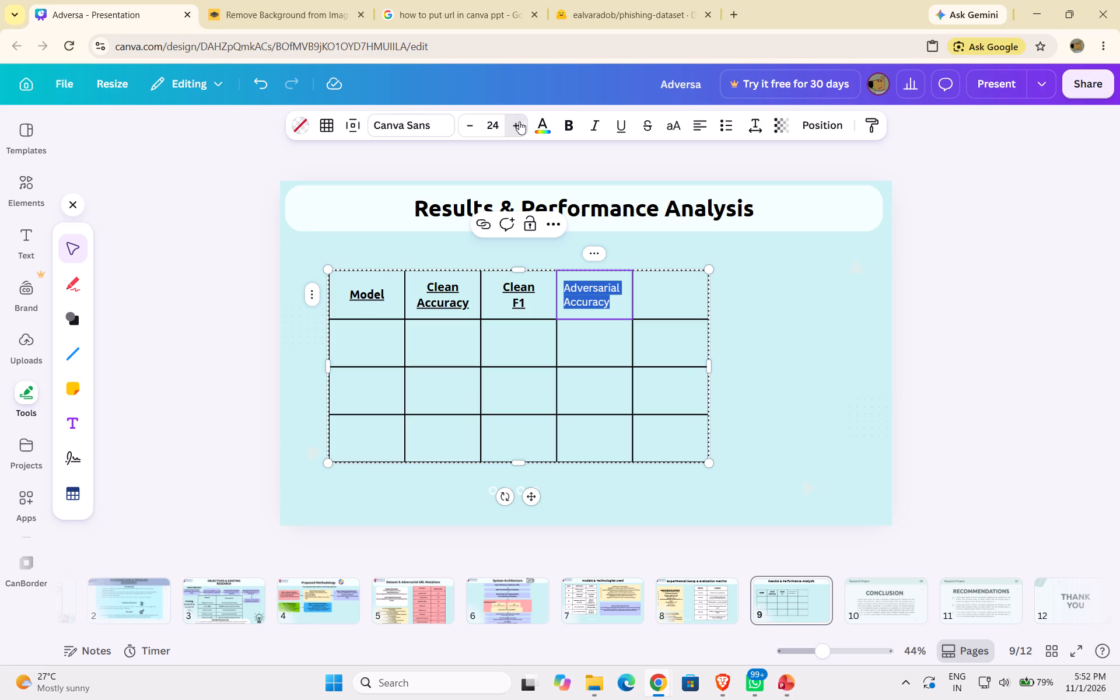
double_click(519, 121)
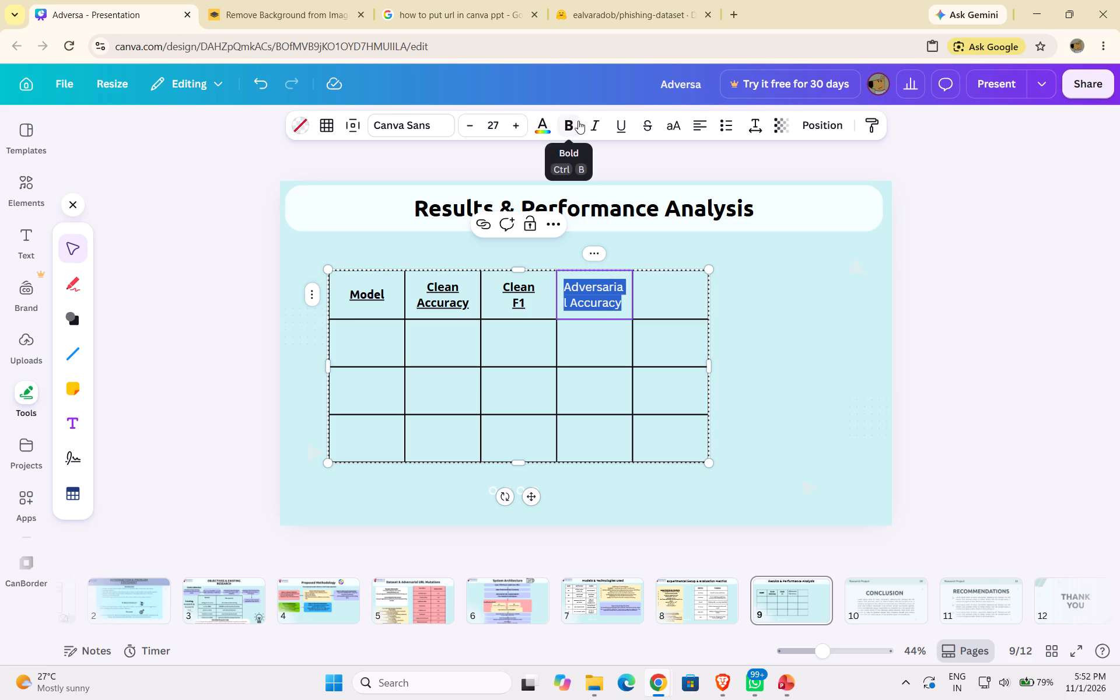
click(573, 125)
click(656, 299)
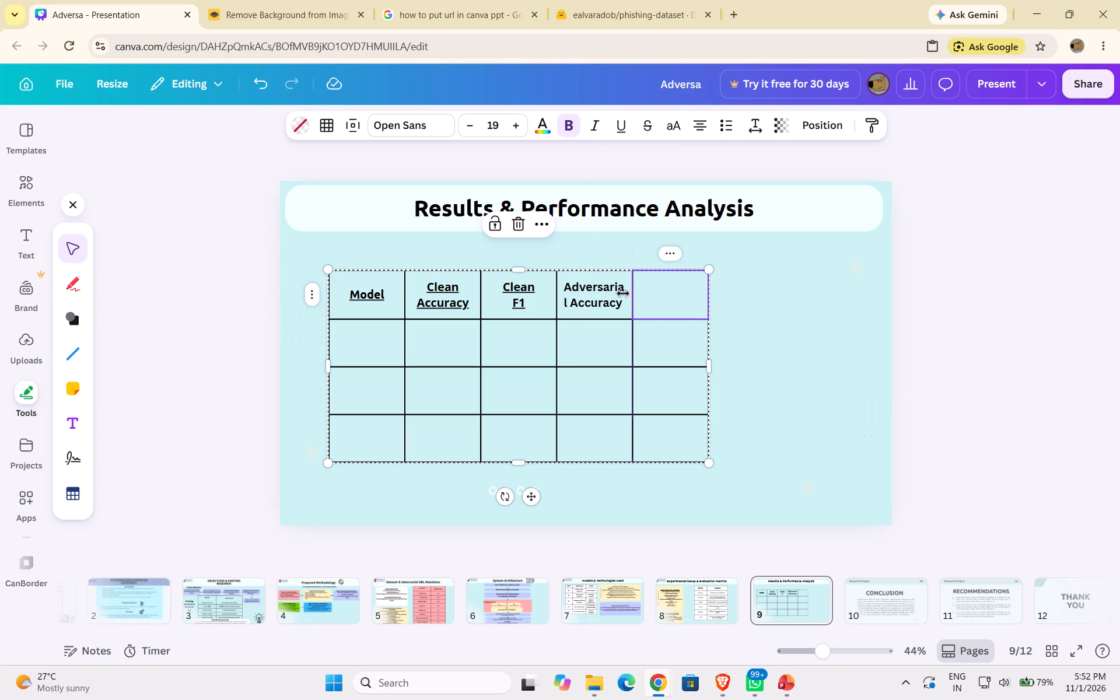
Reduce the "Adversarial Accuracy" header text to font size 26.
click(620, 293)
click(614, 295)
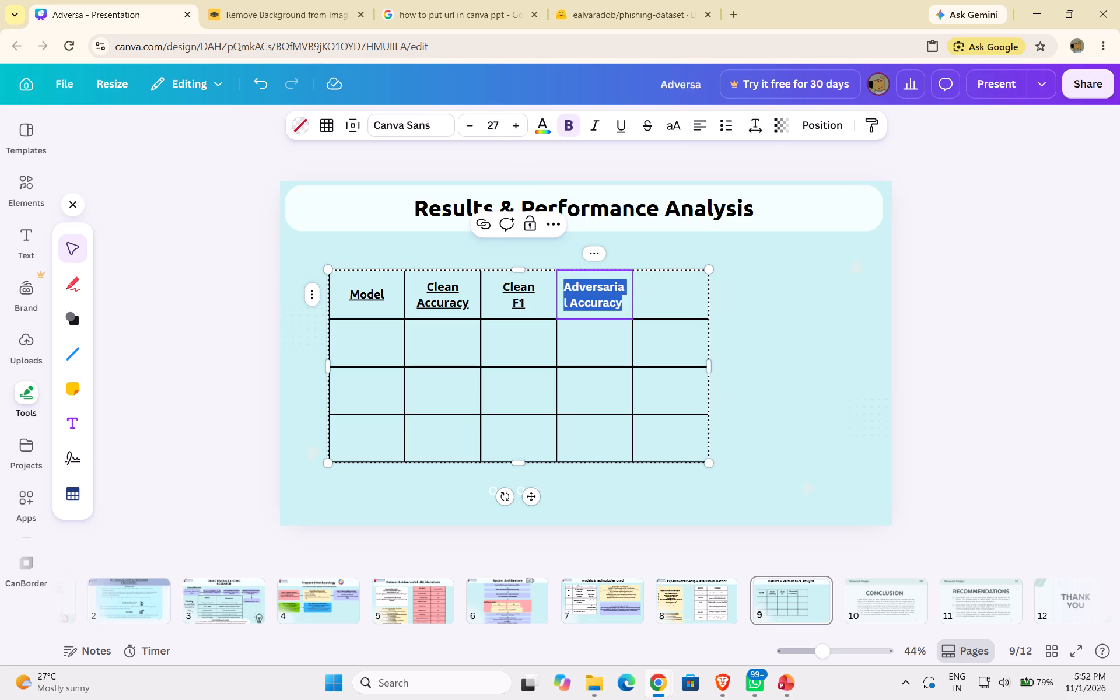
click(471, 127)
click(627, 312)
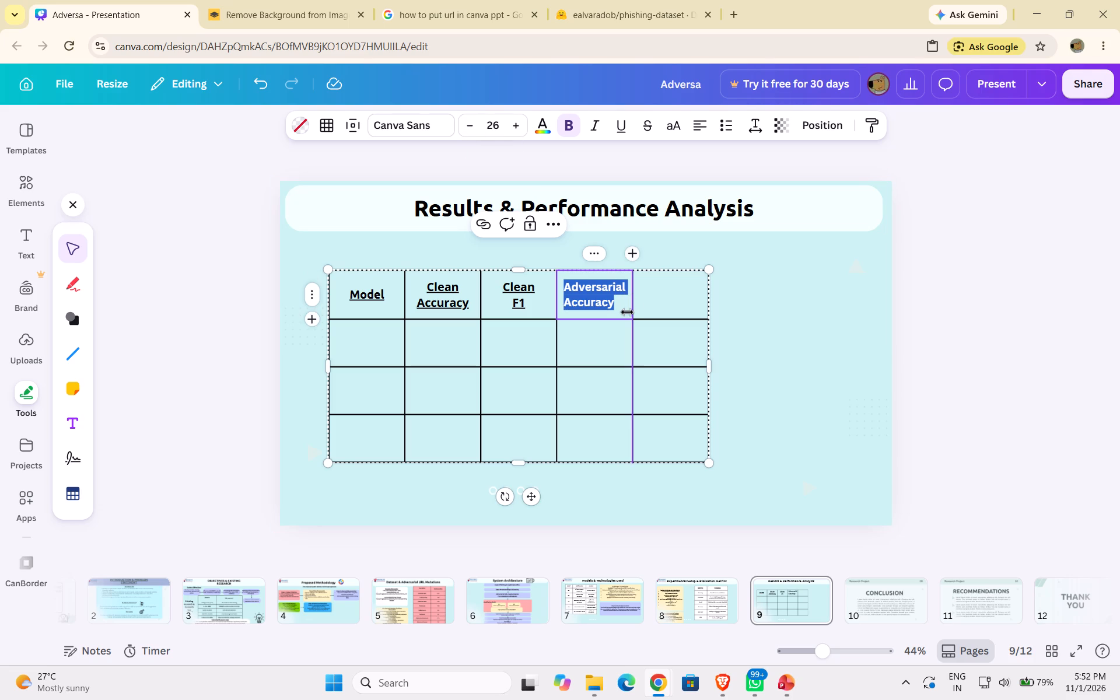
click(654, 298)
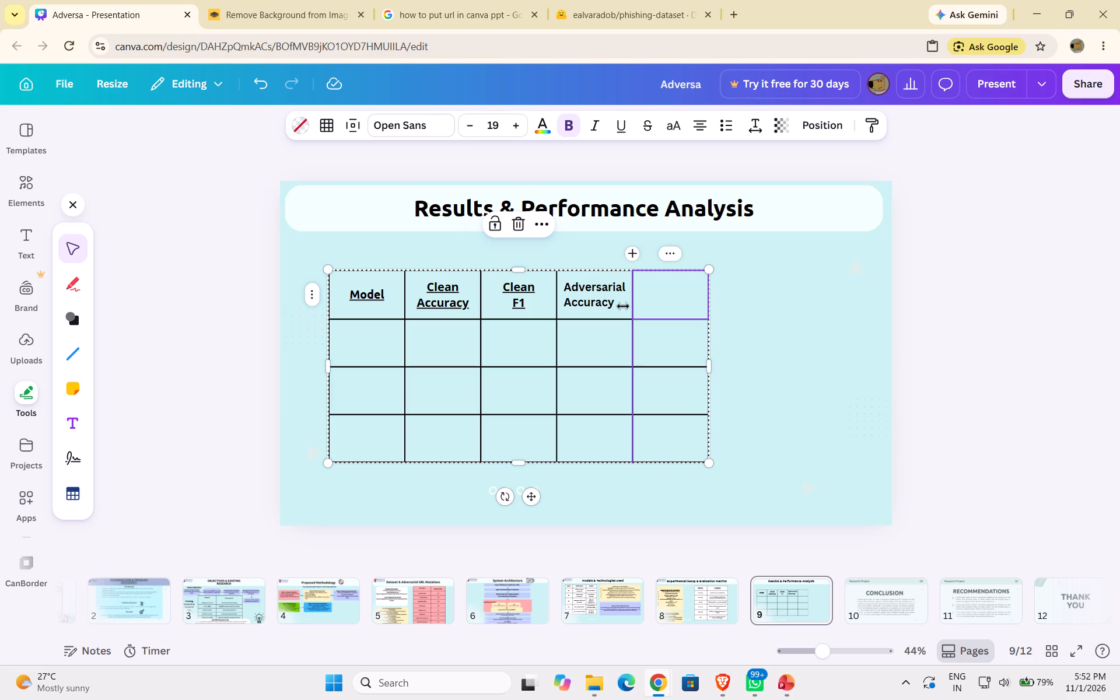
Move the whole table slightly up and to the left, closer to the slide title.
drag(611, 309, 590, 289)
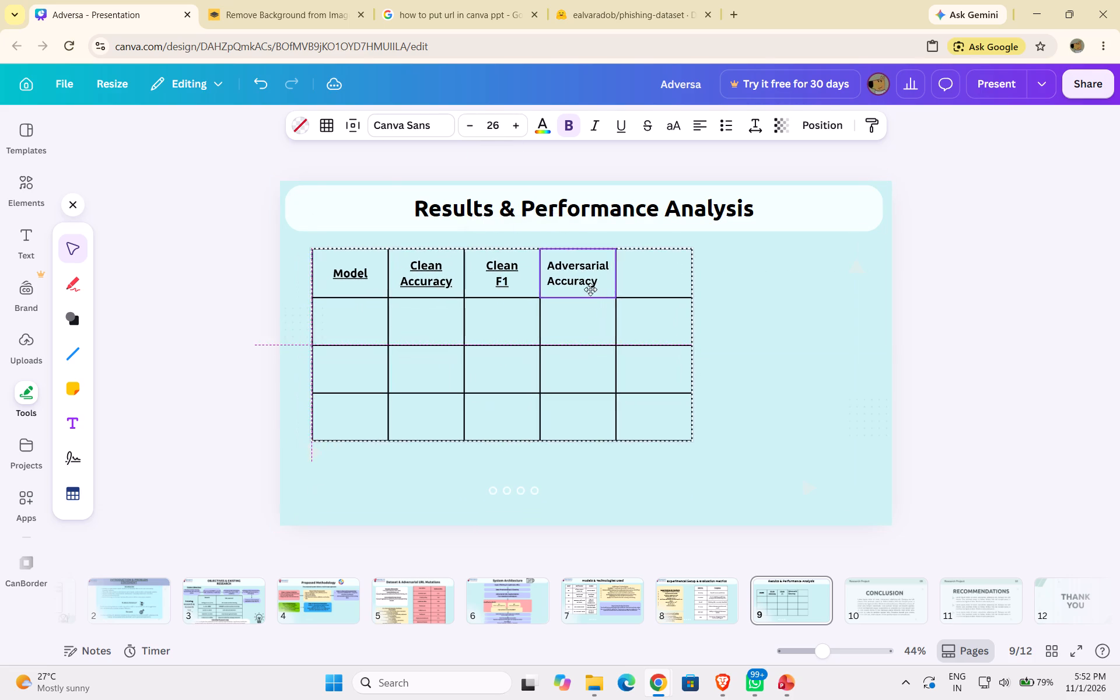
drag(590, 289, 589, 287)
Underline the whole "Adversarial Accuracy" header text.
click(587, 274)
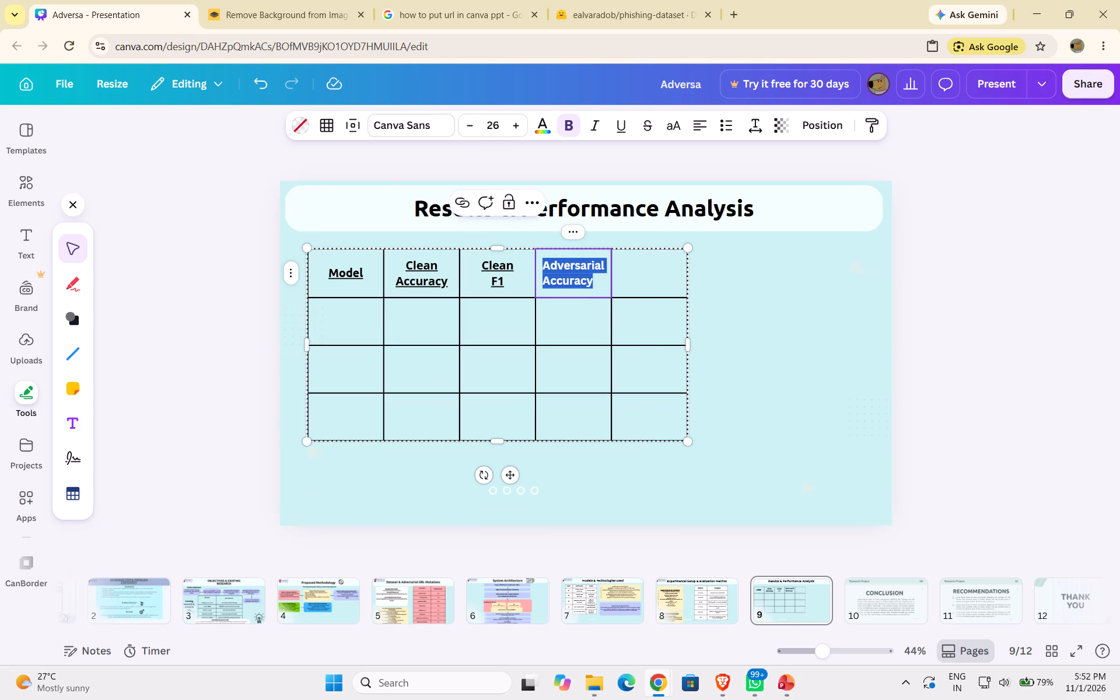
click(594, 279)
click(594, 279)
drag(594, 279, 577, 278)
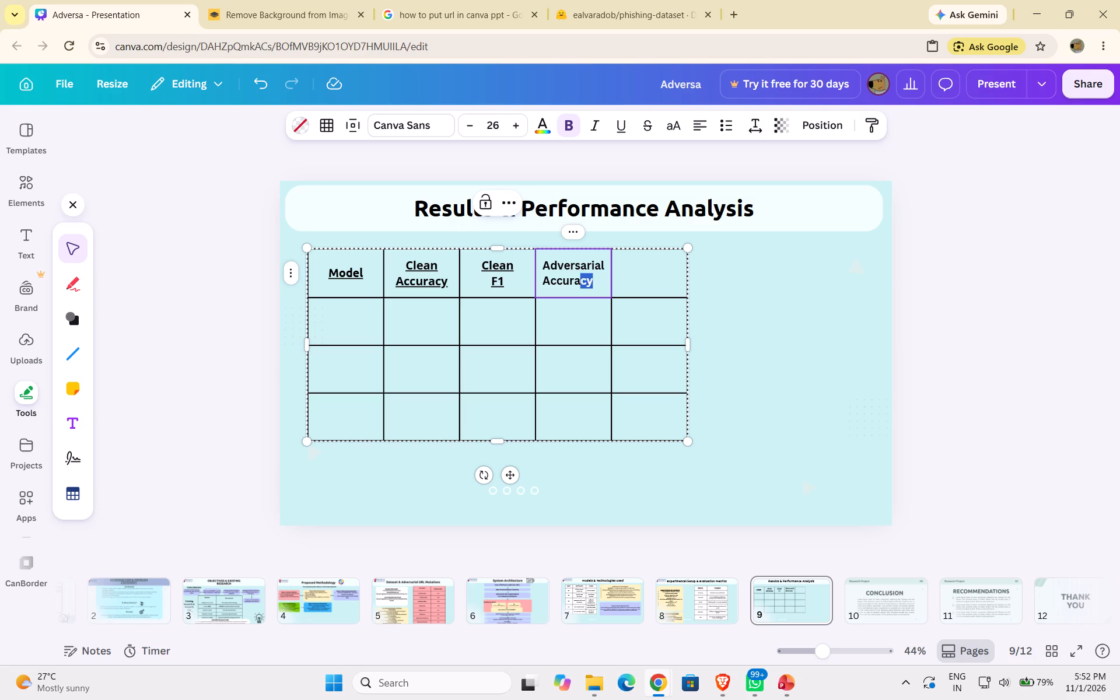
drag(577, 278, 544, 264)
click(616, 122)
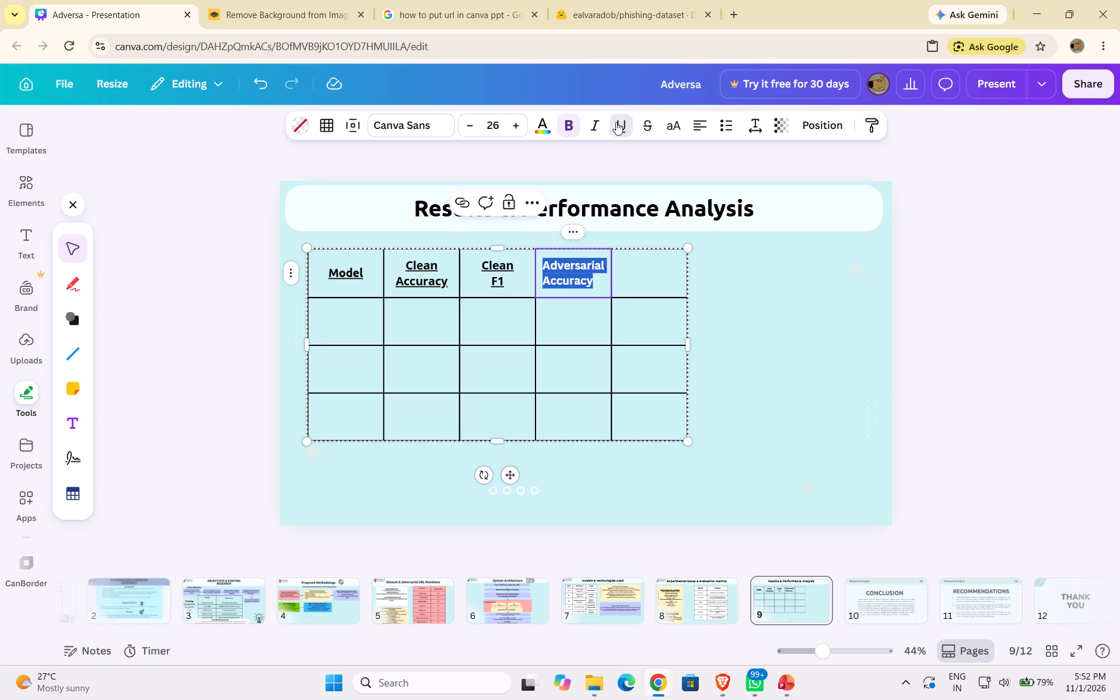
Enter "Adversarial F1" on two lines in the table's fifth header cell.
click(637, 266)
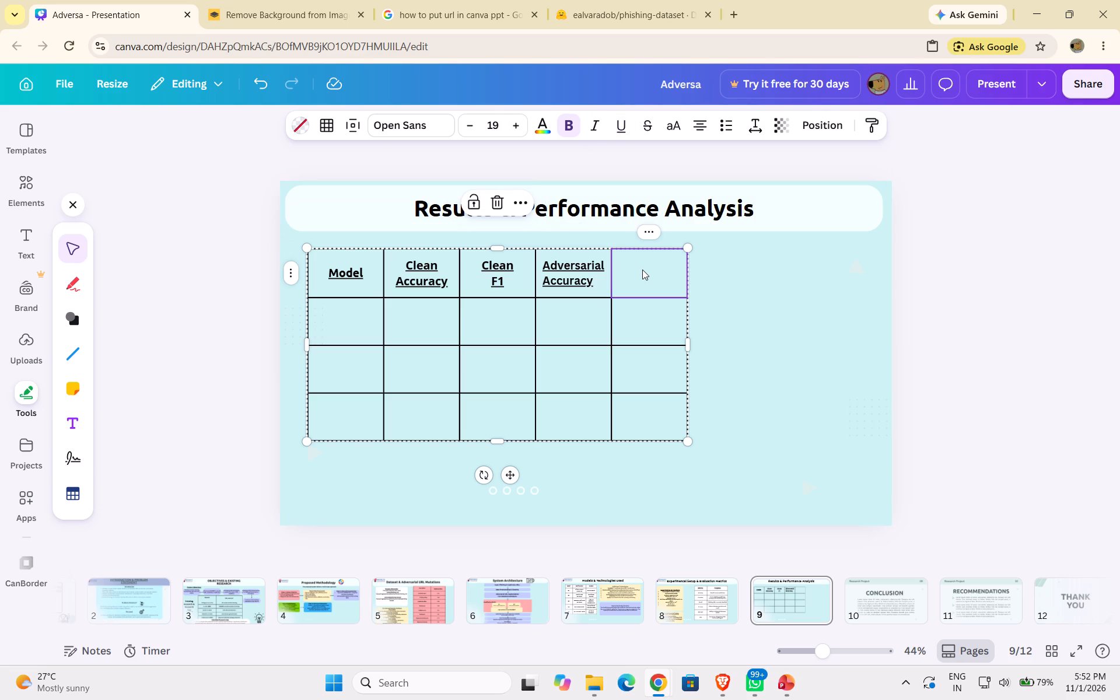
double_click(642, 269)
click(642, 269)
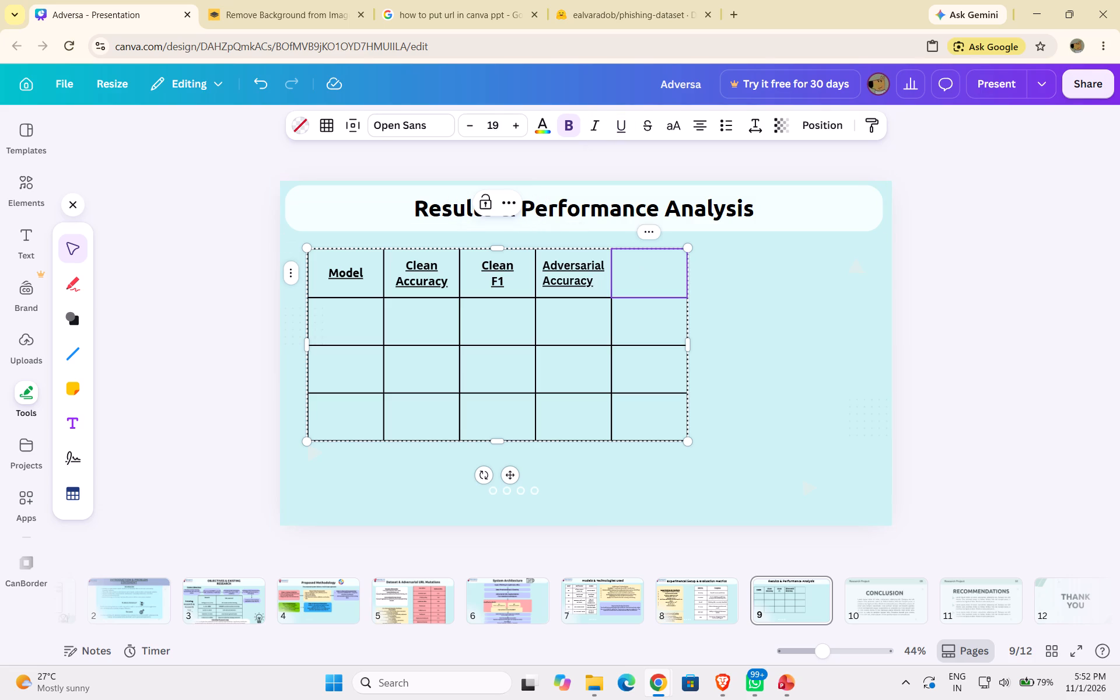
click(642, 269)
key(a)
text(dversa)
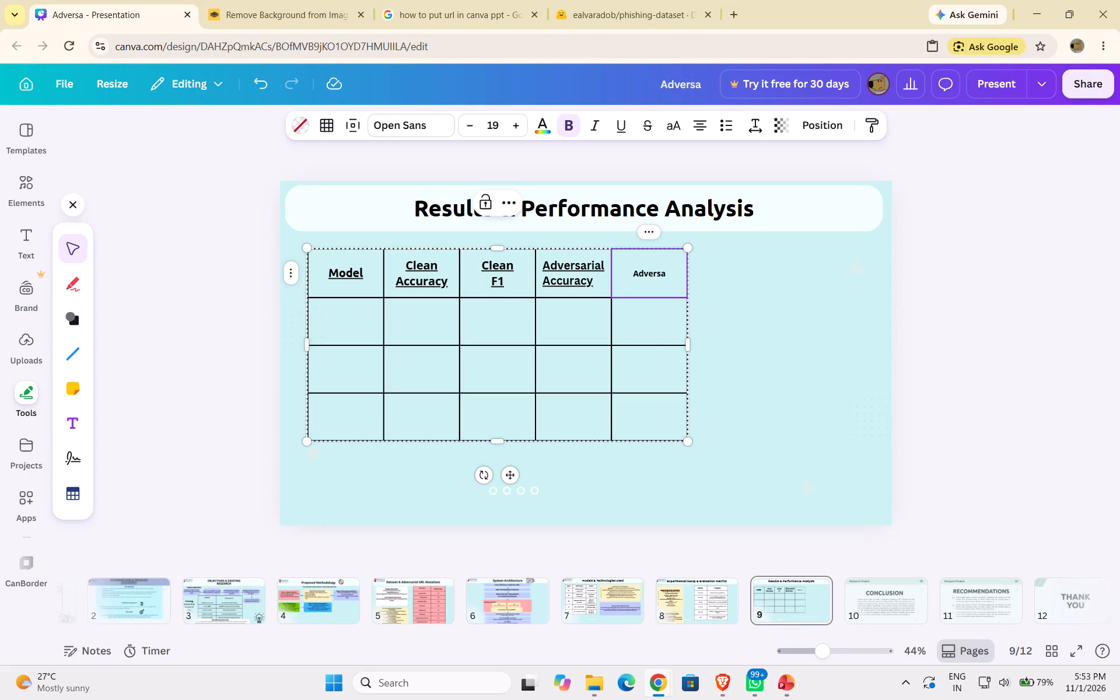
key(r)
text(ial)
key(space)
key(Return)
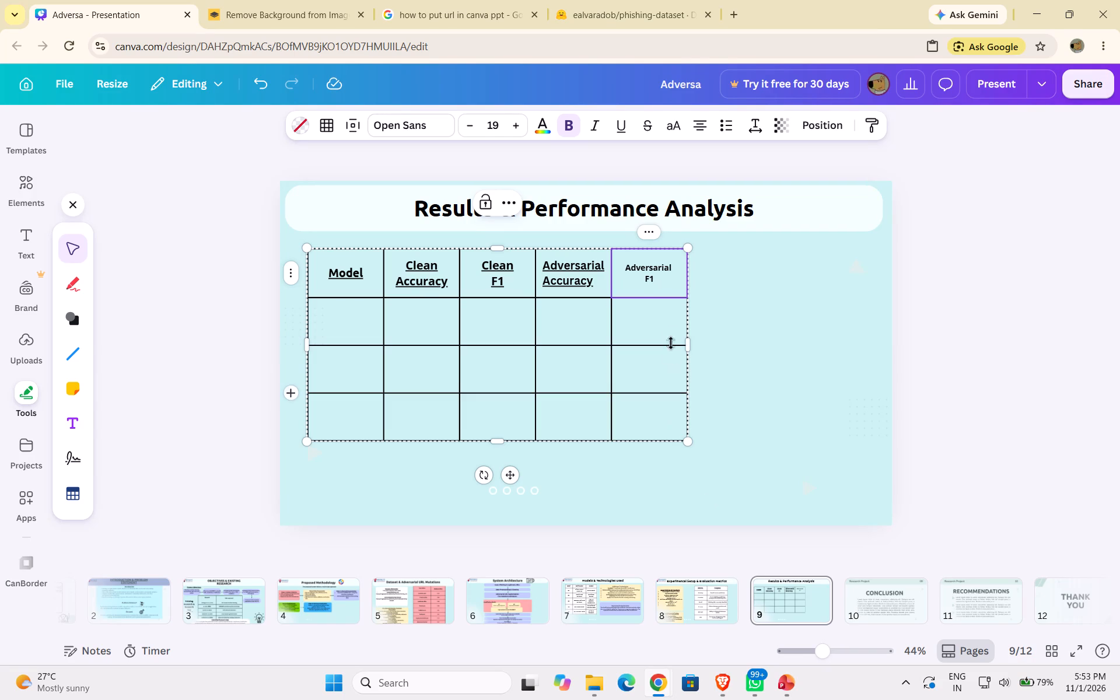
Set the "Adversarial F1" header text to font size 25 and underline it.
drag(675, 281, 625, 266)
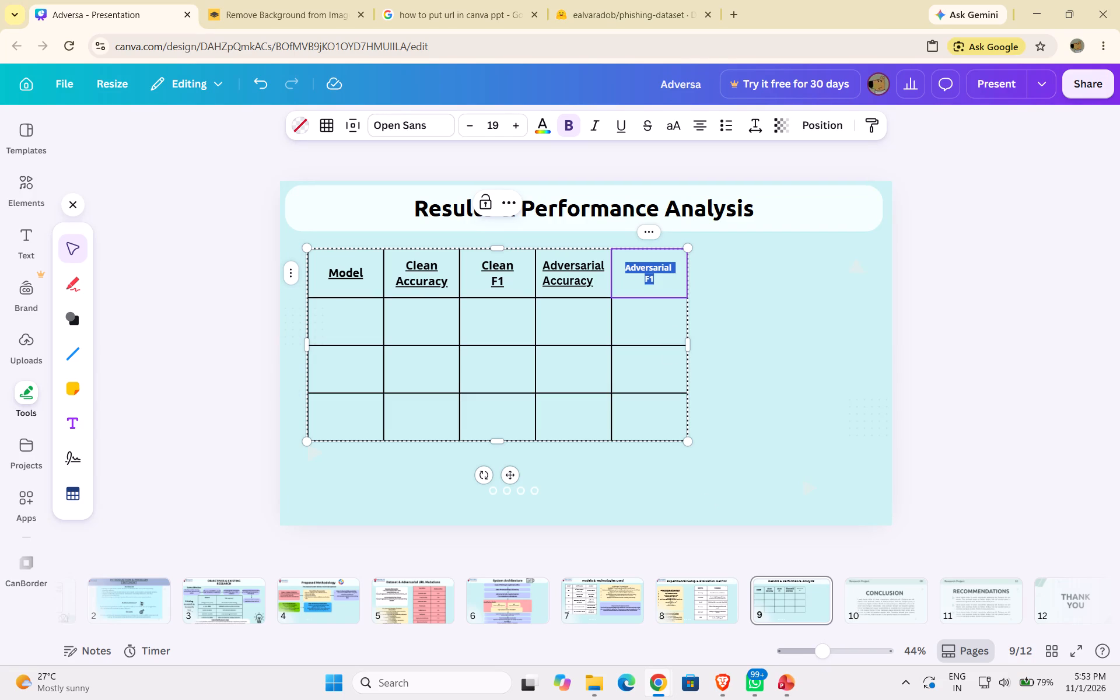
drag(625, 266, 622, 265)
triple_click(517, 124)
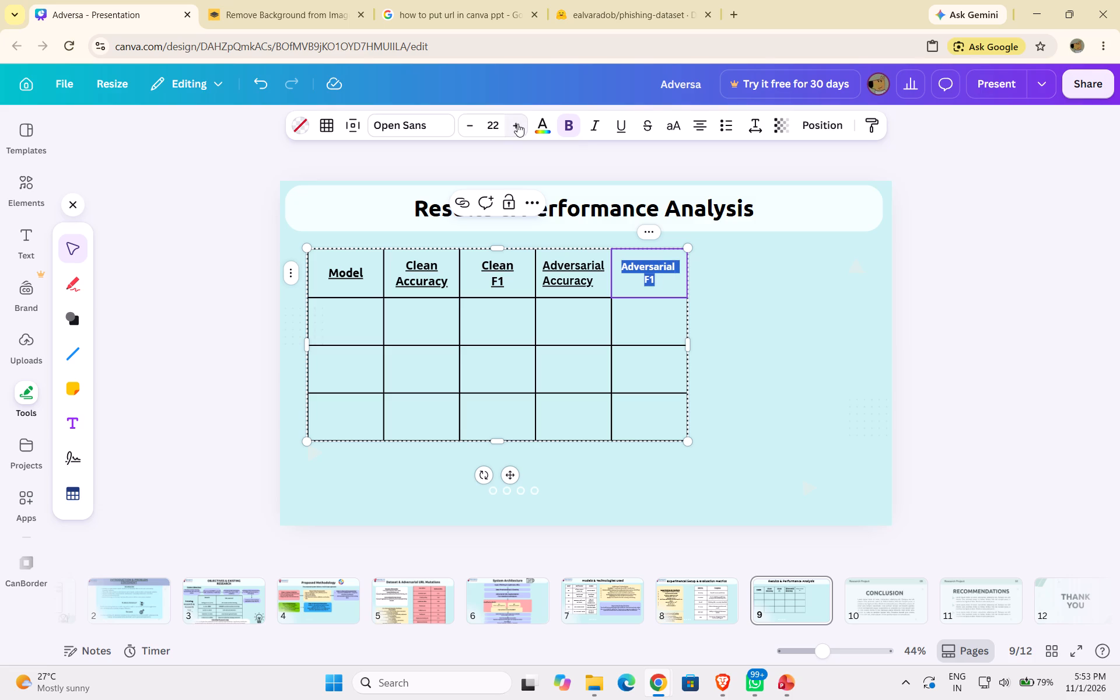
triple_click(517, 124)
click(517, 124)
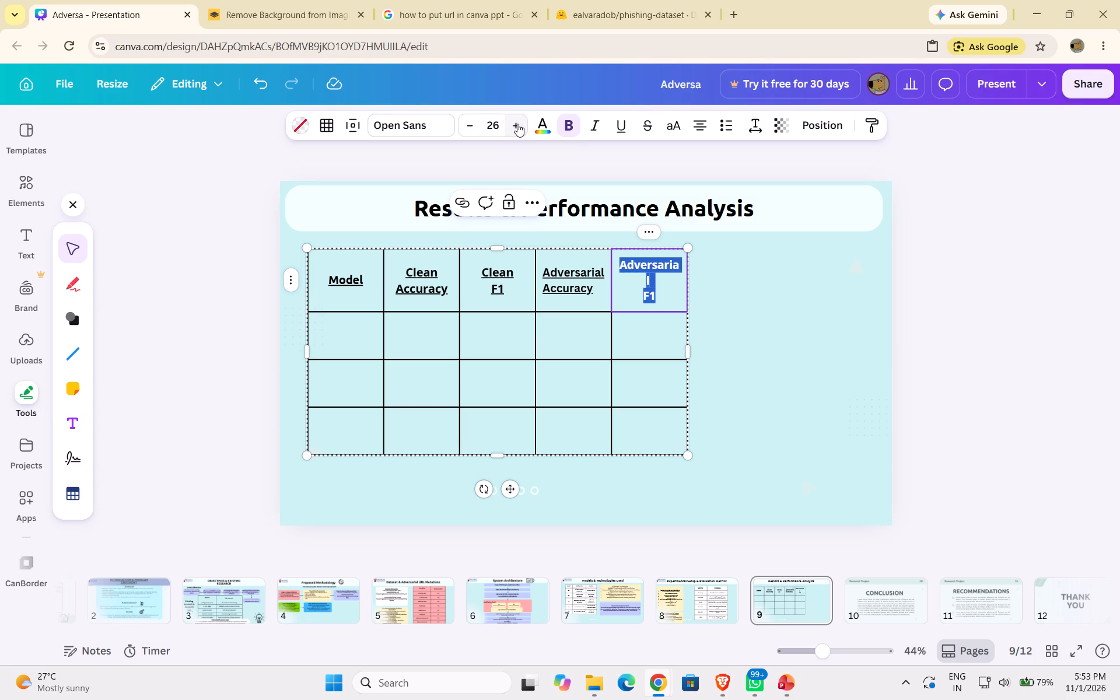
click(470, 122)
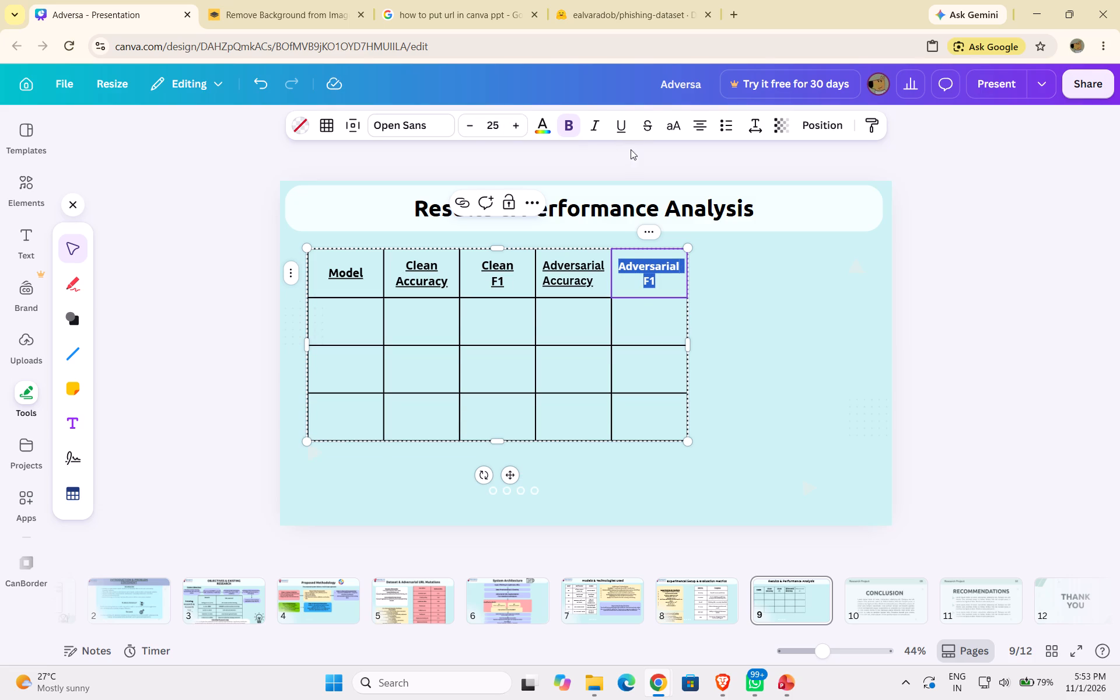
click(612, 128)
click(808, 316)
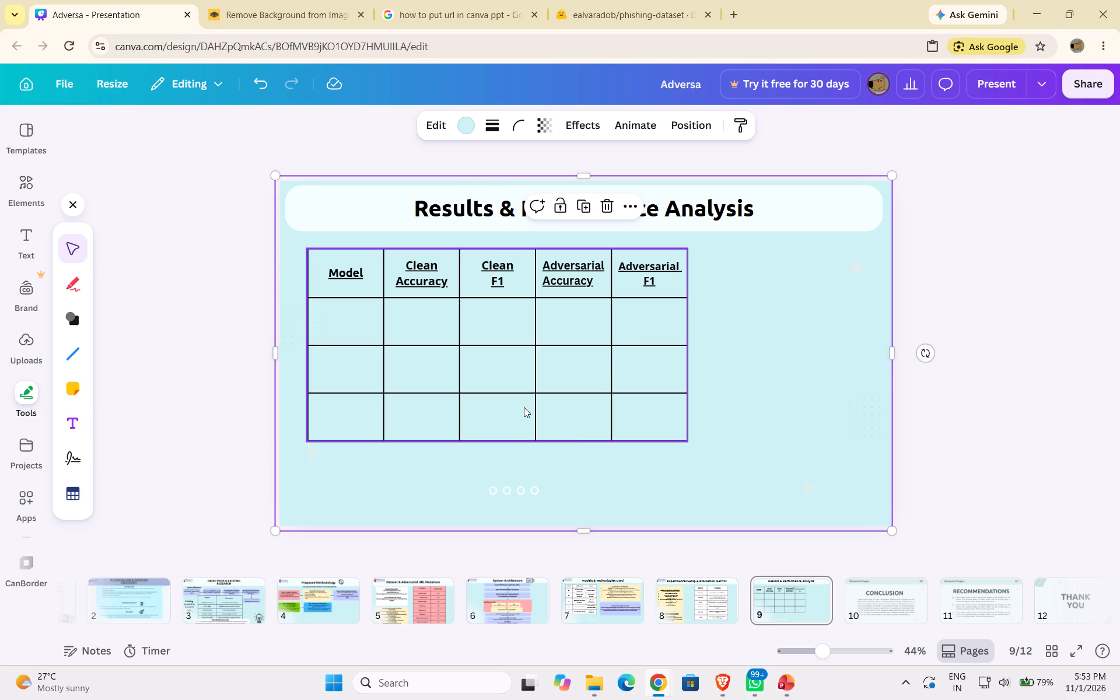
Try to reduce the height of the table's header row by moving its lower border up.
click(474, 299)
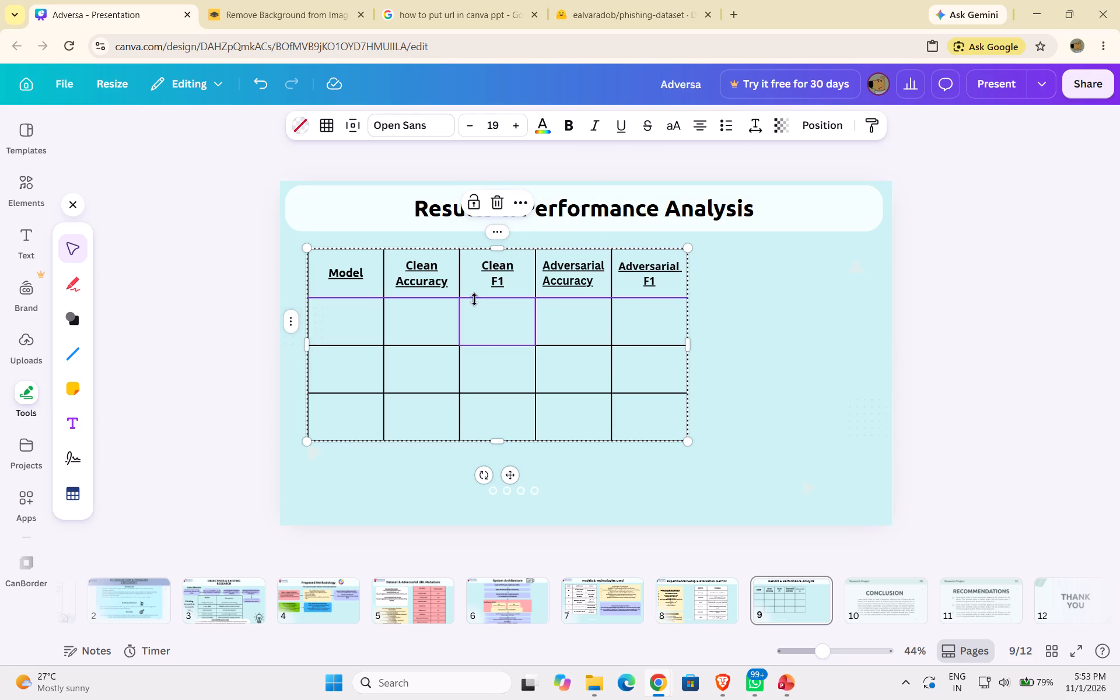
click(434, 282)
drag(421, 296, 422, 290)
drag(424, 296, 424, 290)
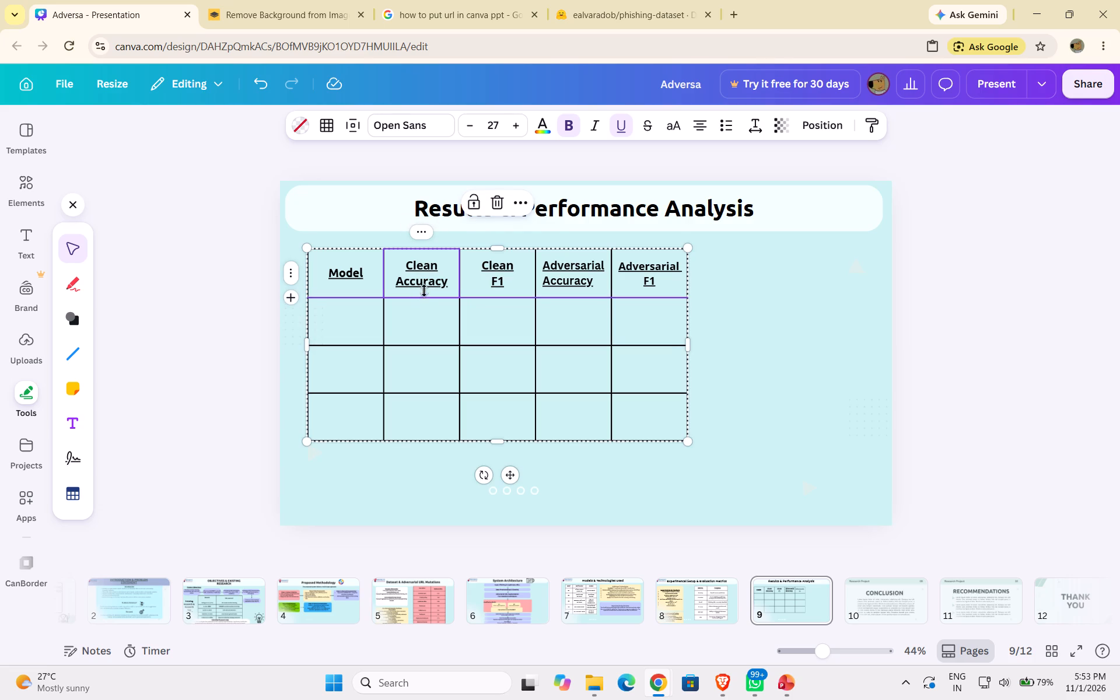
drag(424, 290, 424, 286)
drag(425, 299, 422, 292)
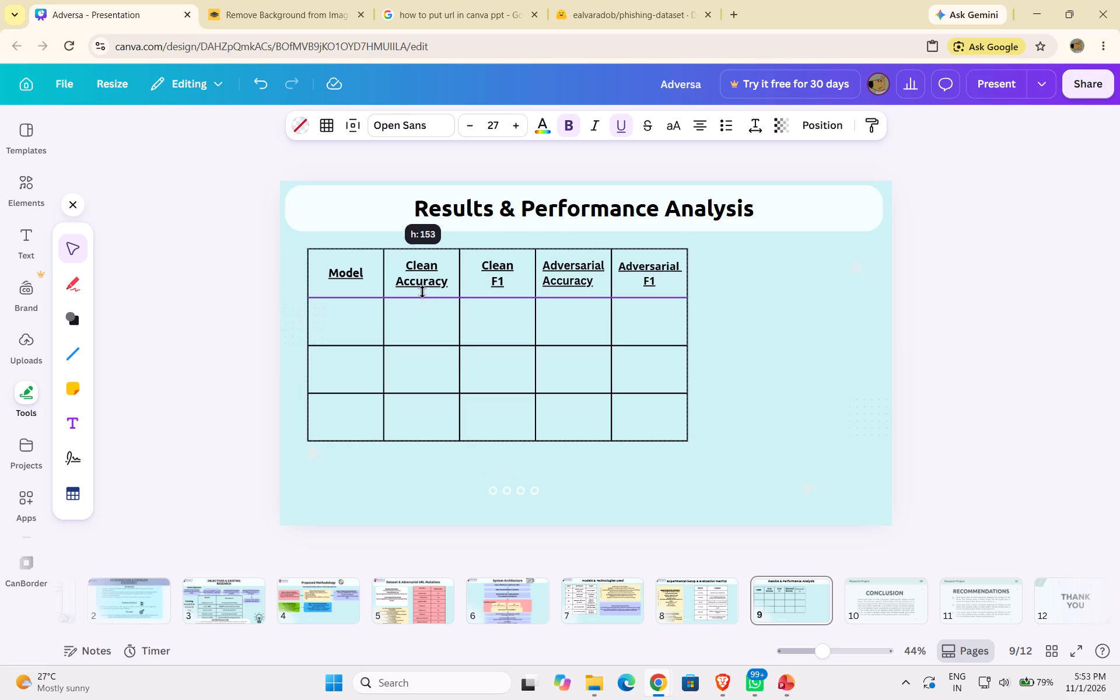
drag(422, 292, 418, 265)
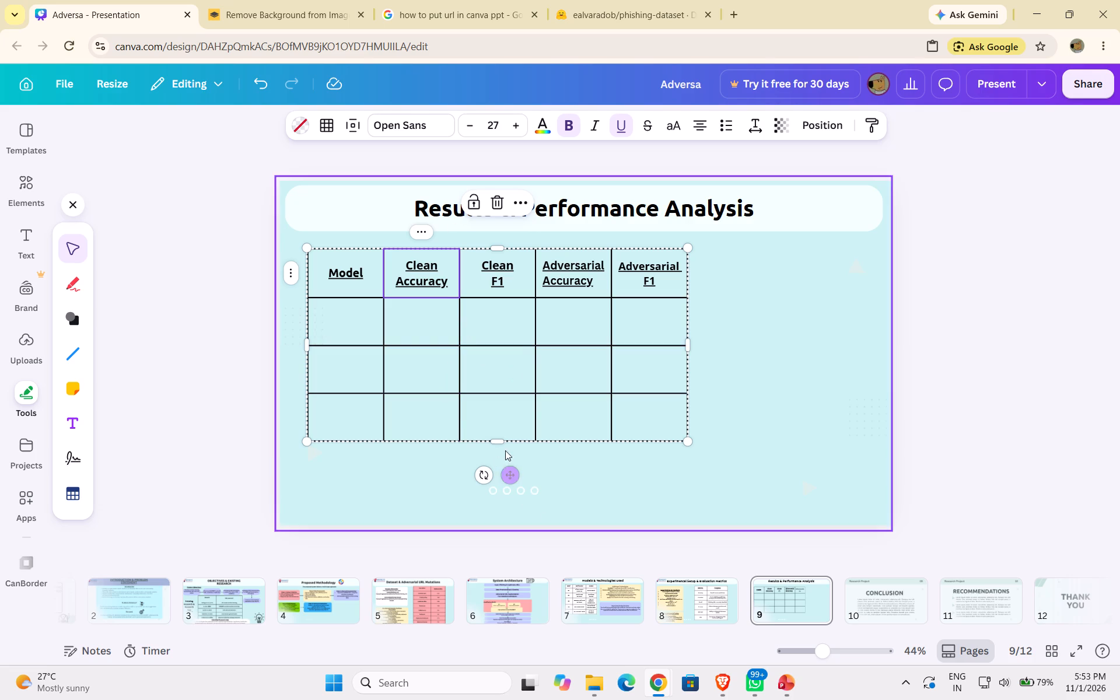
Add two empty rows to the table below the header row.
click(292, 272)
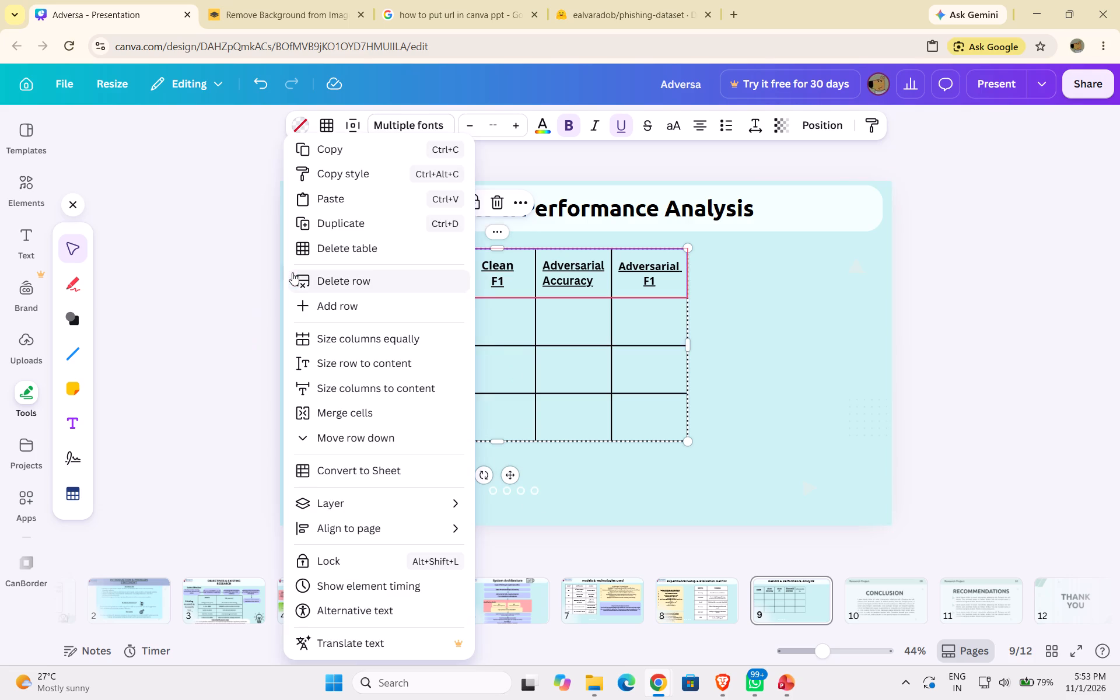
click(317, 303)
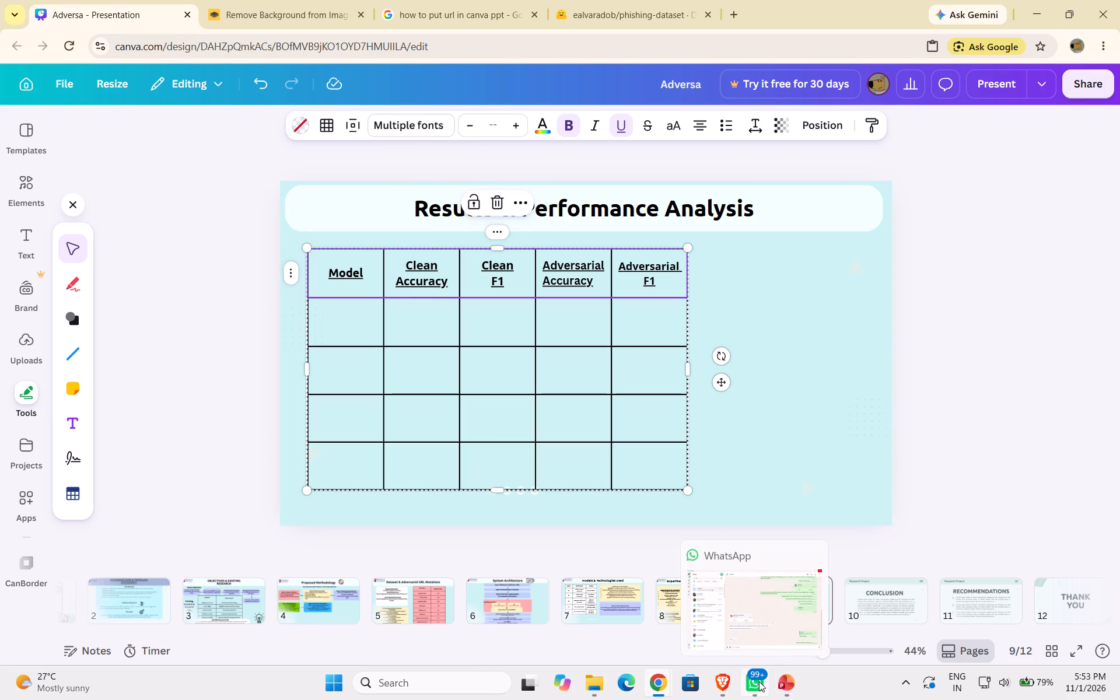
click(285, 276)
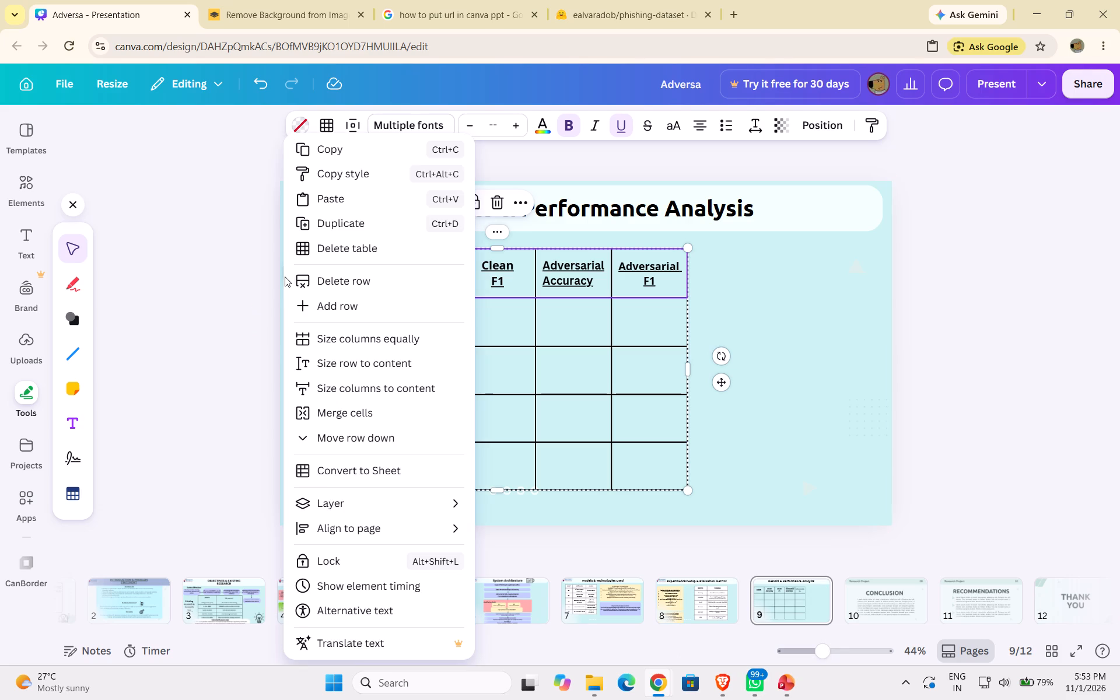
click(311, 304)
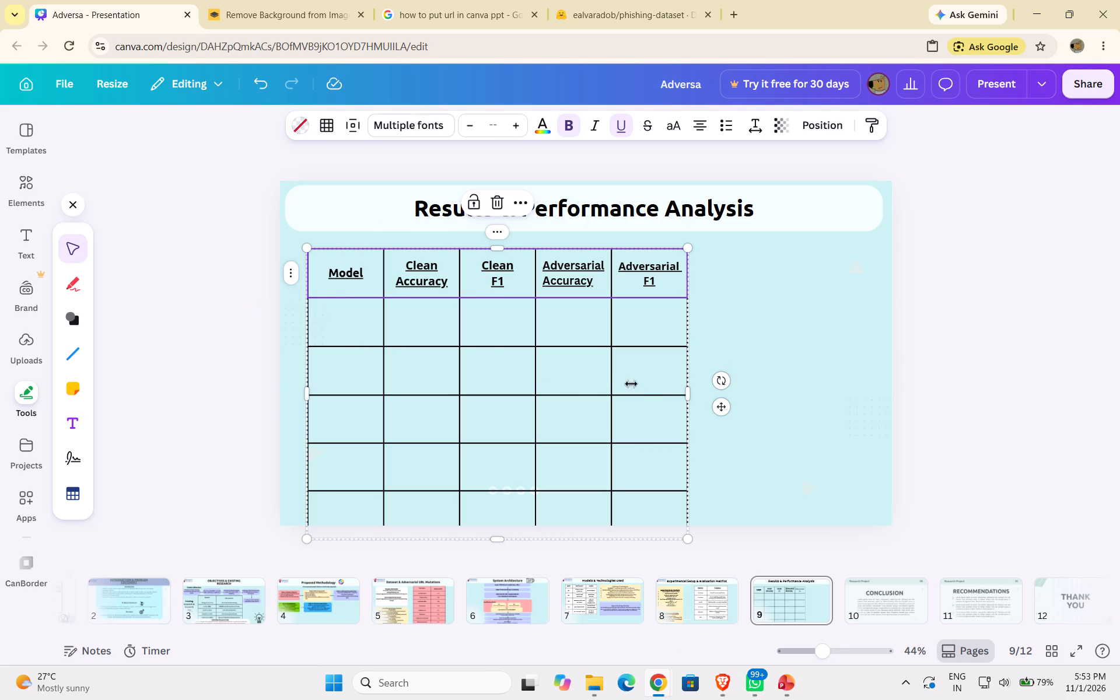
click(729, 412)
click(668, 404)
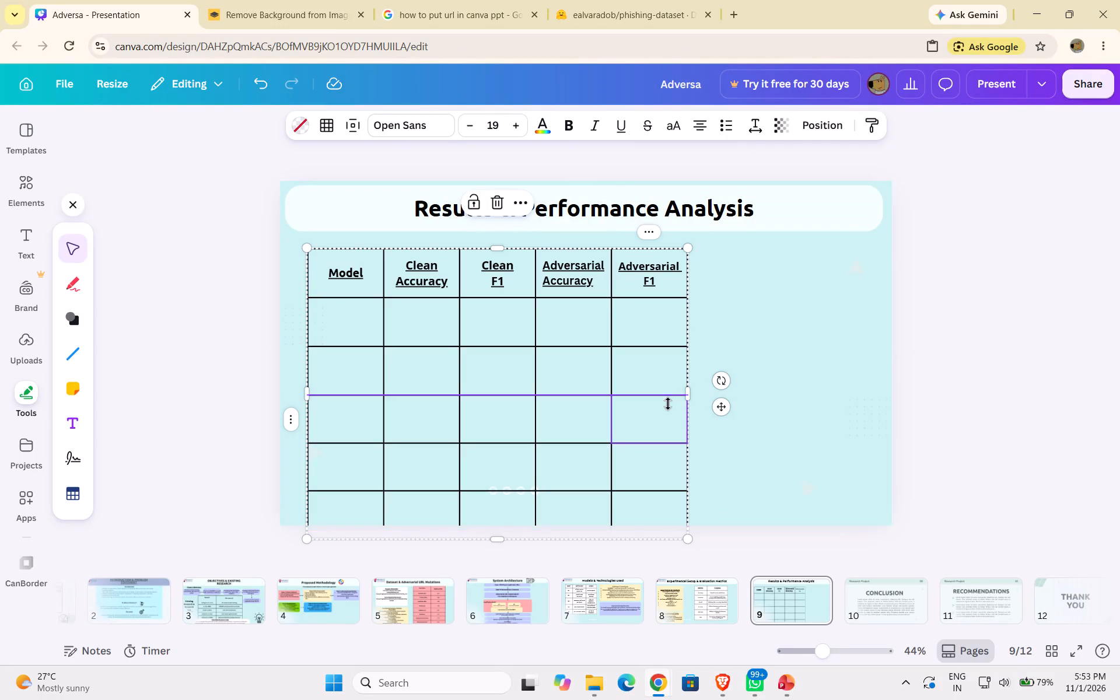
Move the table up and slightly left so that it fits within slide 9 below the title.
drag(723, 403, 719, 390)
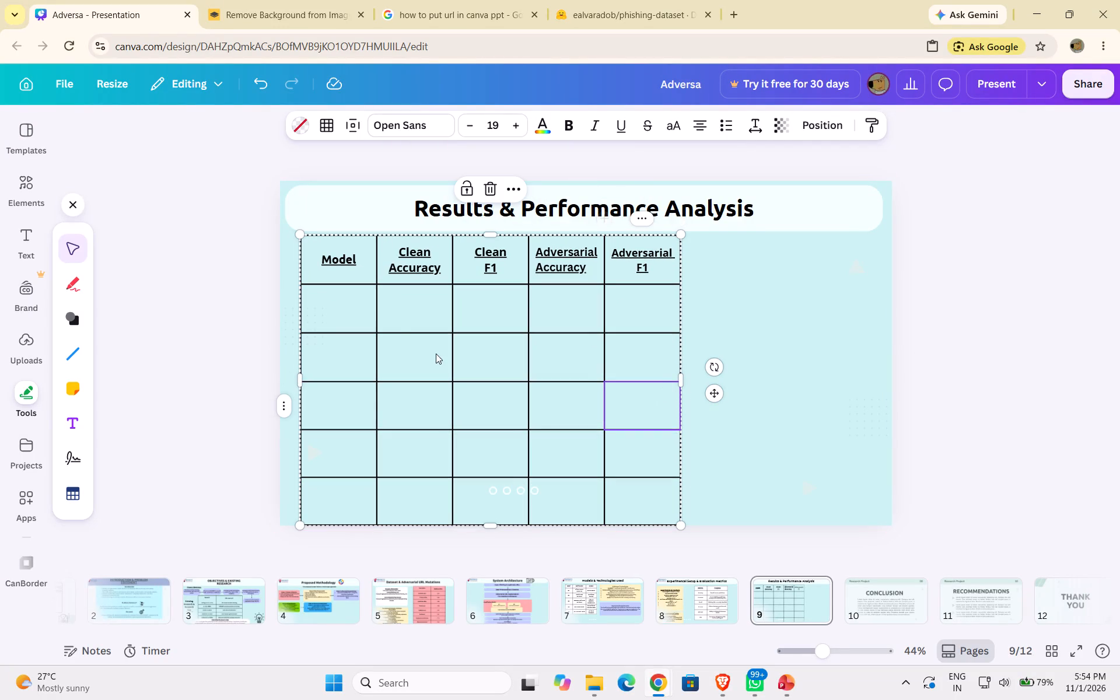
Reduce the heights of the first empty row and the two bottom rows, shortening the table from its lower edge.
drag(399, 338, 399, 333)
click(408, 379)
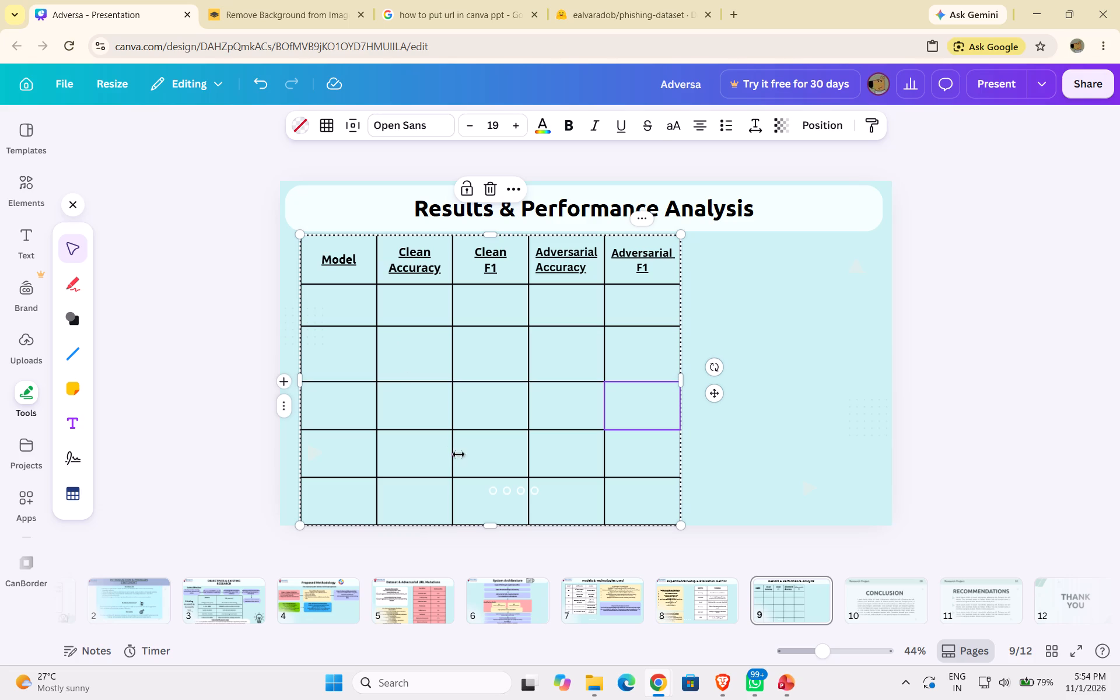
drag(491, 523, 489, 494)
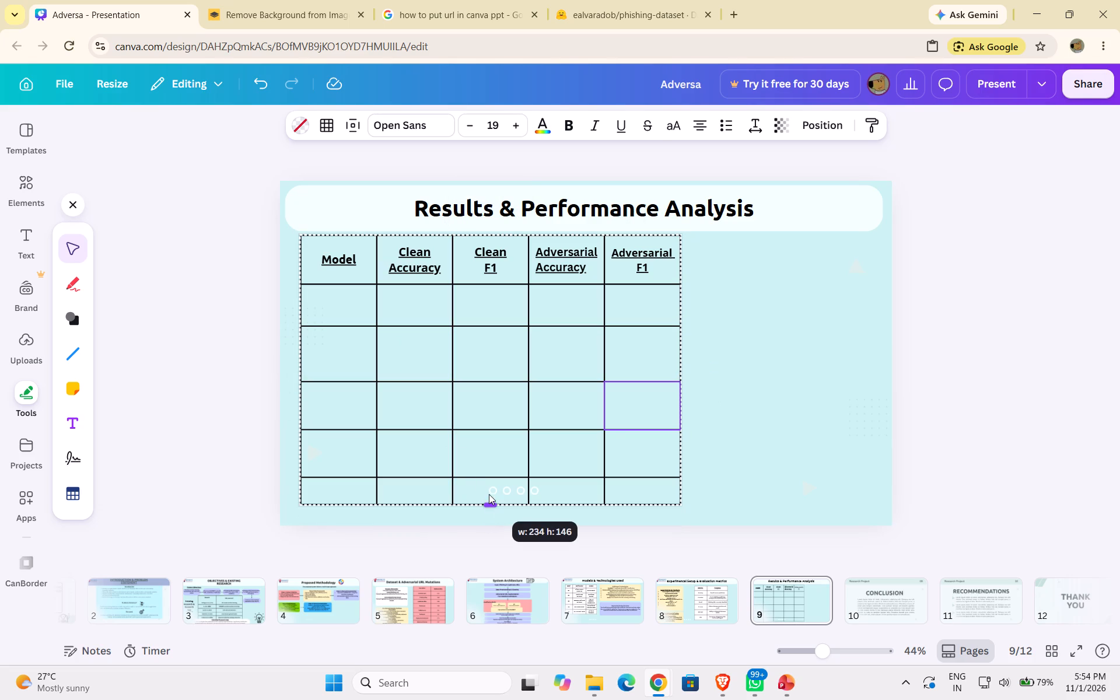
drag(489, 494, 489, 487)
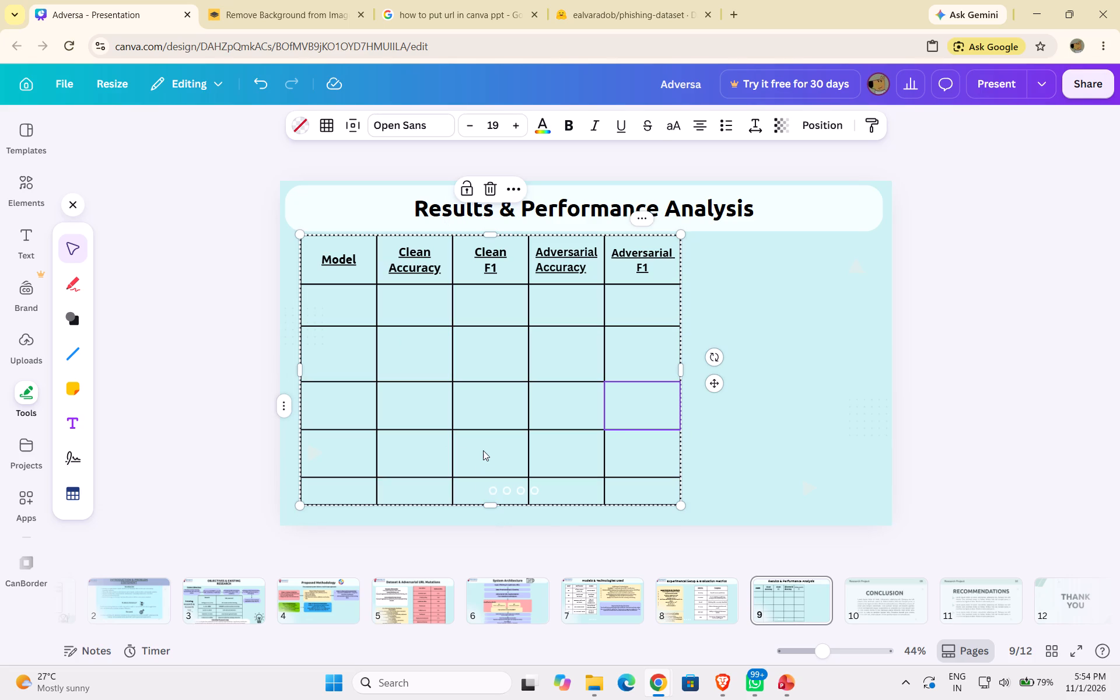
click(483, 478)
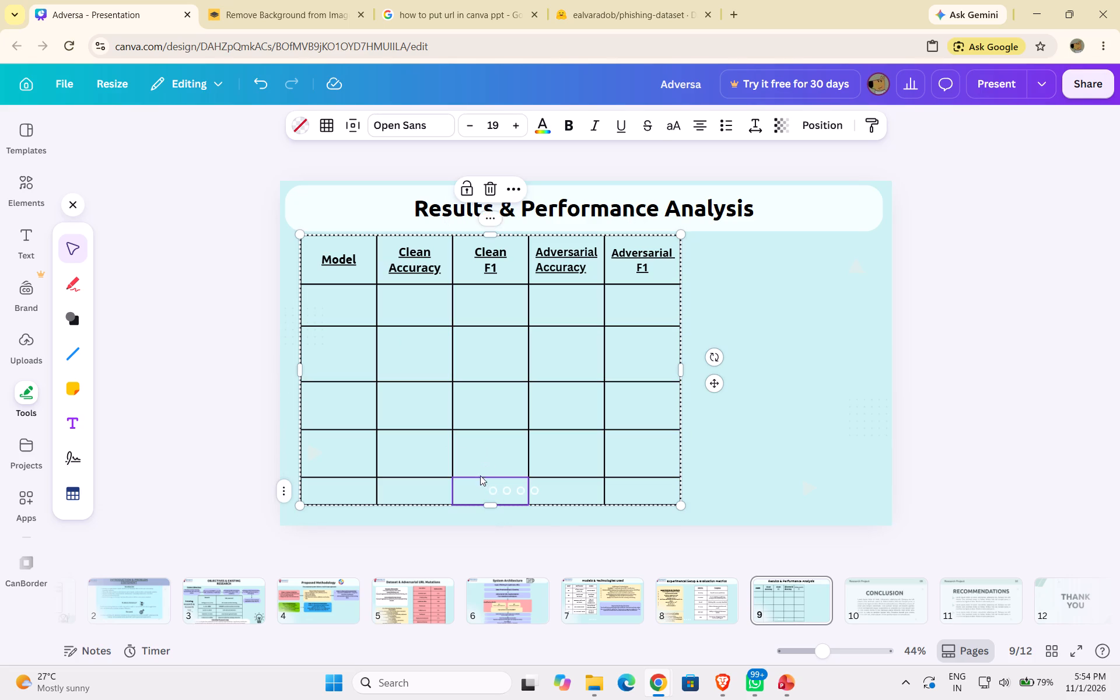
drag(479, 473, 478, 446)
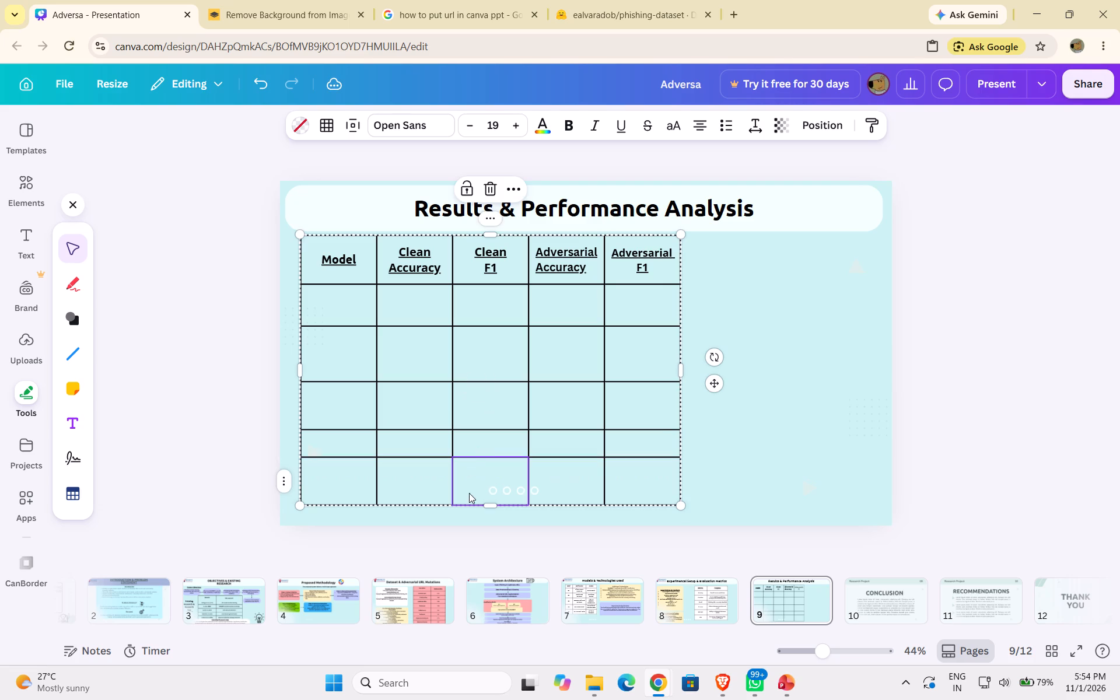
drag(488, 501, 487, 485)
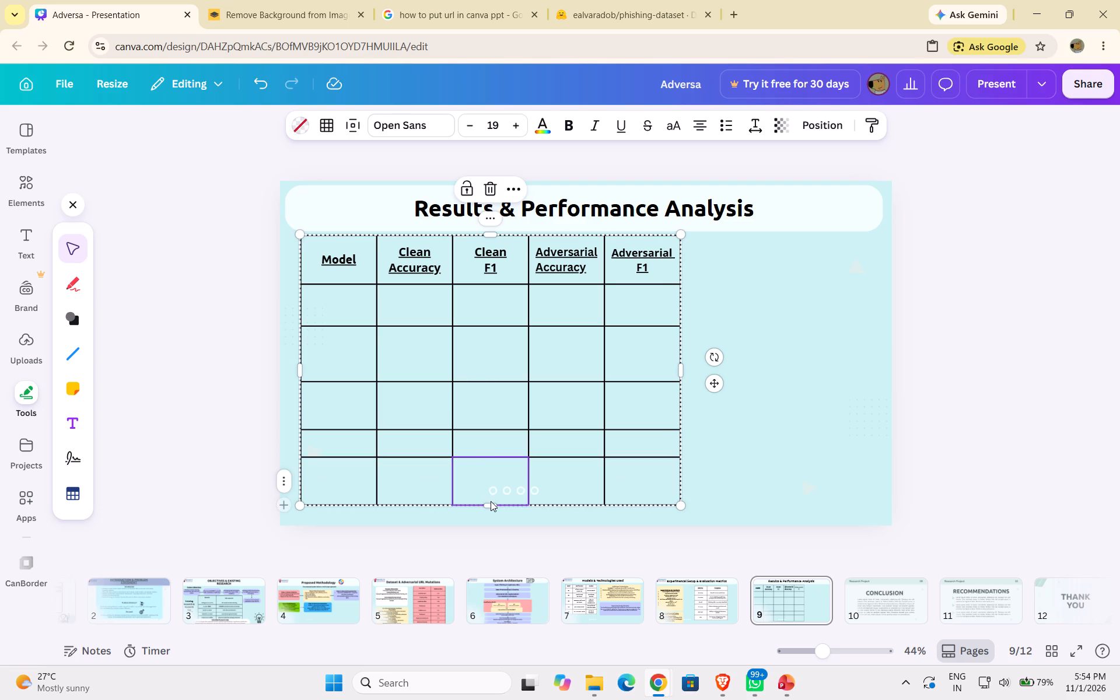
click(491, 501)
drag(491, 502, 491, 481)
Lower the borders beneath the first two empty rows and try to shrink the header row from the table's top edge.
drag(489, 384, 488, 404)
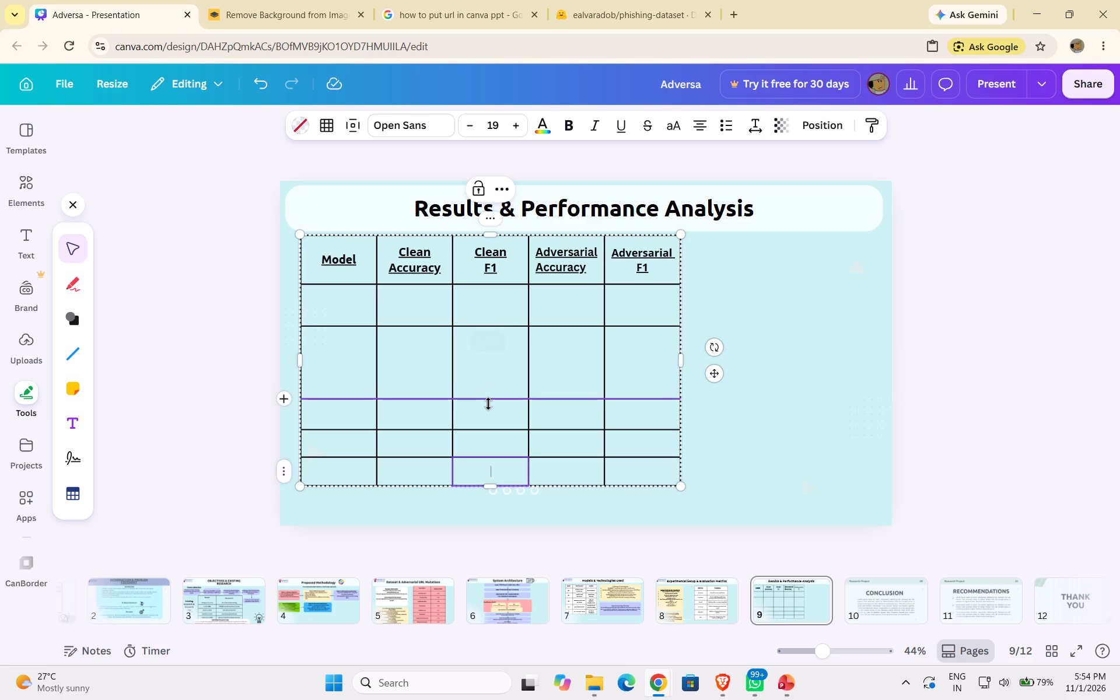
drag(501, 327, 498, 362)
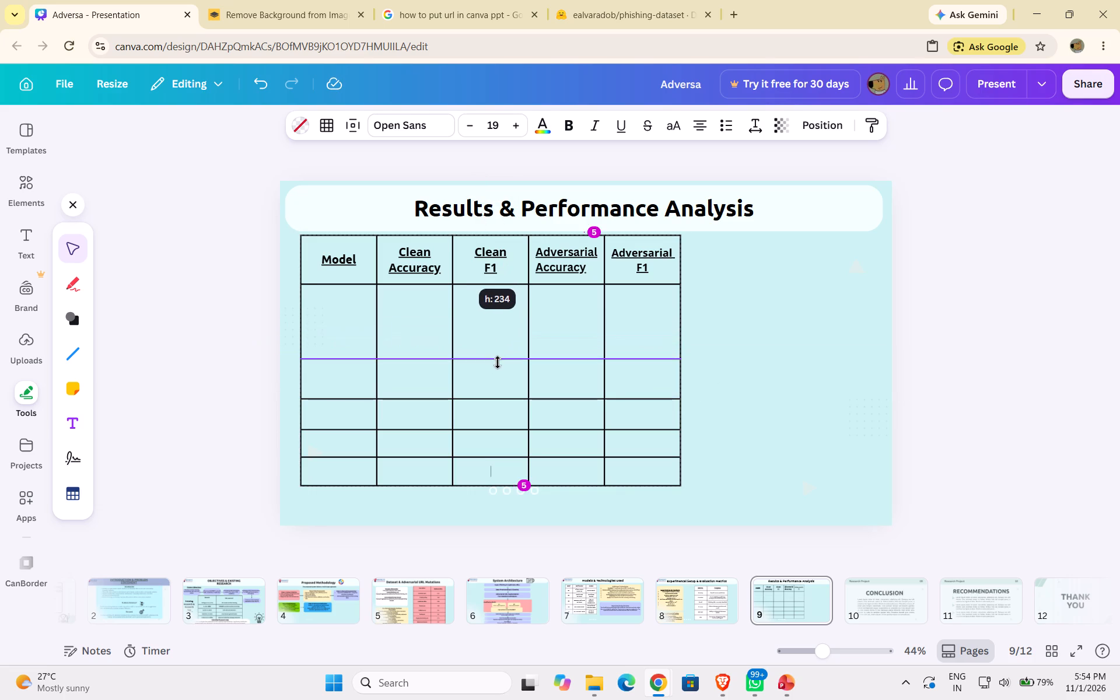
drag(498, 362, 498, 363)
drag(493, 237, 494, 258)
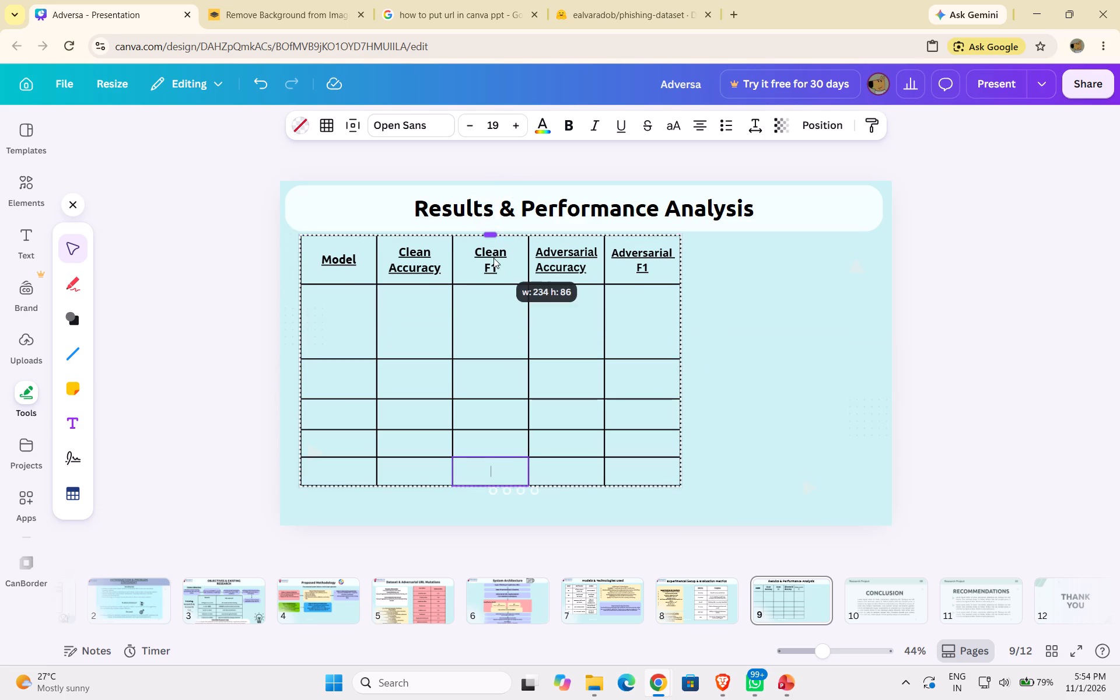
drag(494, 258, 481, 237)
Move the row borders up to make the five empty rows compact, and shorten the table from its bottom edge.
drag(481, 363, 477, 311)
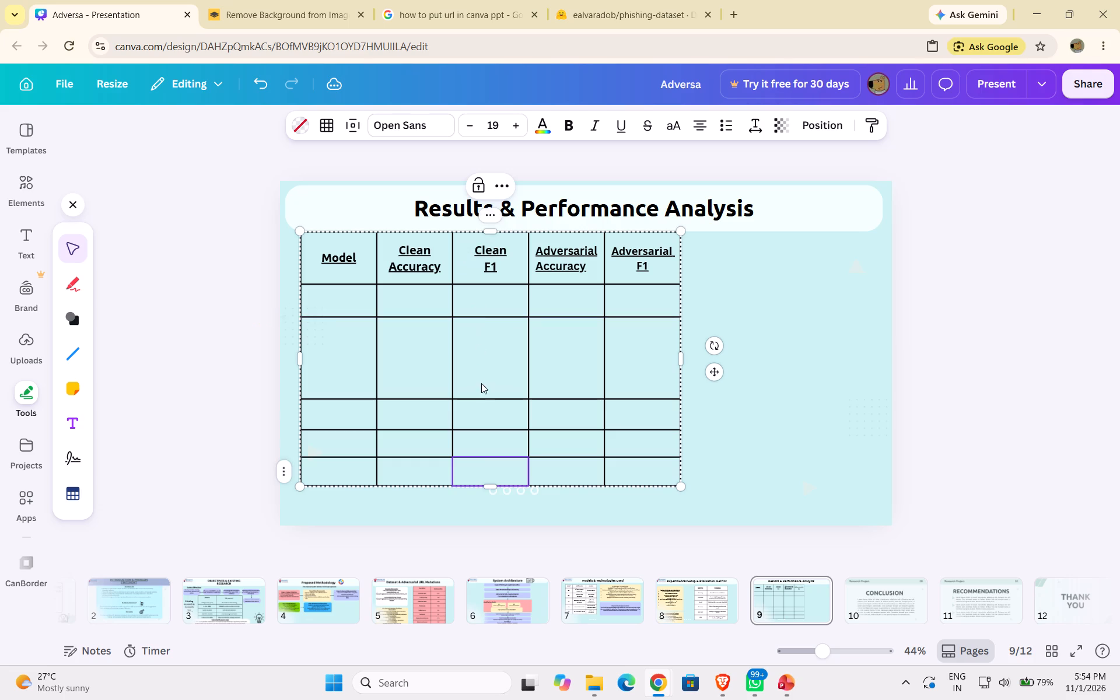
drag(484, 402, 476, 358)
drag(483, 425, 478, 371)
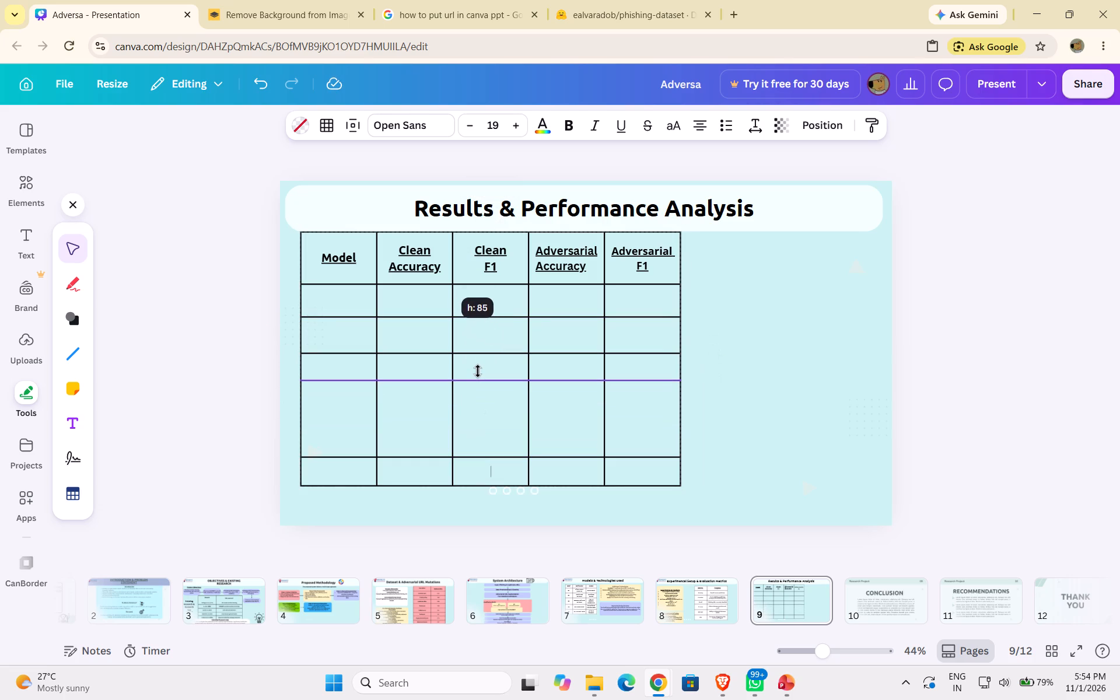
drag(478, 371, 478, 377)
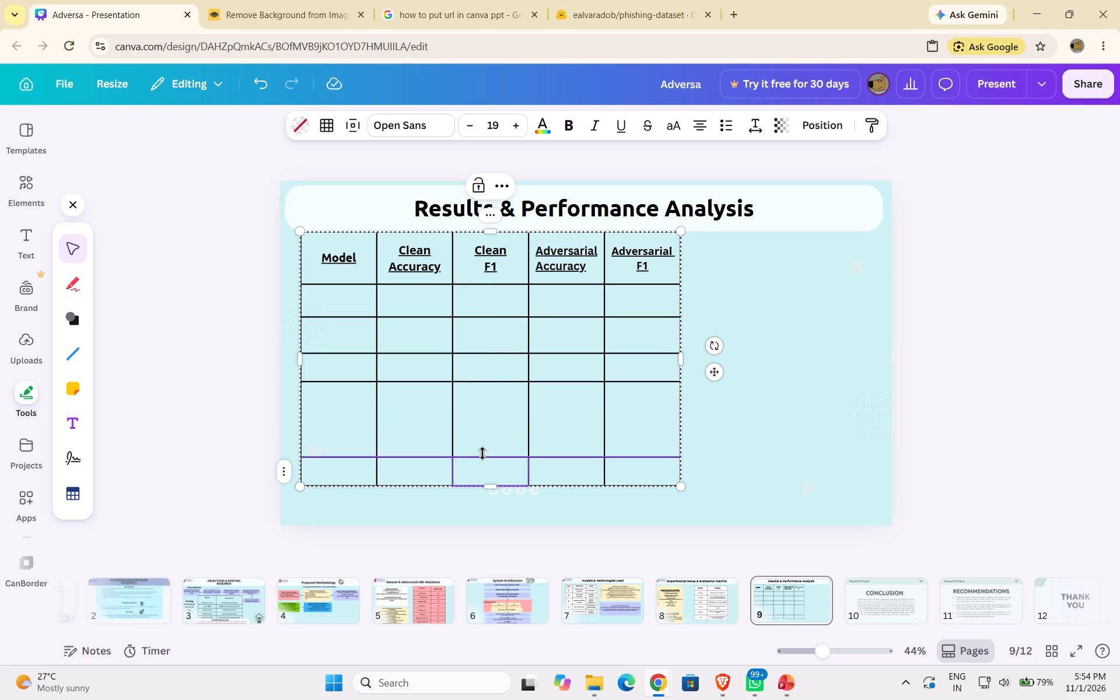
drag(482, 453, 482, 418)
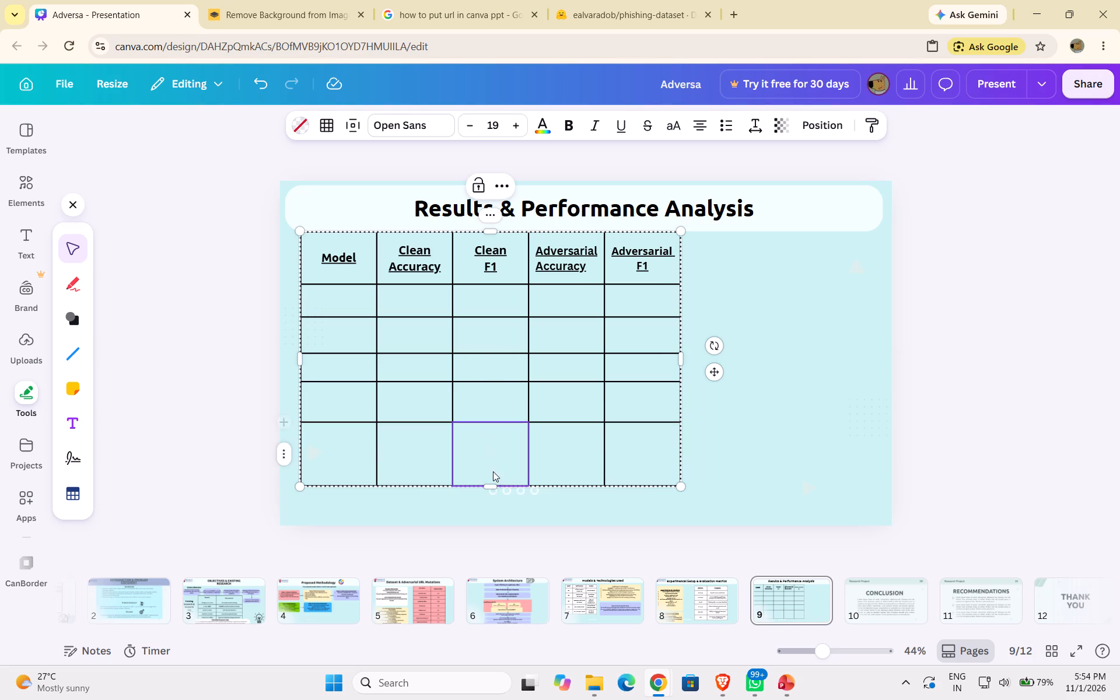
drag(491, 484, 489, 446)
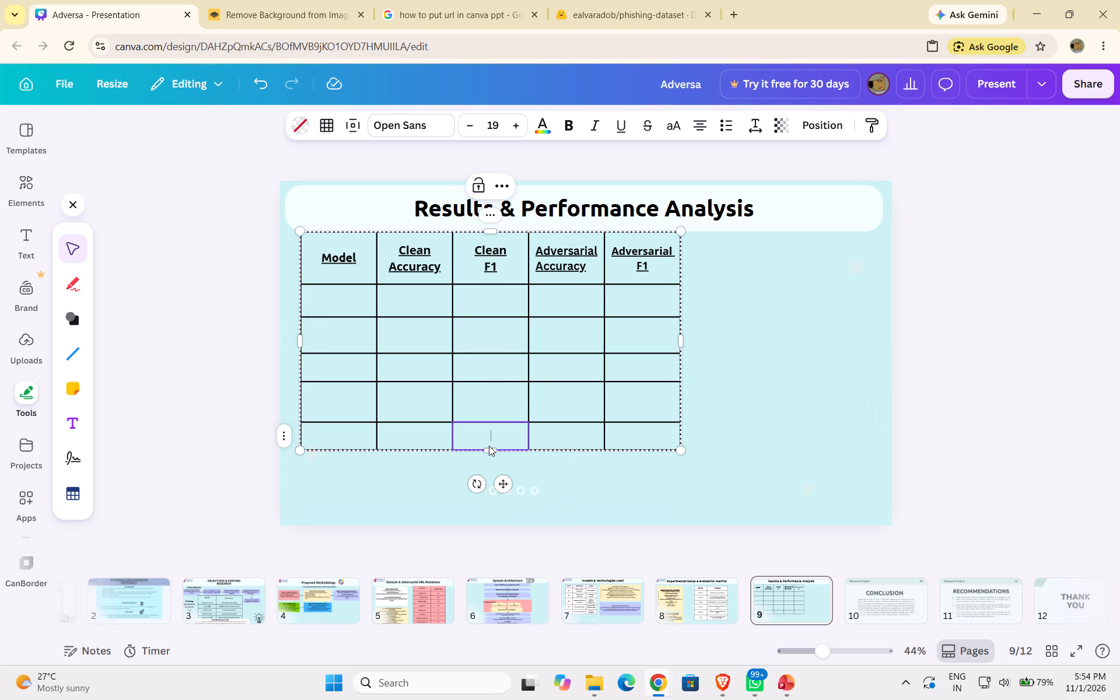
click(727, 352)
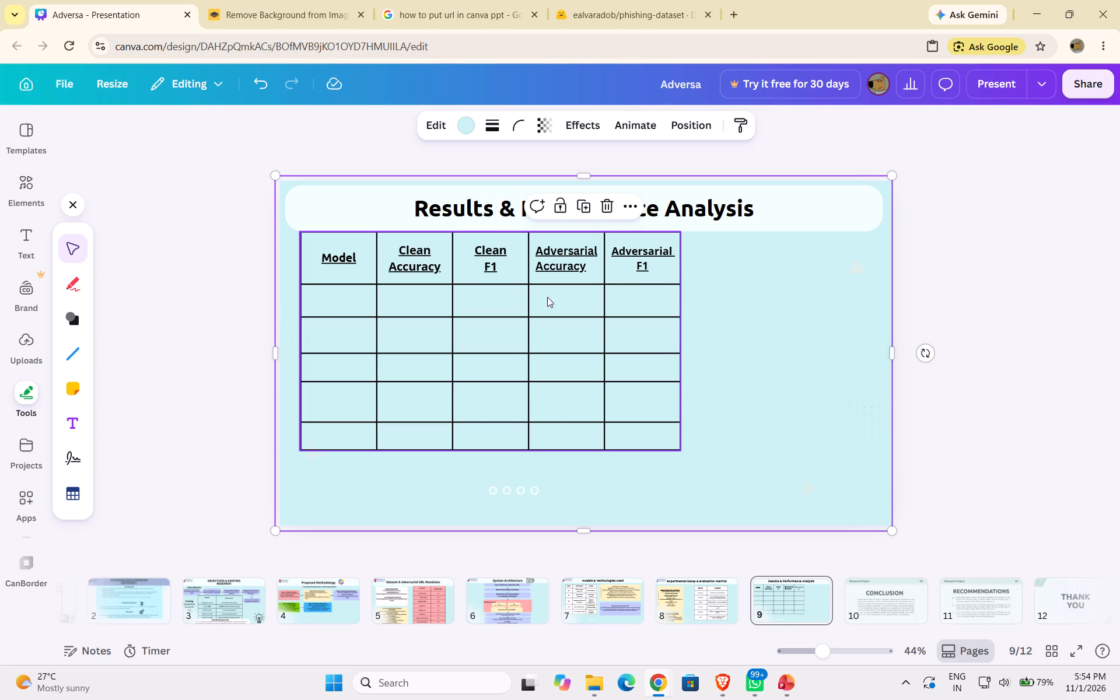
Enter "M1" in the first cell under Model at font size 19, without underline.
double_click(343, 293)
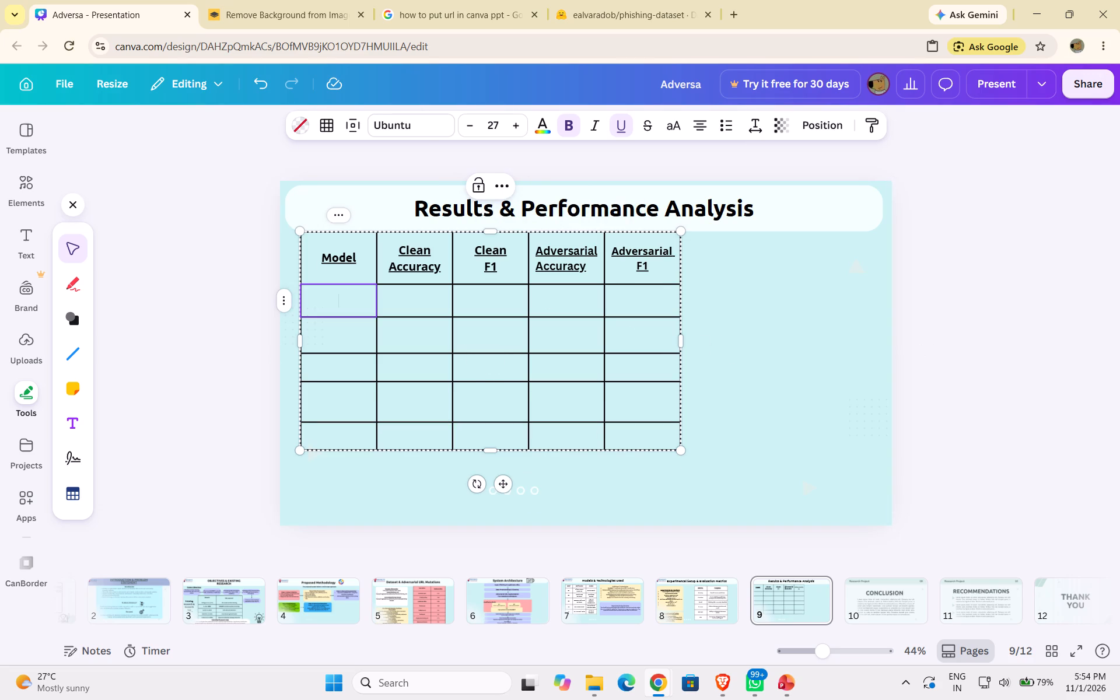
key(m)
key(1)
click(501, 122)
key(BackSpace)
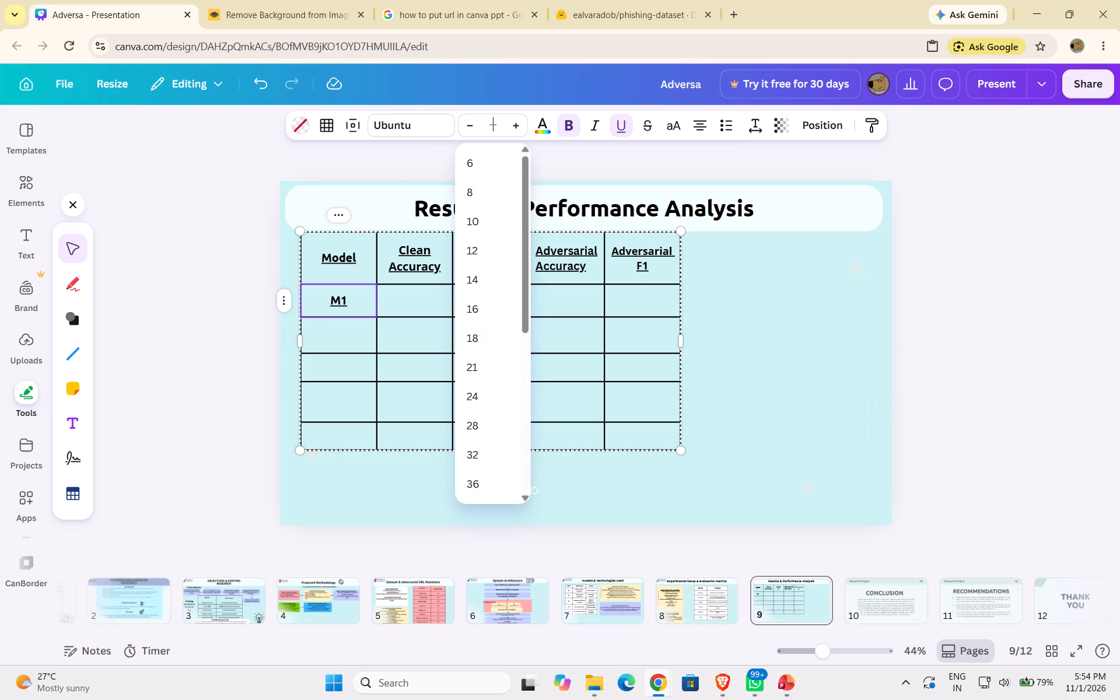
text(19)
key(Return)
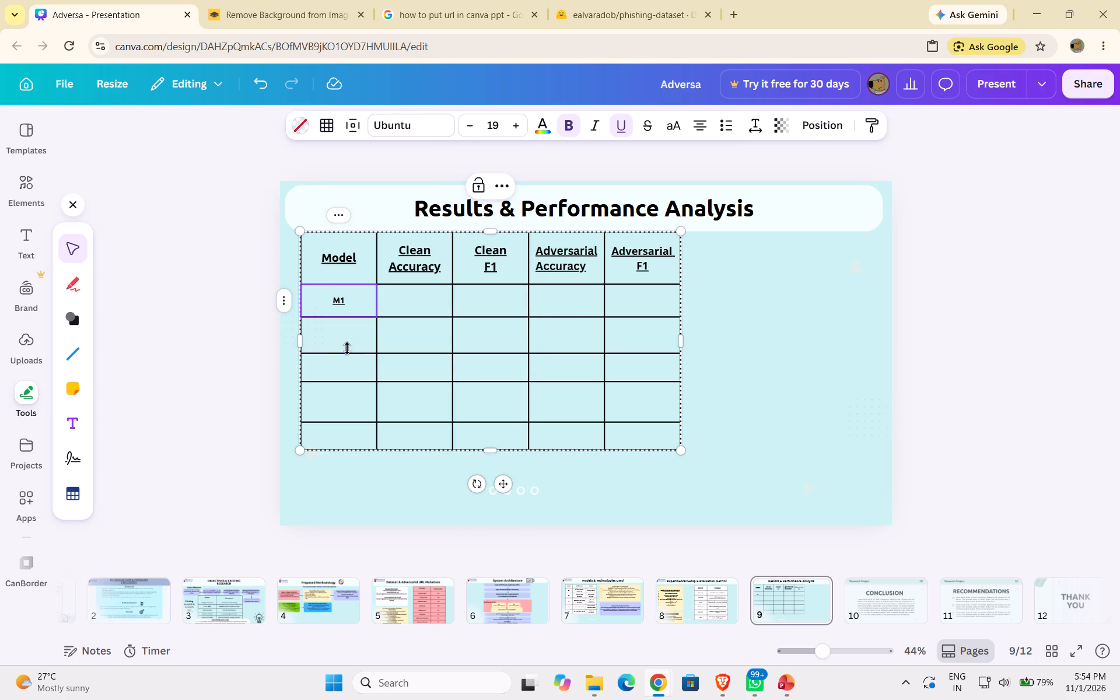
click(616, 116)
click(350, 306)
key(shift+a)
key(BackSpace)
key(ctrl+a)
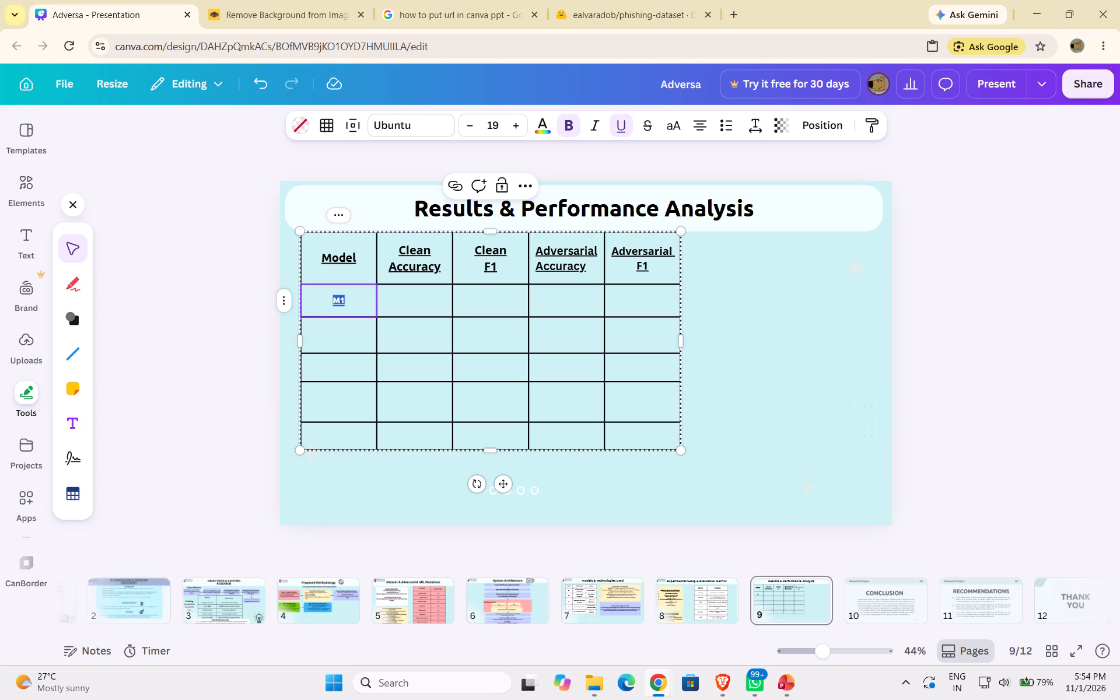
click(621, 128)
Enter "M2" in the second cell under Model at font size 19, without underline.
click(339, 335)
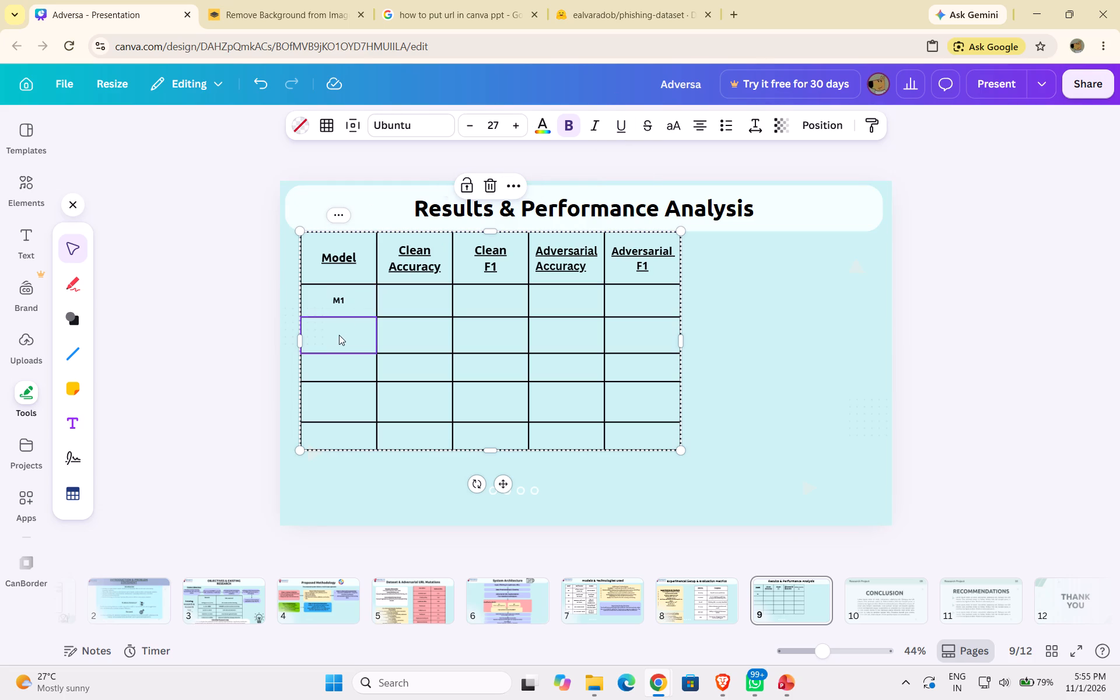
click(345, 332)
click(621, 128)
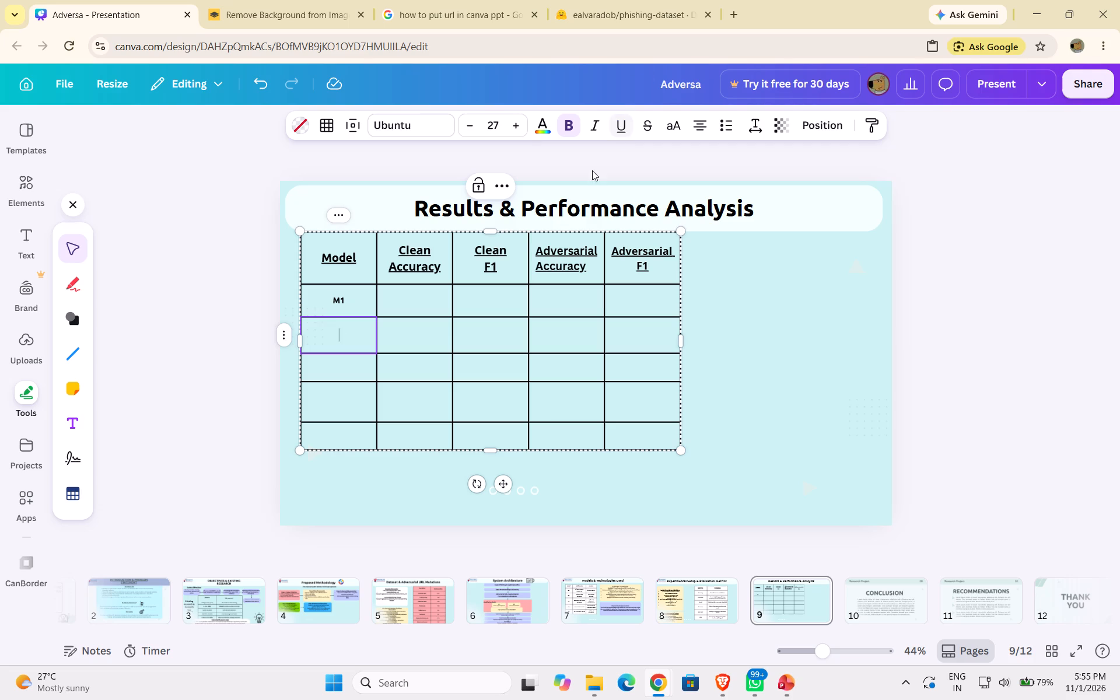
key(m)
key(BackSpace)
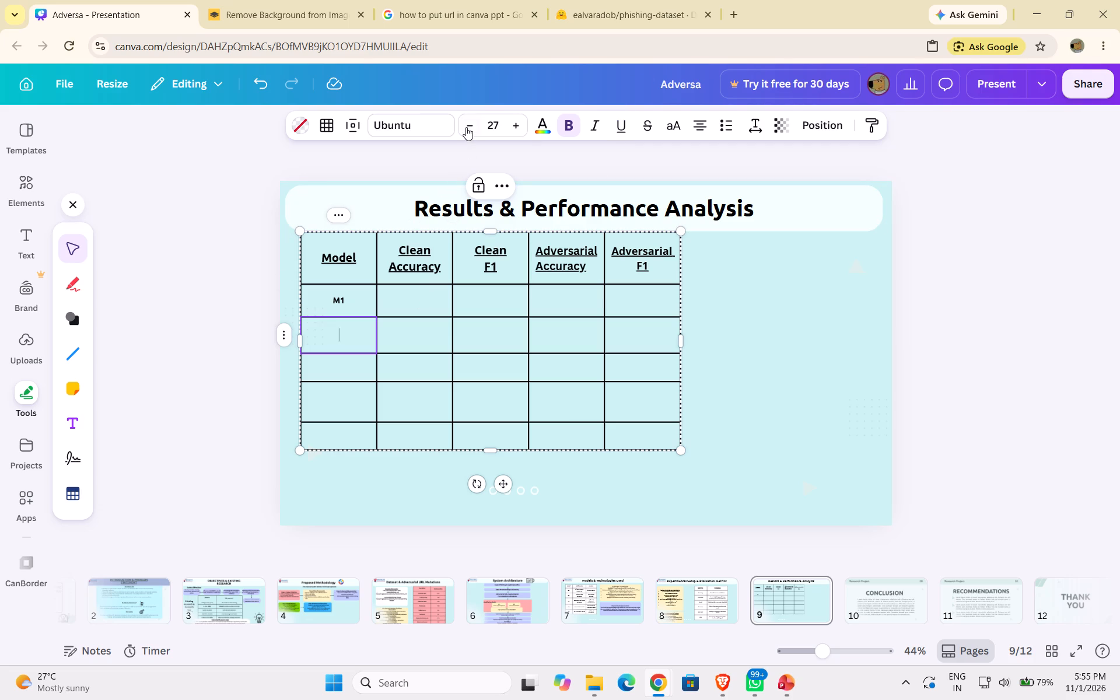
double_click(467, 128)
click(467, 128)
click(467, 128)
click(467, 129)
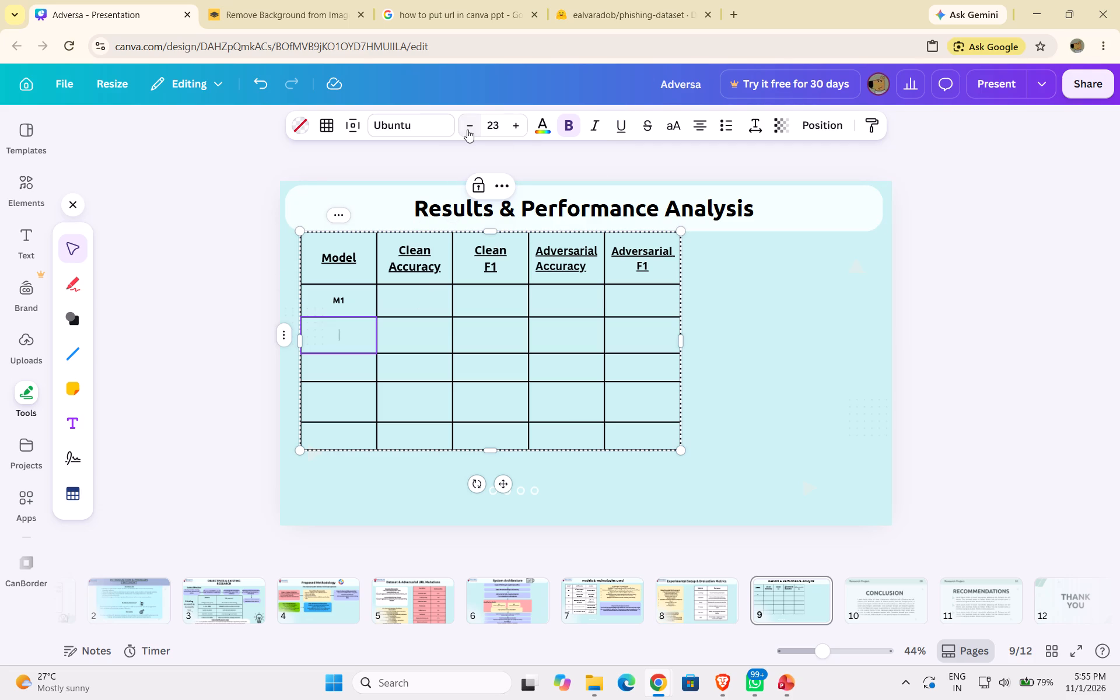
click(468, 132)
click(468, 131)
click(468, 130)
text(M2)
Enter "M3" in the third cell under Model, in bold Ubuntu.
click(341, 365)
click(342, 364)
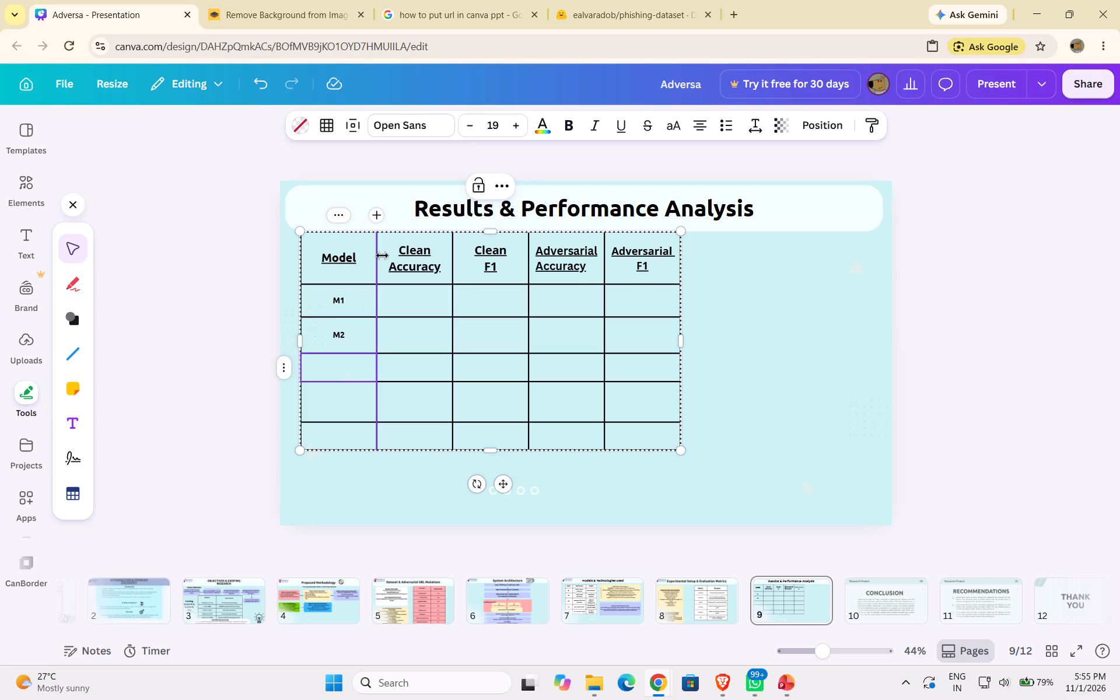
key(m)
key(3)
key(ctrl+a)
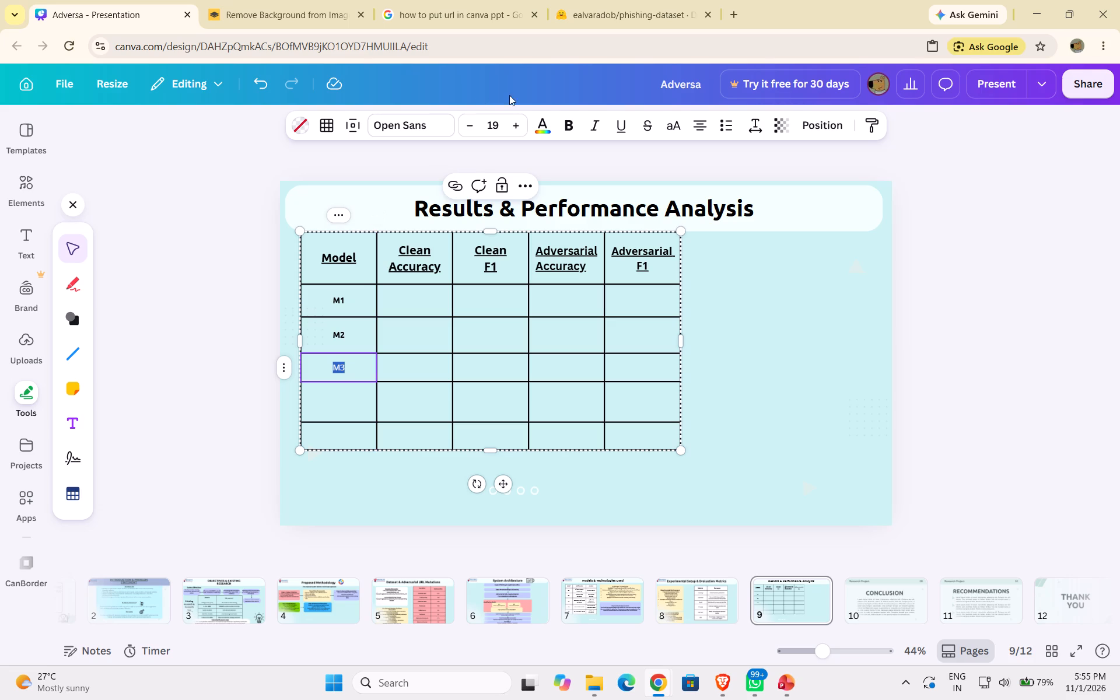
click(565, 124)
click(425, 129)
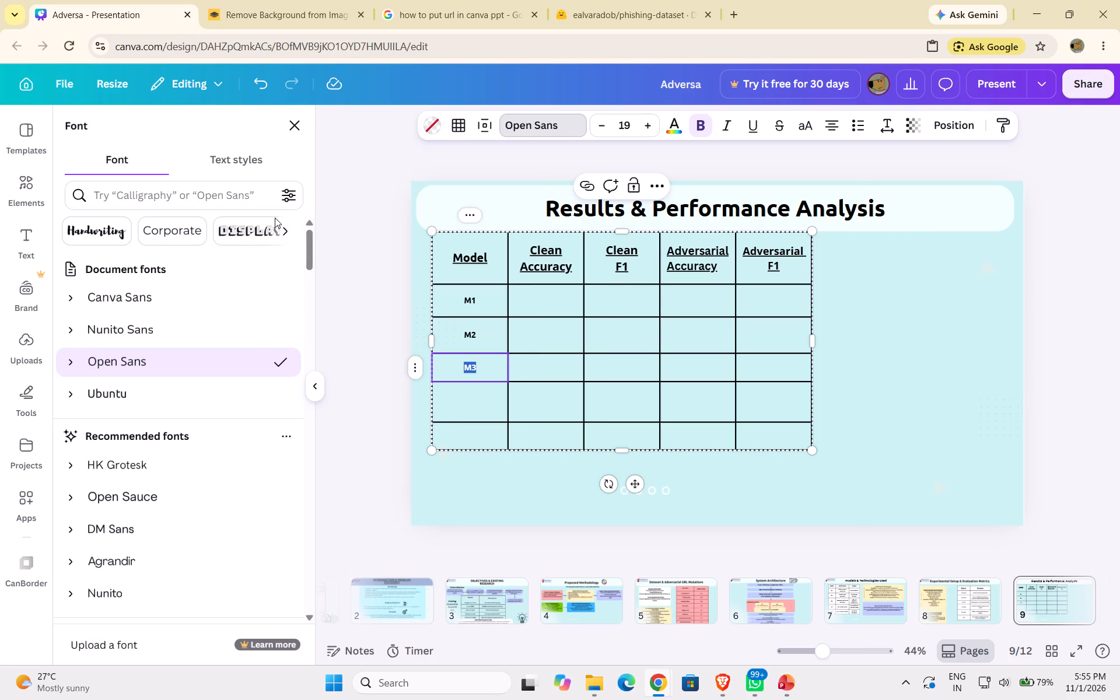
click(144, 393)
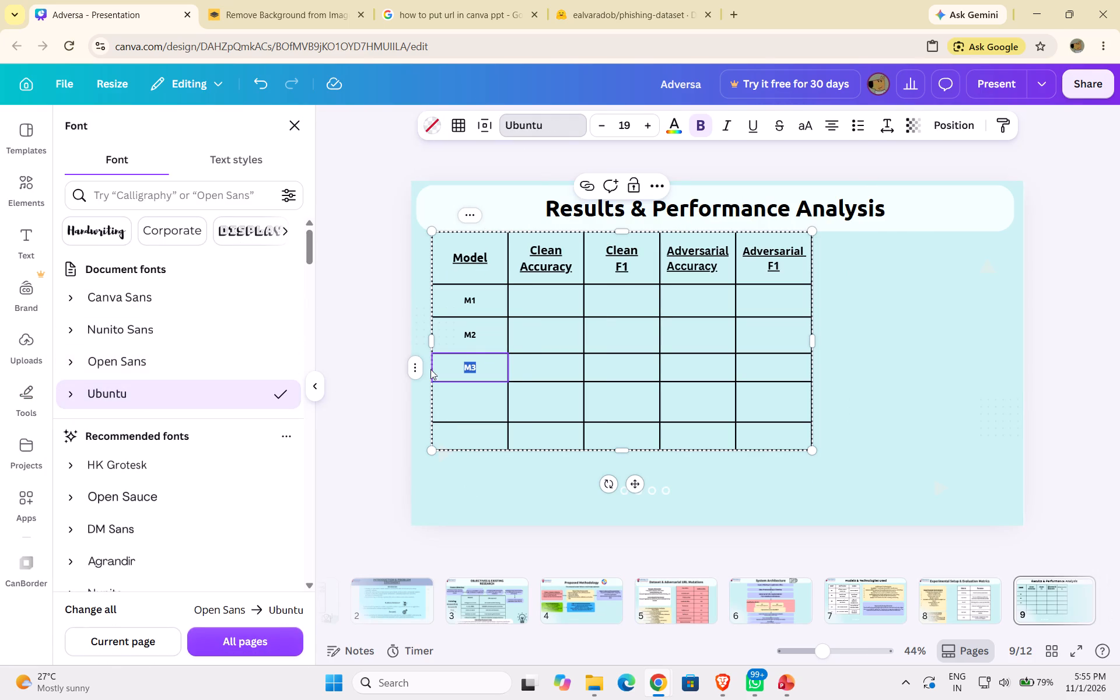
Enter "M4" in the fourth cell under Model, in bold Ubuntu.
click(478, 399)
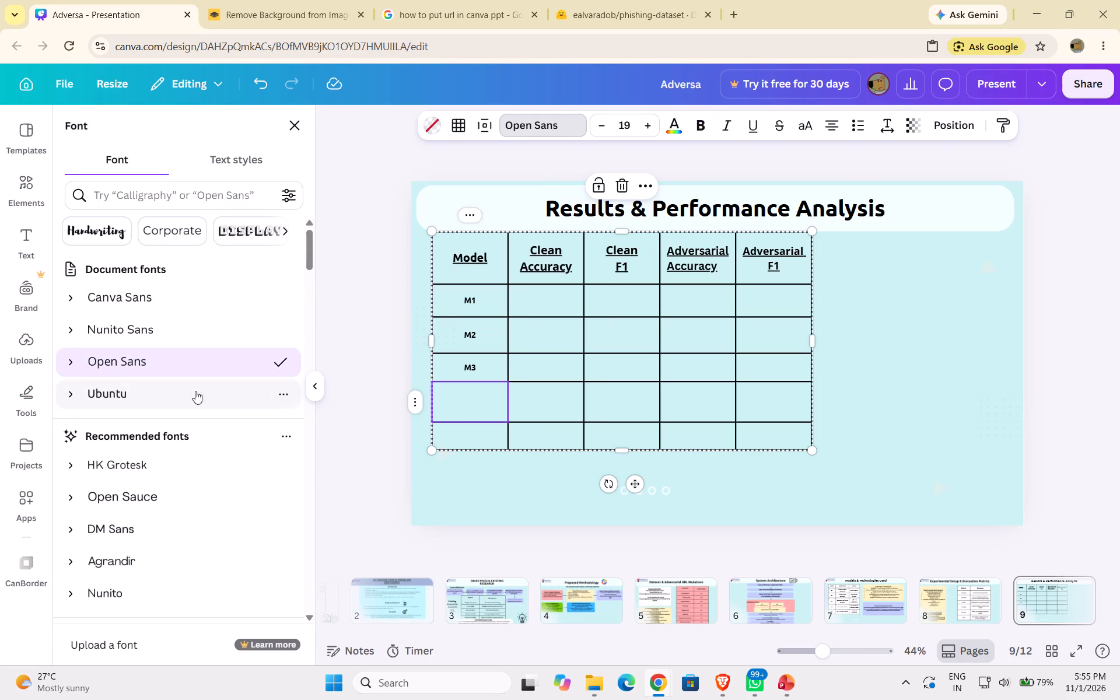
click(192, 391)
click(464, 394)
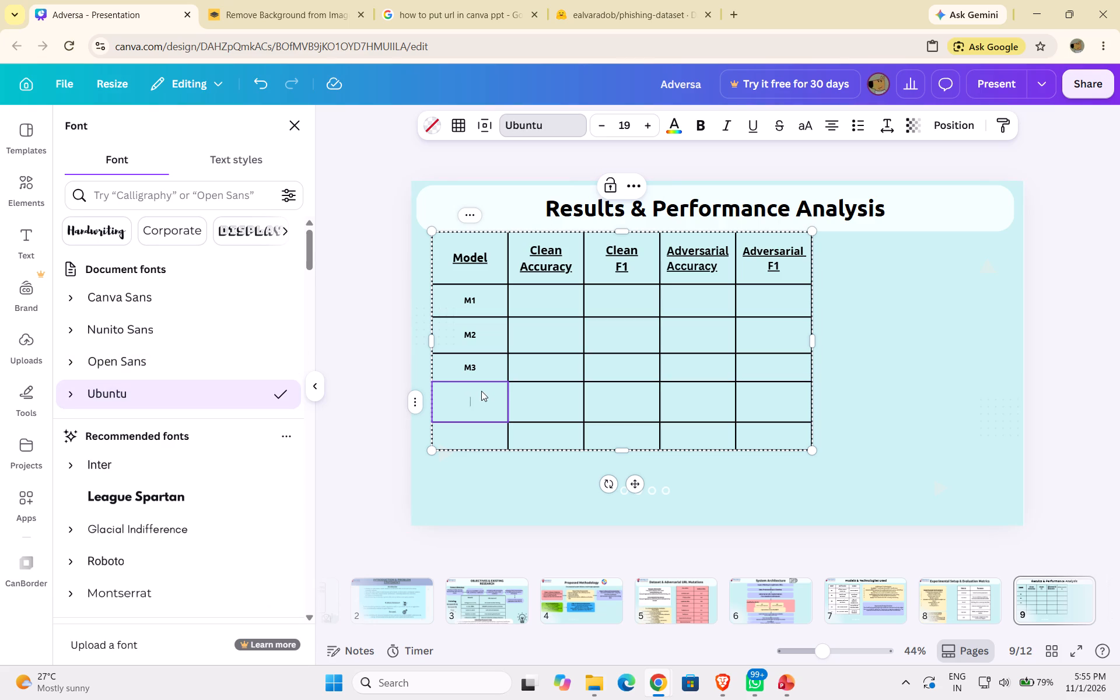
key(m)
key(ctrl+a)
key(ctrl+b)
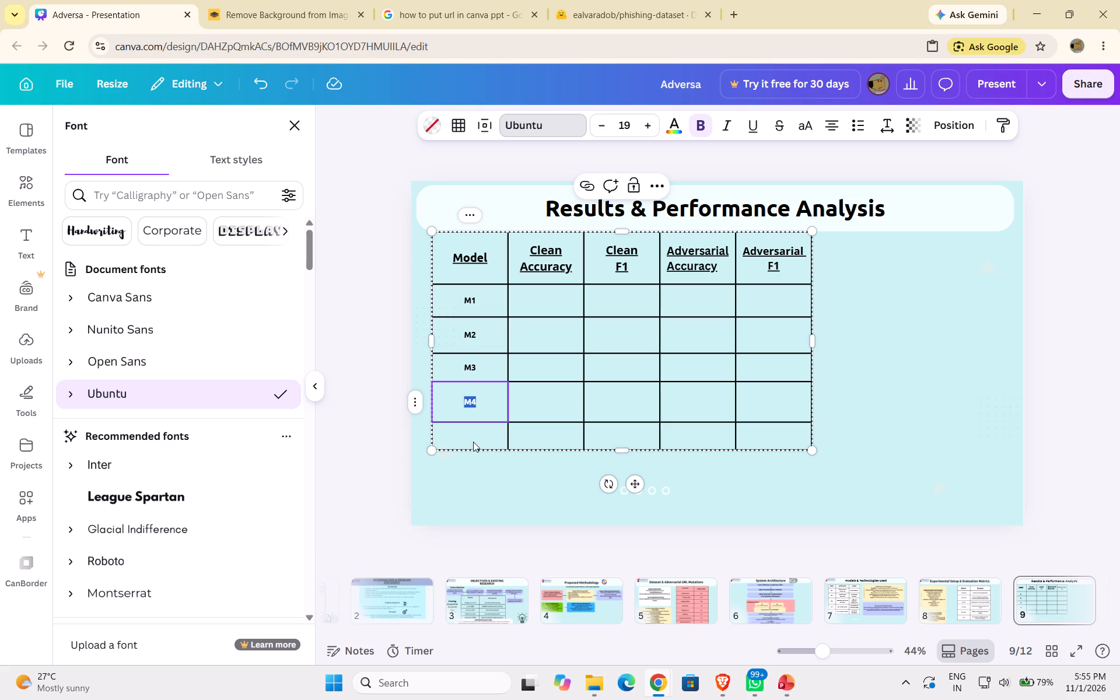
Enter "M5" in the last cell under Model and make it bold.
click(478, 428)
click(478, 433)
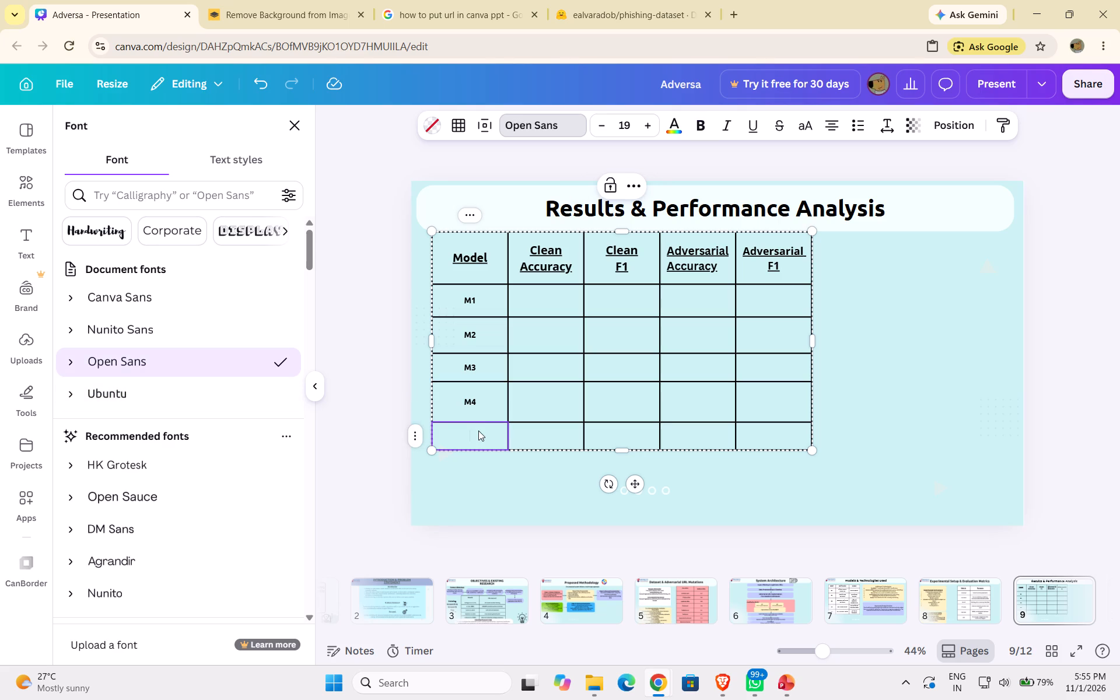
key(m)
key(5)
key(ctrl+a)
key(ctrl+b)
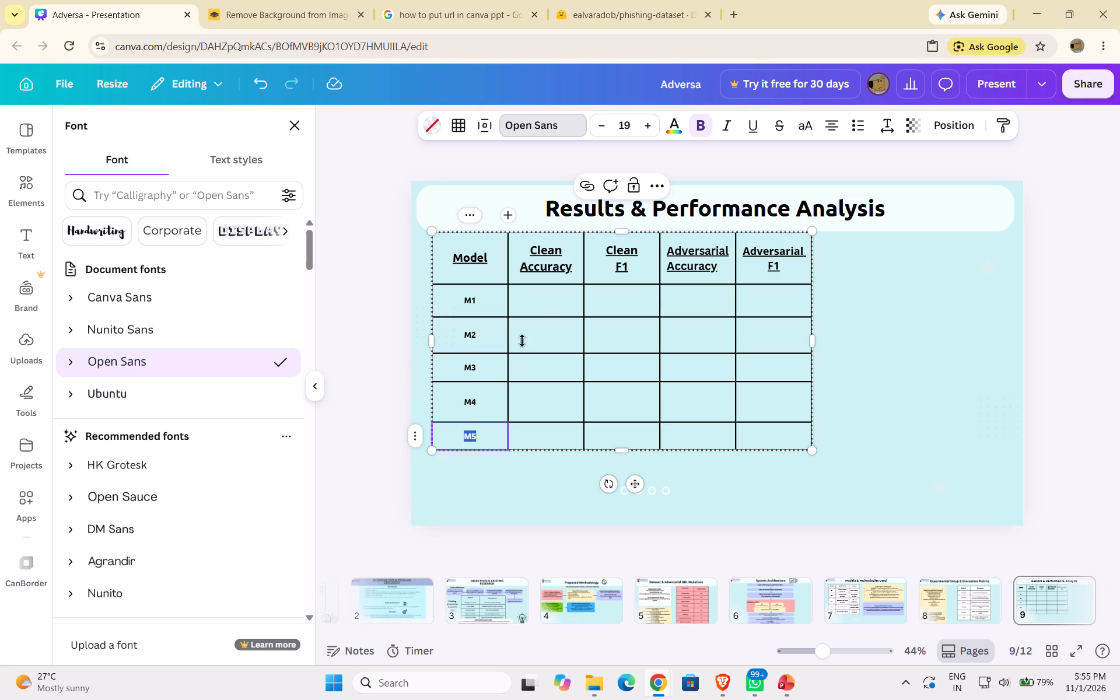
Enter "85" in M1's Clean Accuracy cell and format it in Ubuntu at font size 21.
click(547, 302)
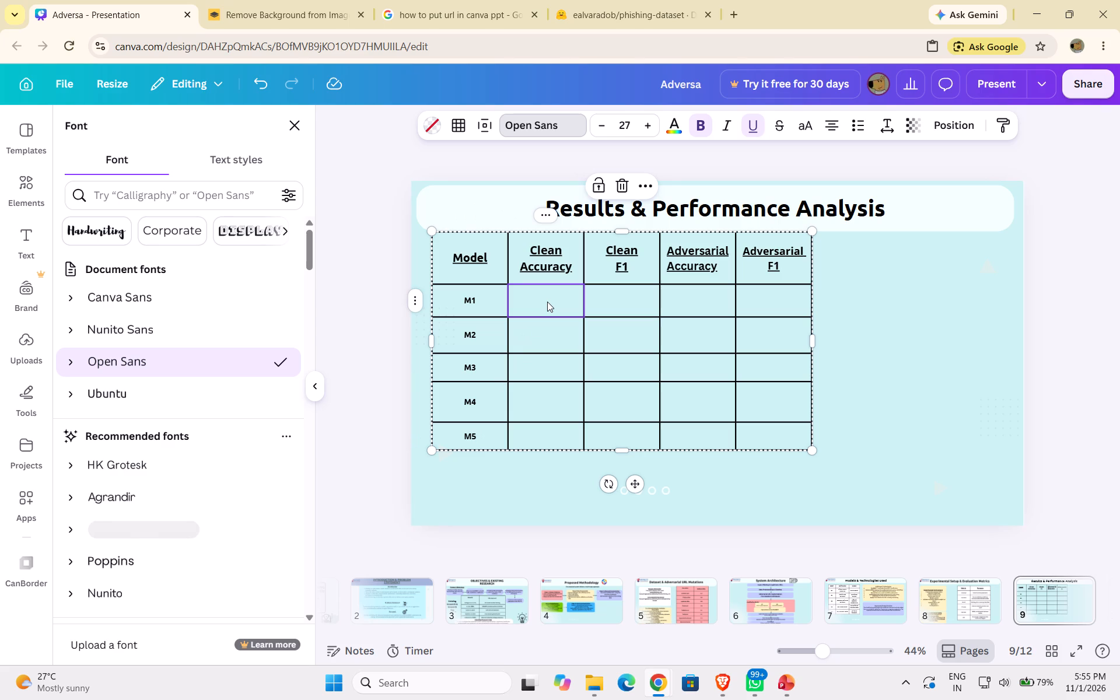
click(545, 299)
click(545, 299)
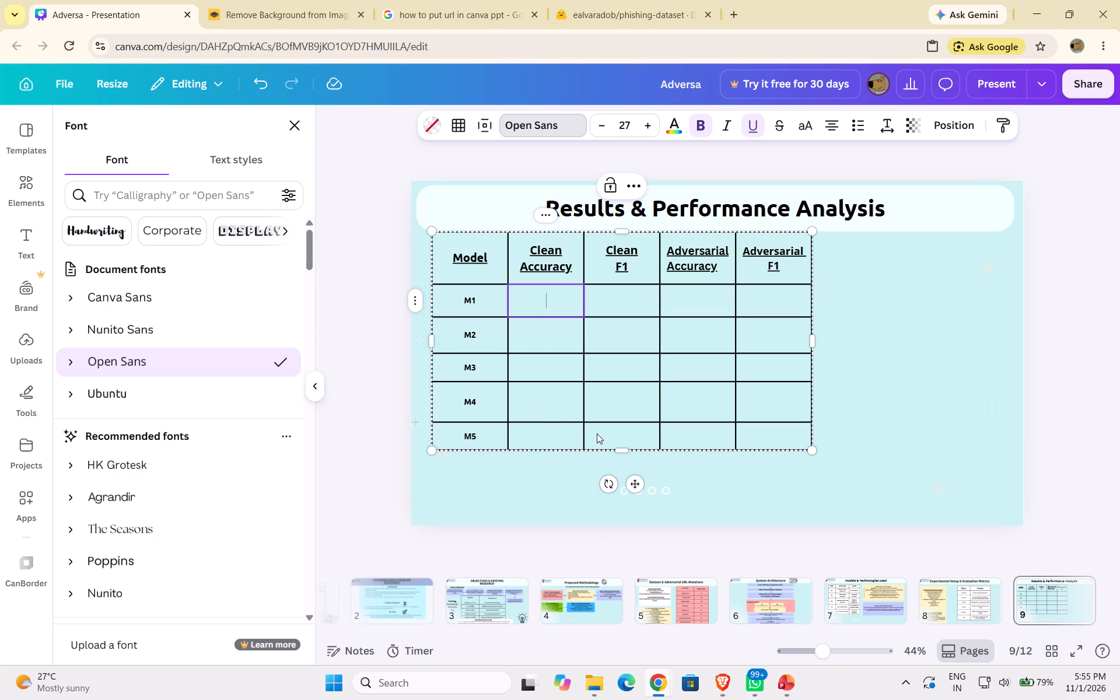
click(663, 685)
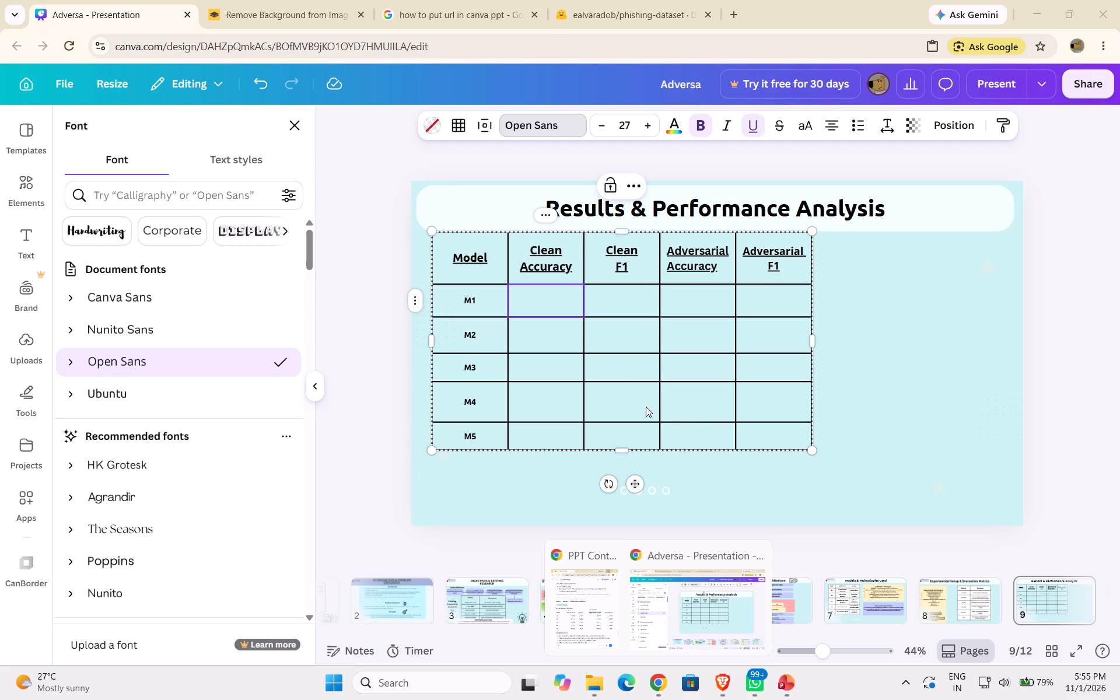
click(552, 304)
text(85)
triple_click(600, 121)
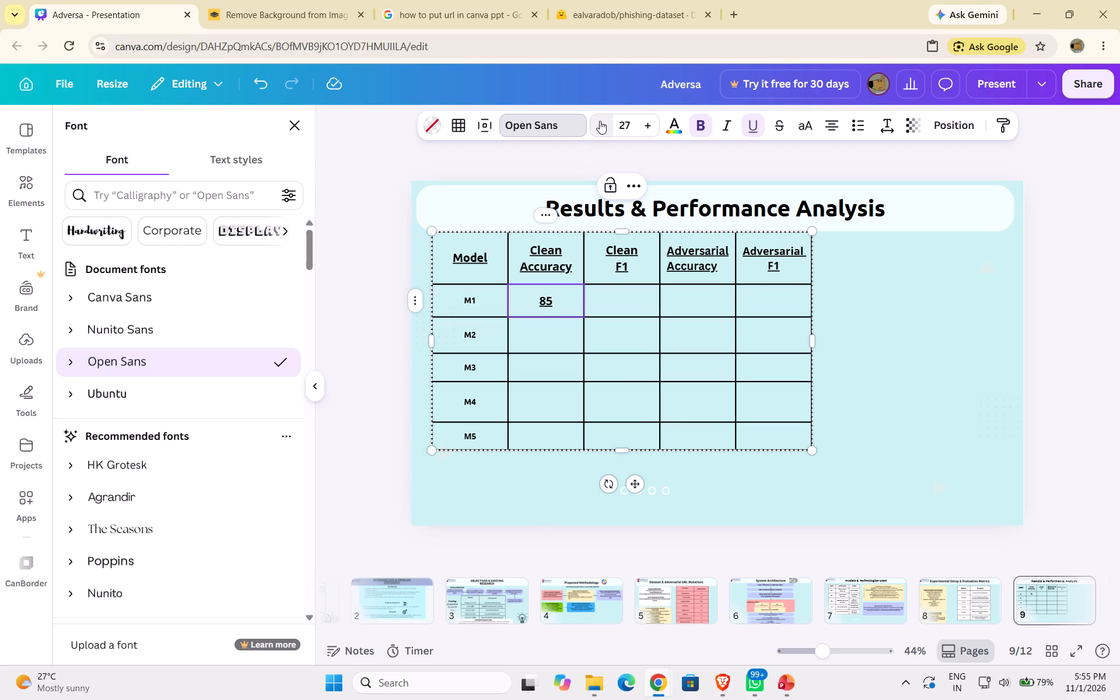
click(600, 121)
click(600, 121)
click(757, 127)
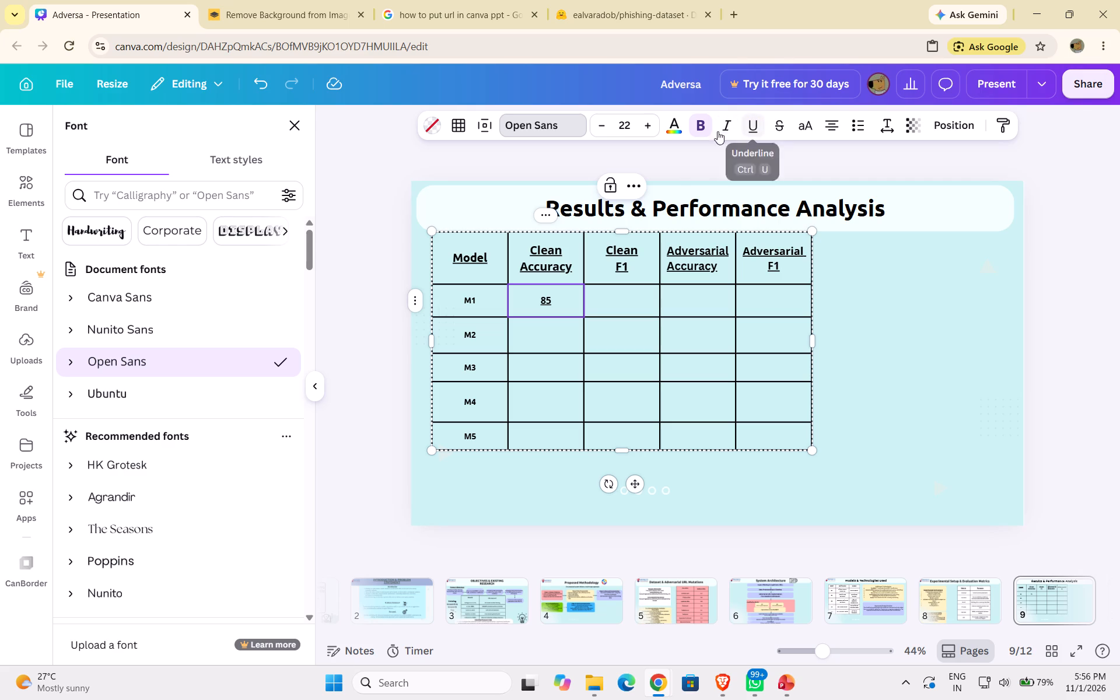
click(604, 125)
click(553, 126)
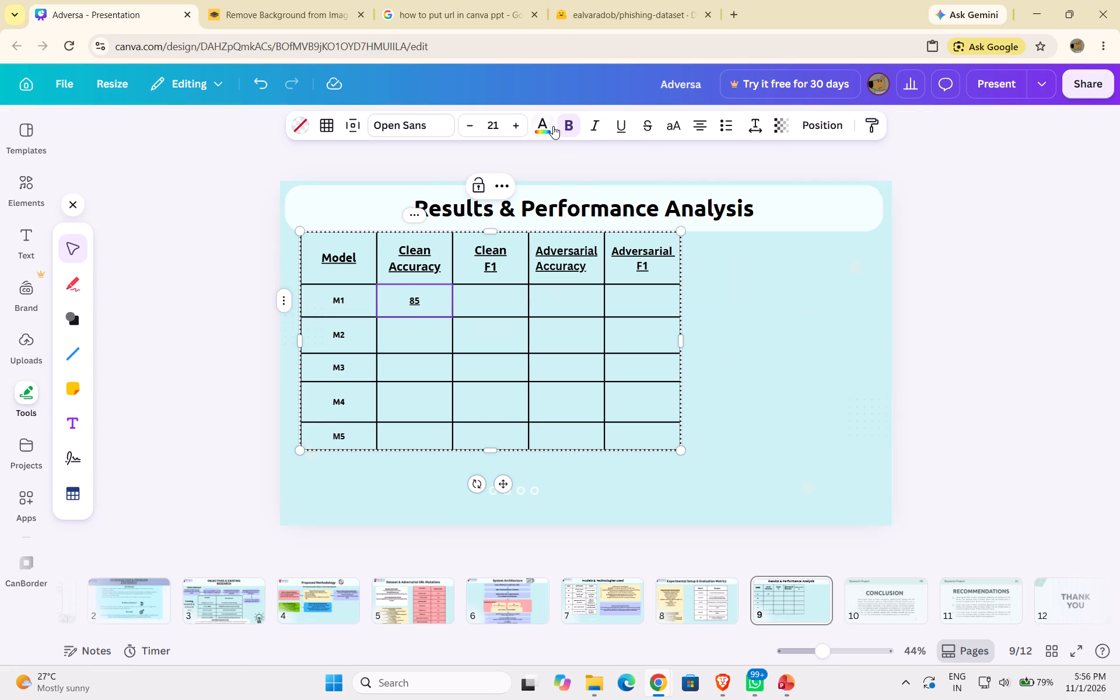
click(416, 128)
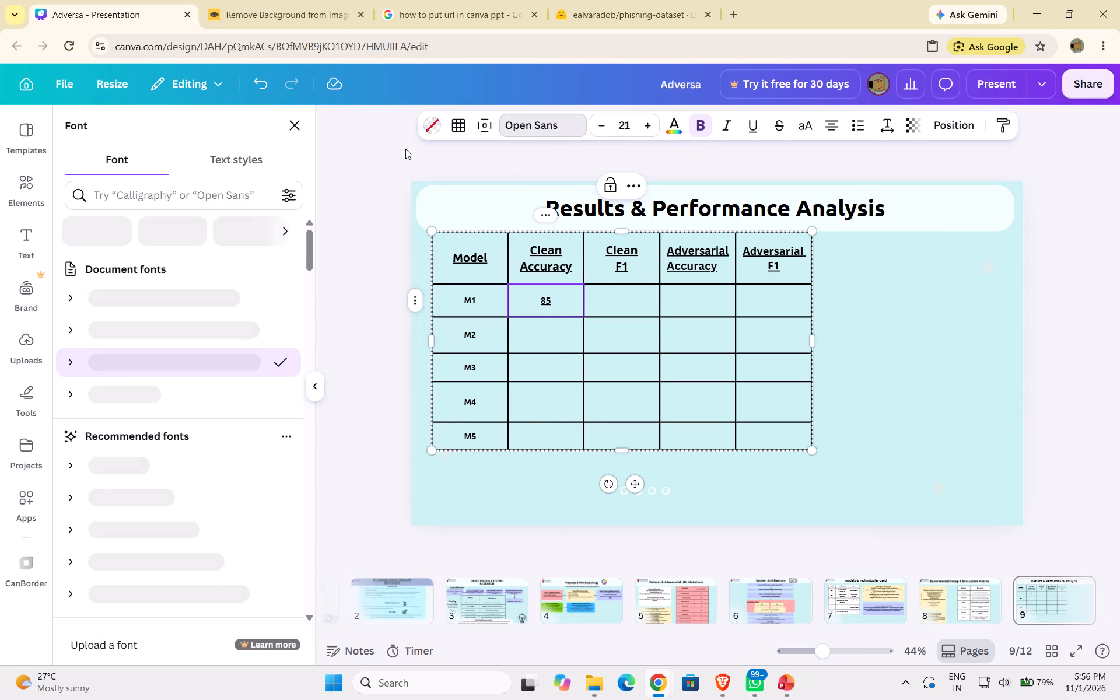
click(150, 401)
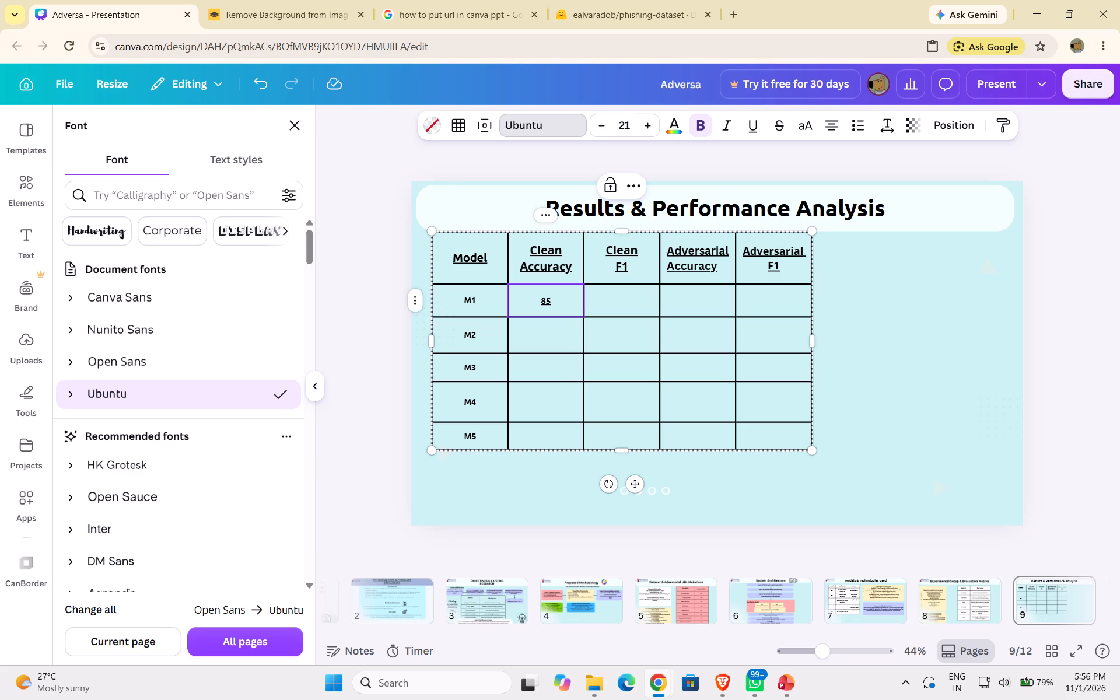
Replace M1's Clean Accuracy entry with "85.00%" at font size 20, without underline.
key(BackSpace)
key(BackSpace)
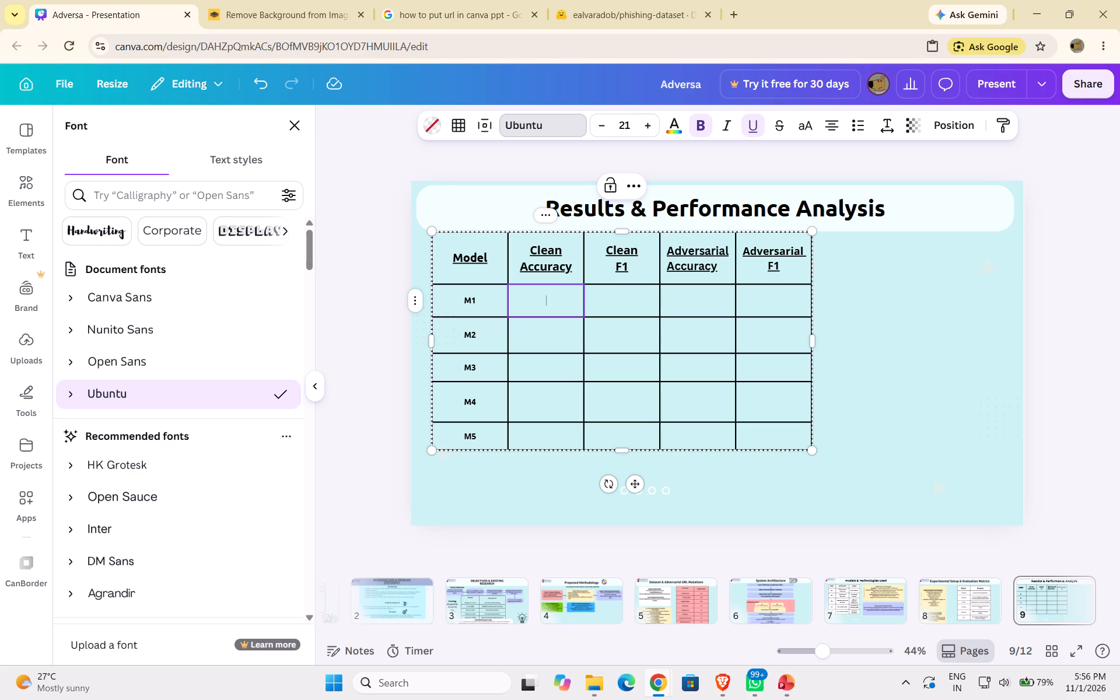
text(85)
key(BackSpace)
key(BackSpace)
click(745, 123)
click(600, 129)
text(85)
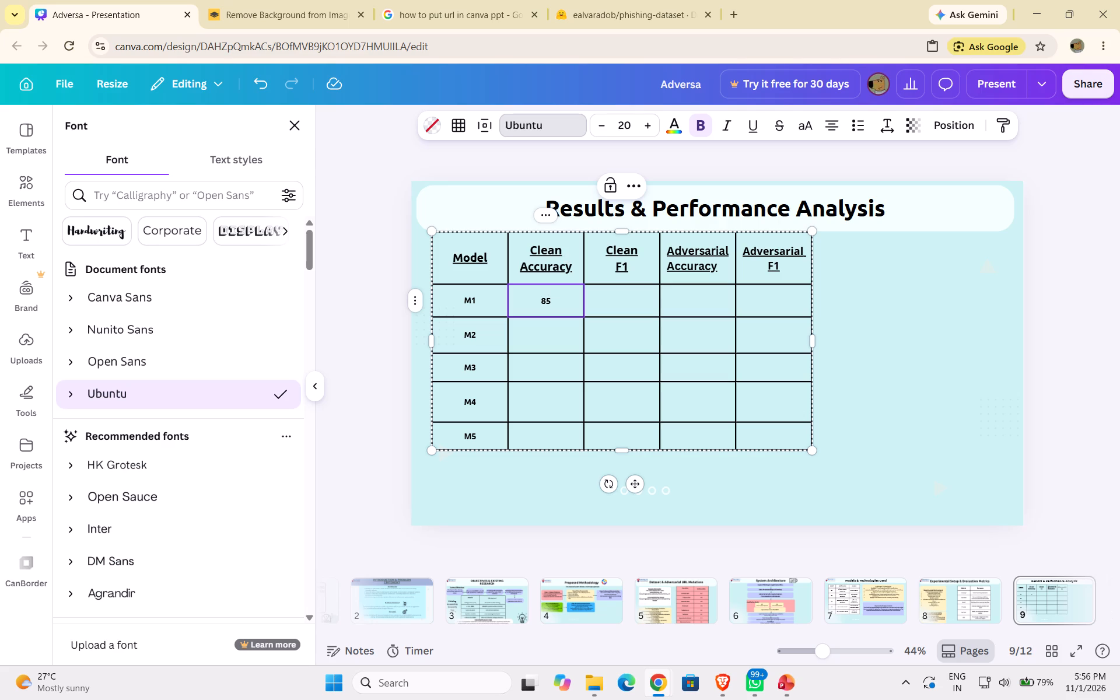
text(.00)
key(shift+percent)
Copy M1's "85.00%" into M2's Clean Accuracy cell and format it at font size 19 without underline.
drag(561, 303, 532, 306)
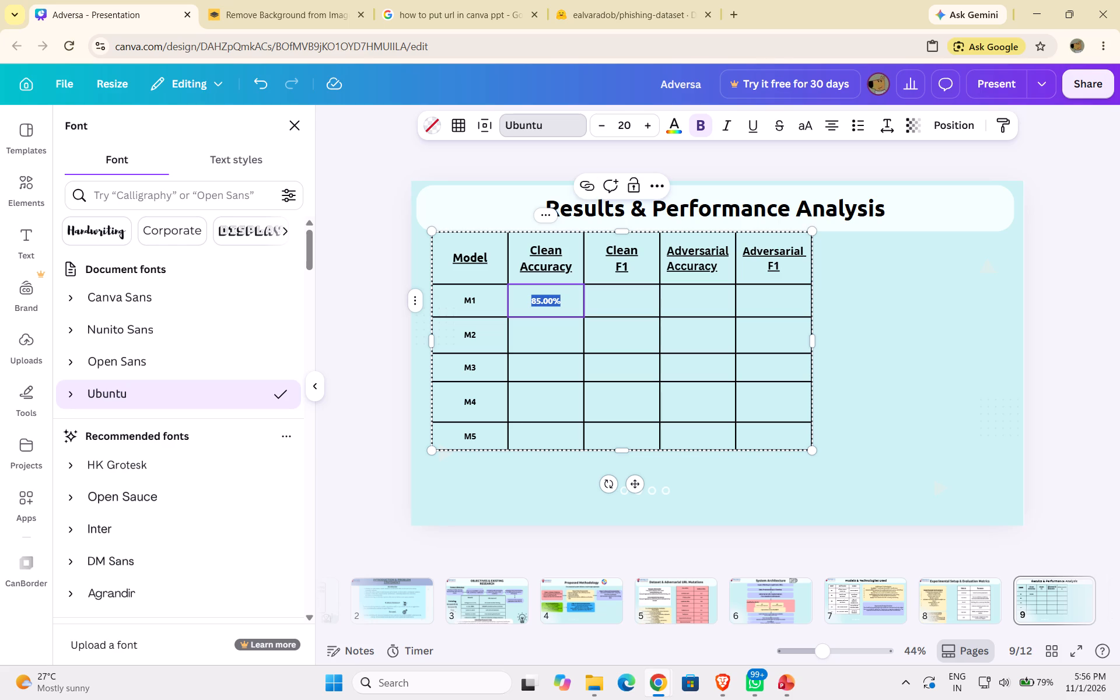
key(ctrl+c)
click(546, 327)
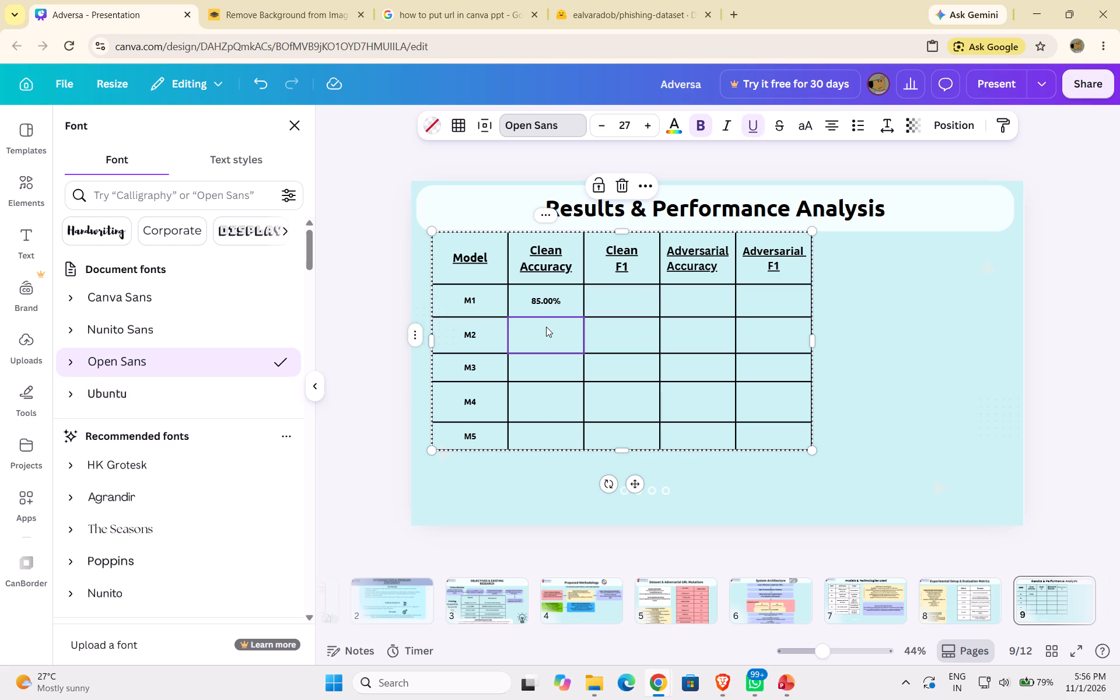
click(547, 330)
key(ctrl+v)
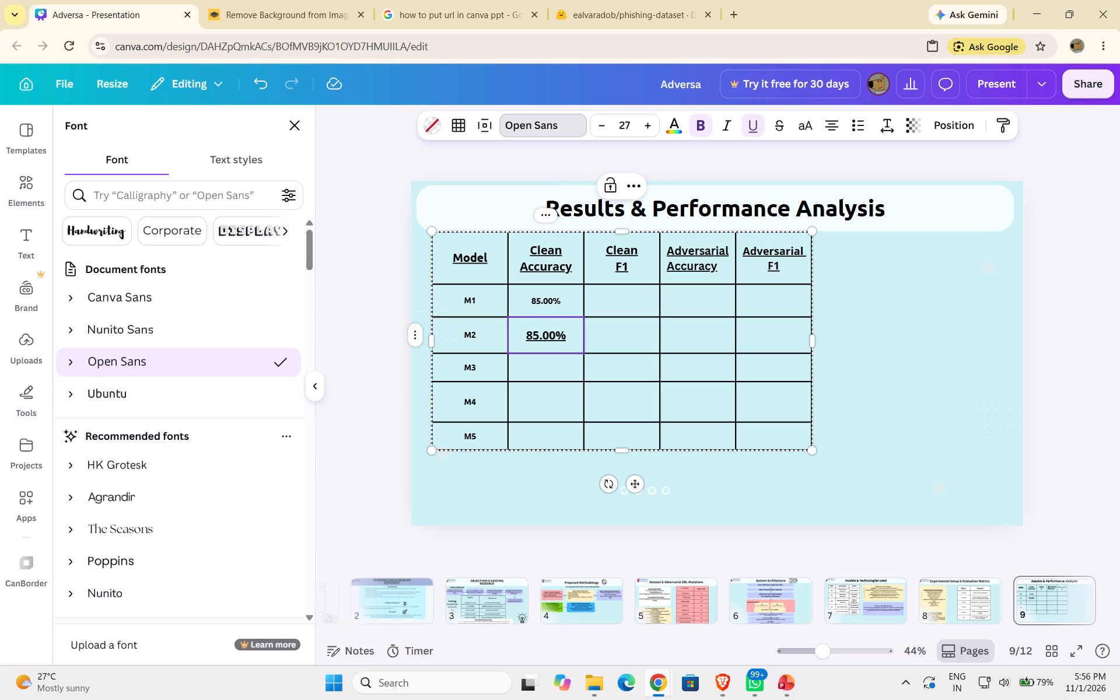
key(ctrl+a)
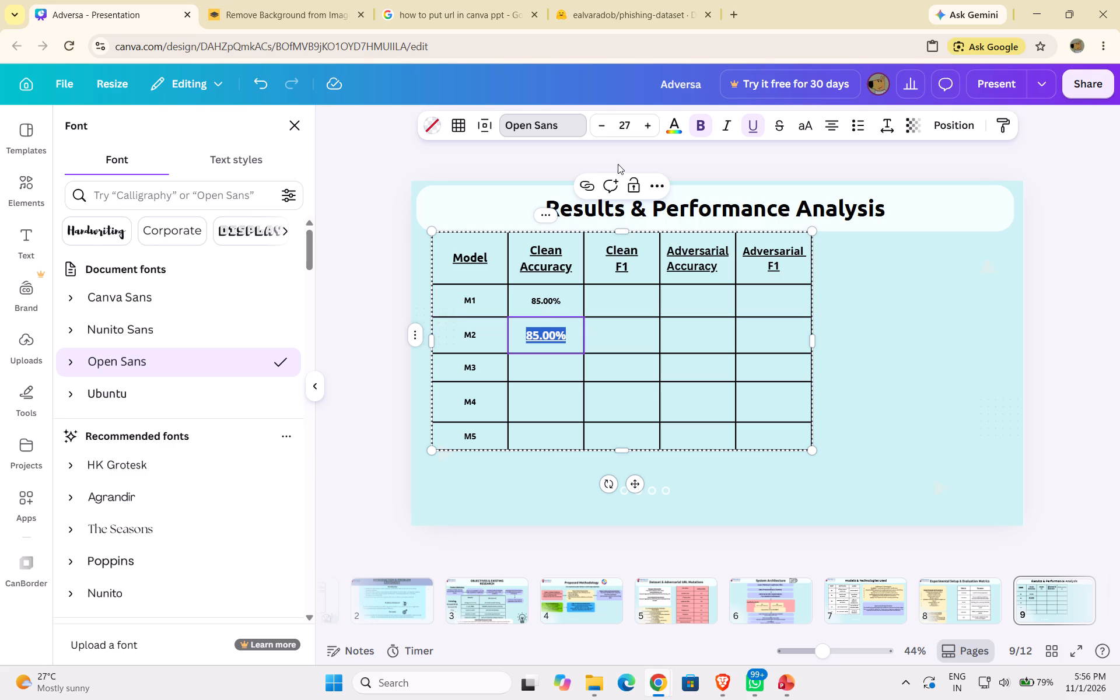
click(605, 127)
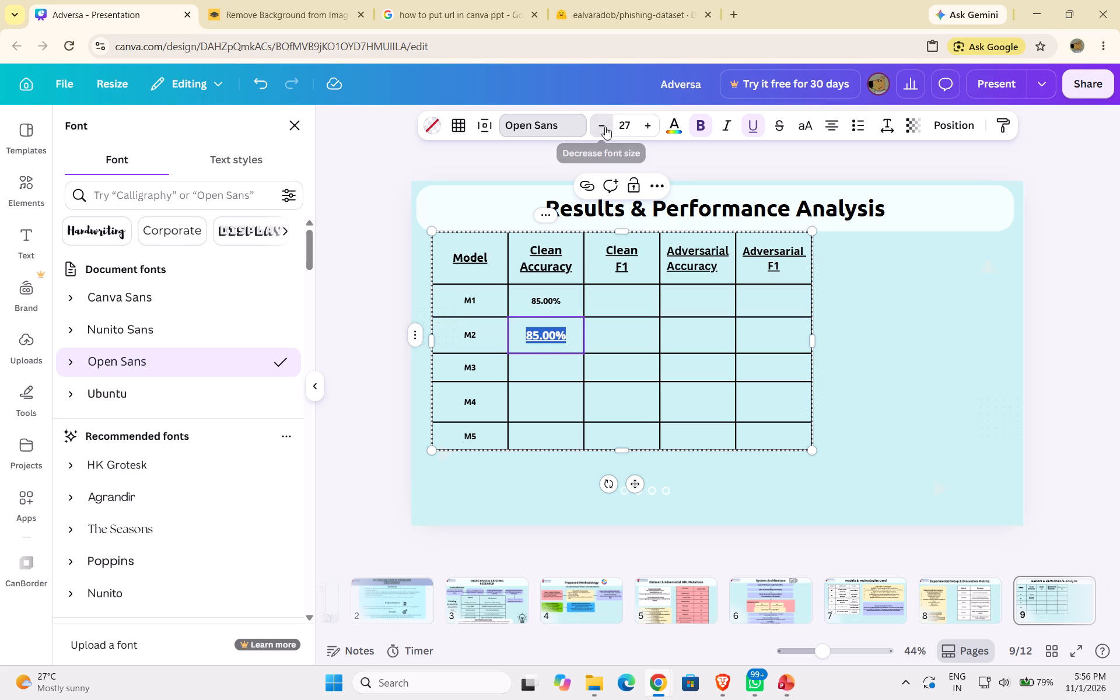
click(605, 127)
click(605, 127)
triple_click(605, 127)
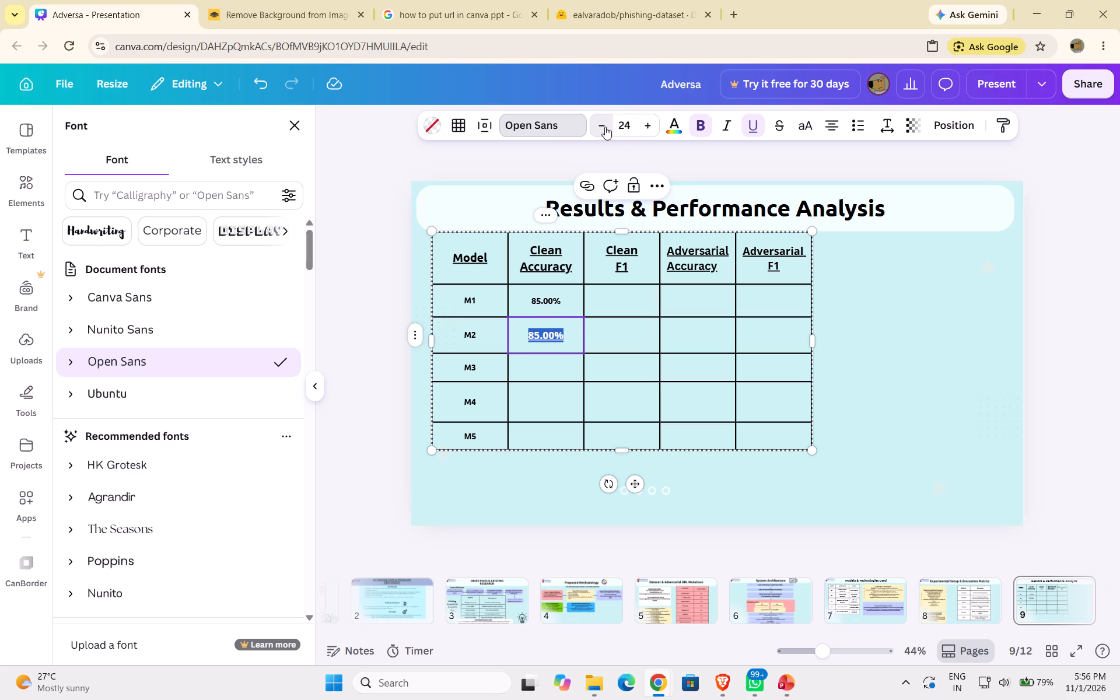
triple_click(605, 127)
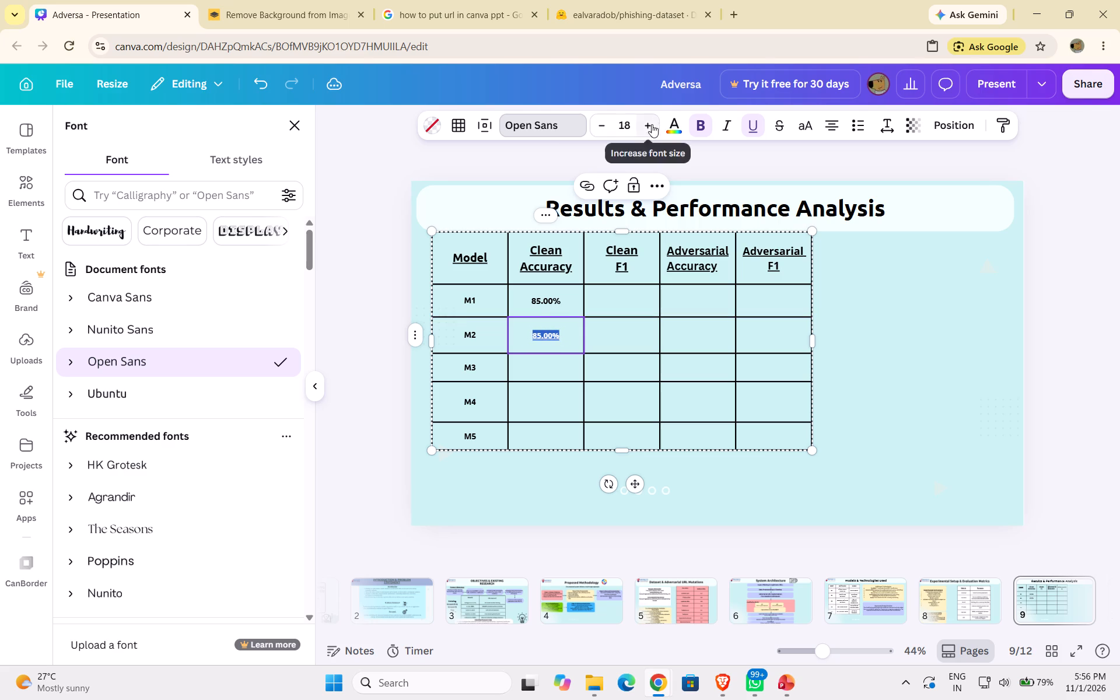
click(645, 127)
click(746, 127)
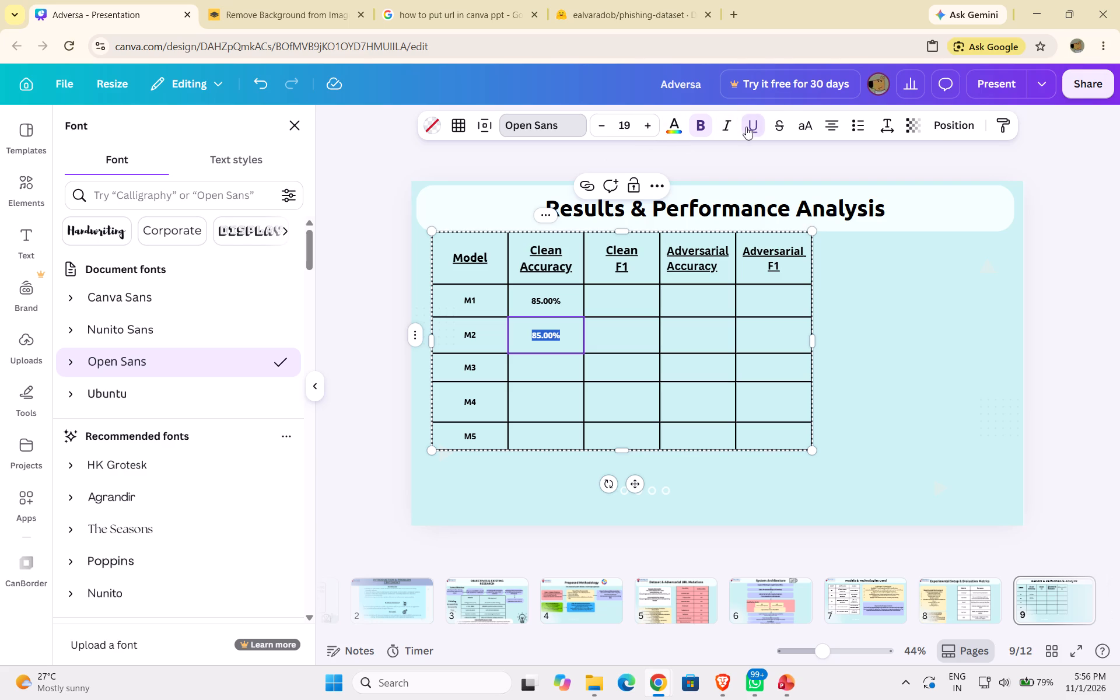
Copy M2's formatted "85.00%" into the Clean Accuracy cells of M3, M4 and M5.
key(ctrl+c)
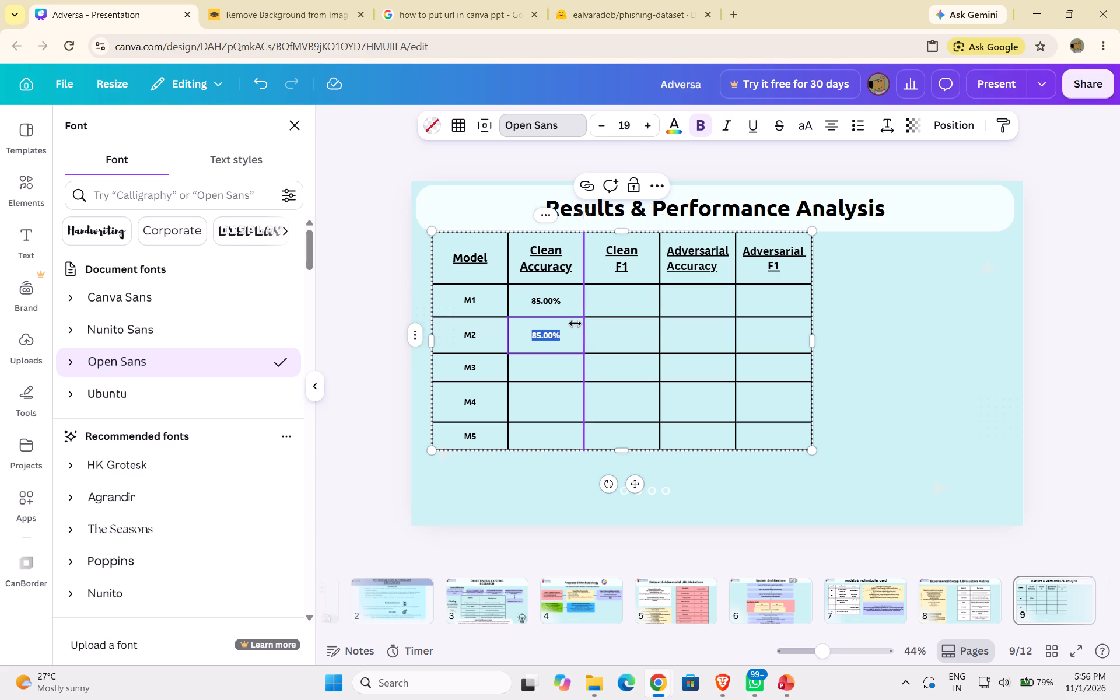
click(548, 358)
click(554, 368)
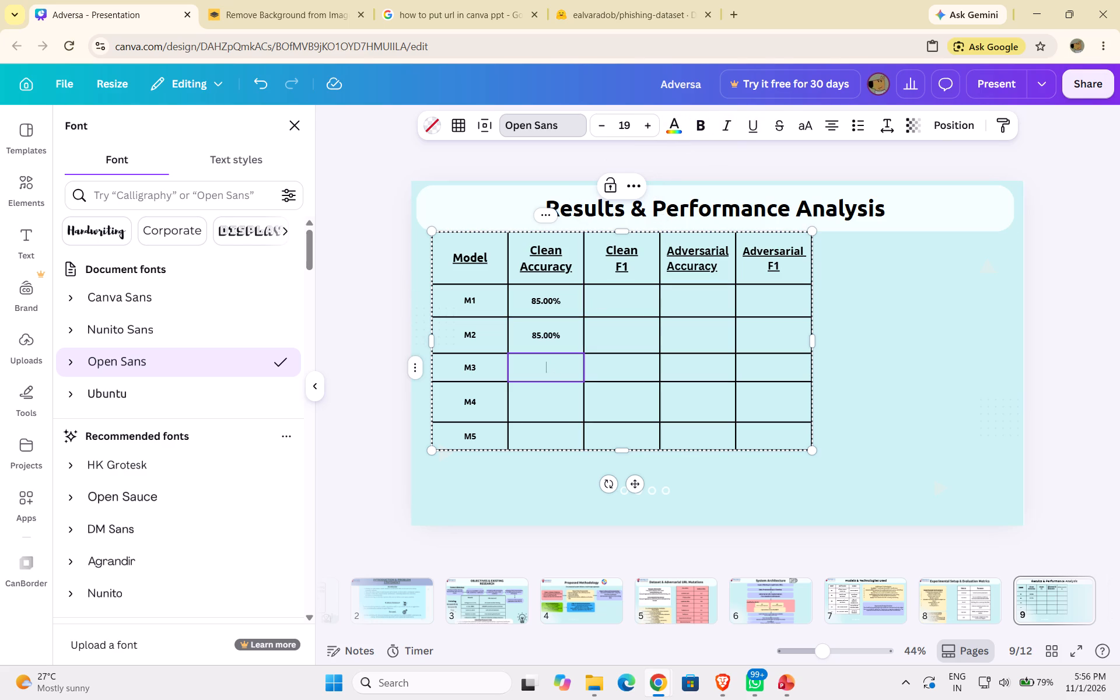
key(ctrl+v)
click(556, 391)
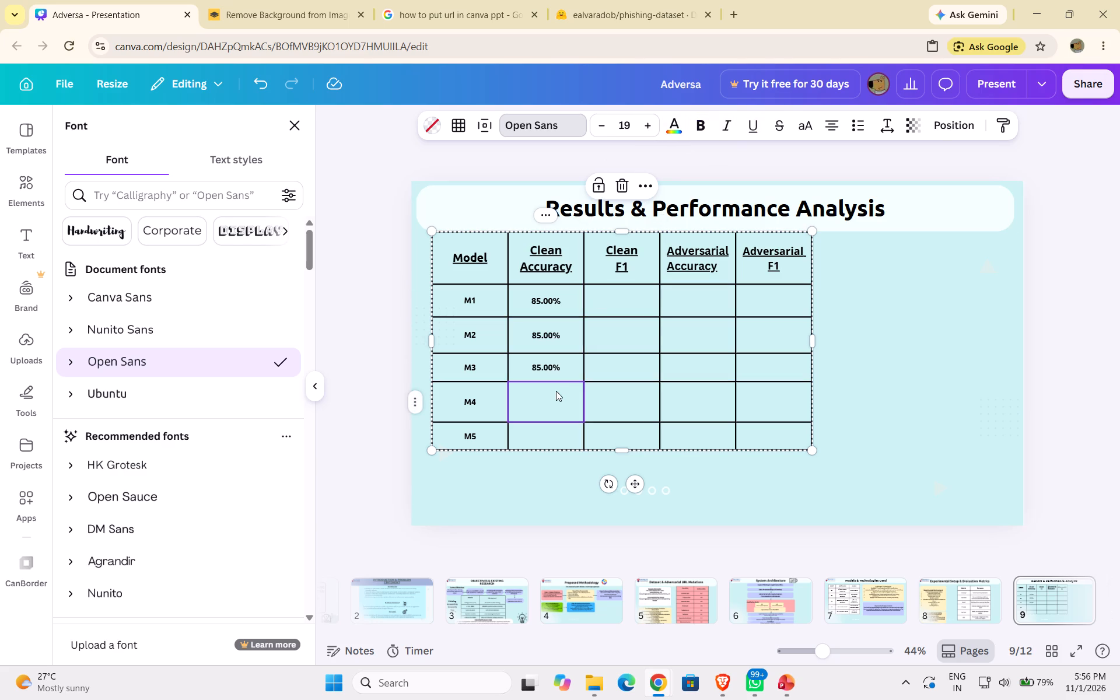
click(556, 391)
key(ctrl+v)
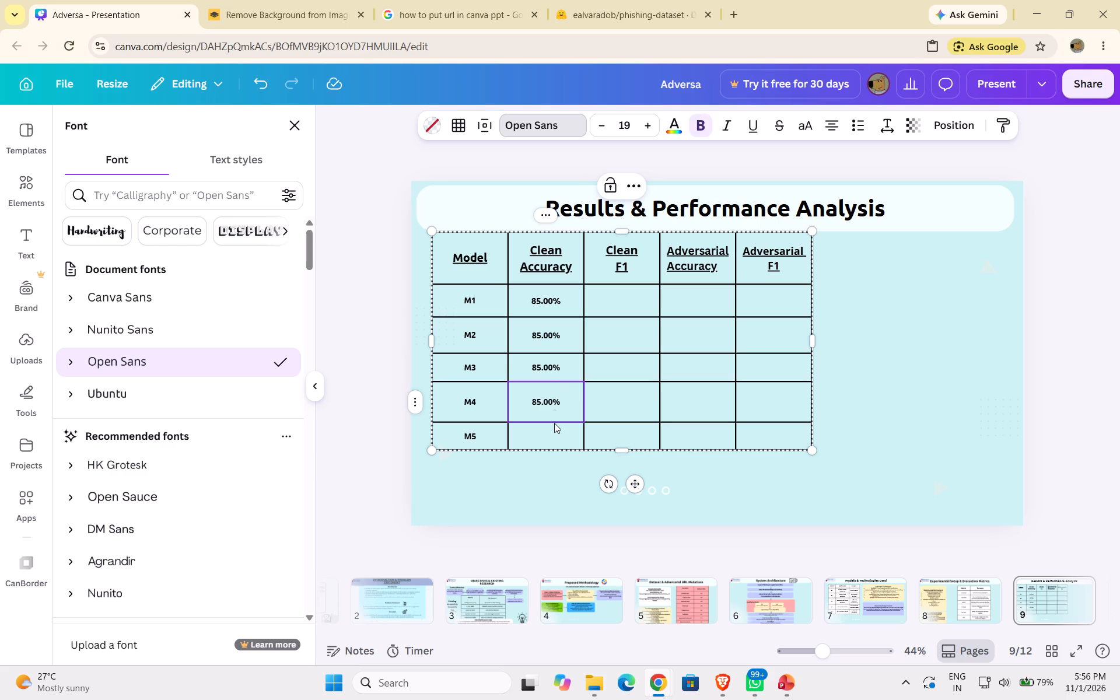
click(555, 430)
click(555, 430)
key(ctrl+v)
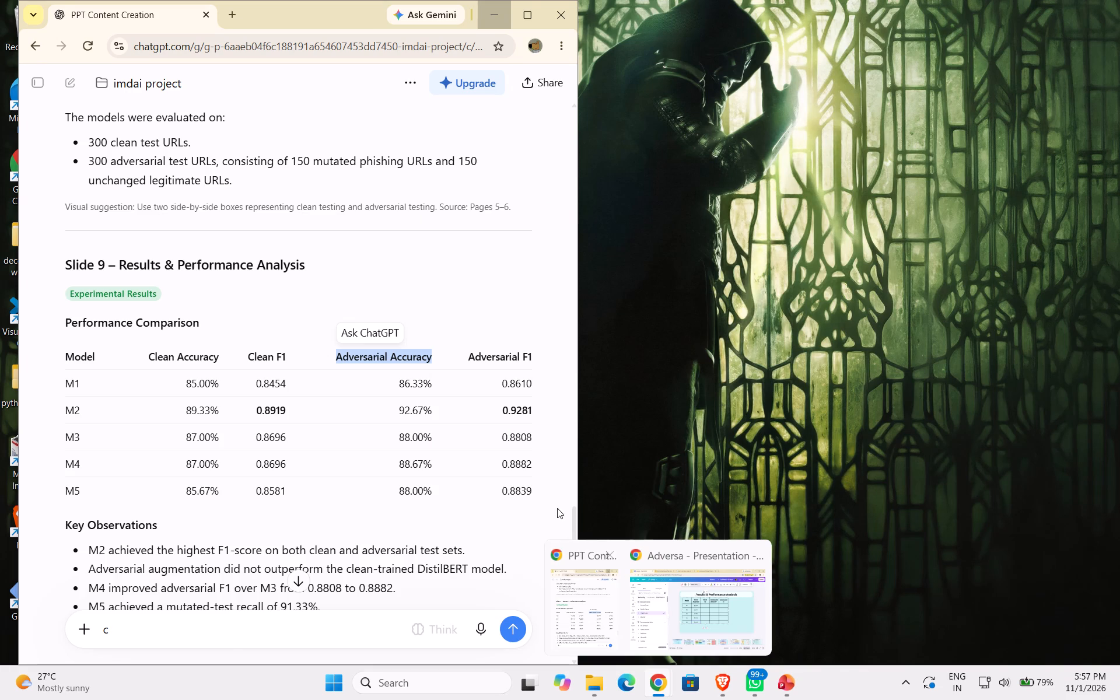
Change M2's Clean Accuracy value to "89.33%", following the Performance Comparison table in the ChatGPT window.
click(544, 338)
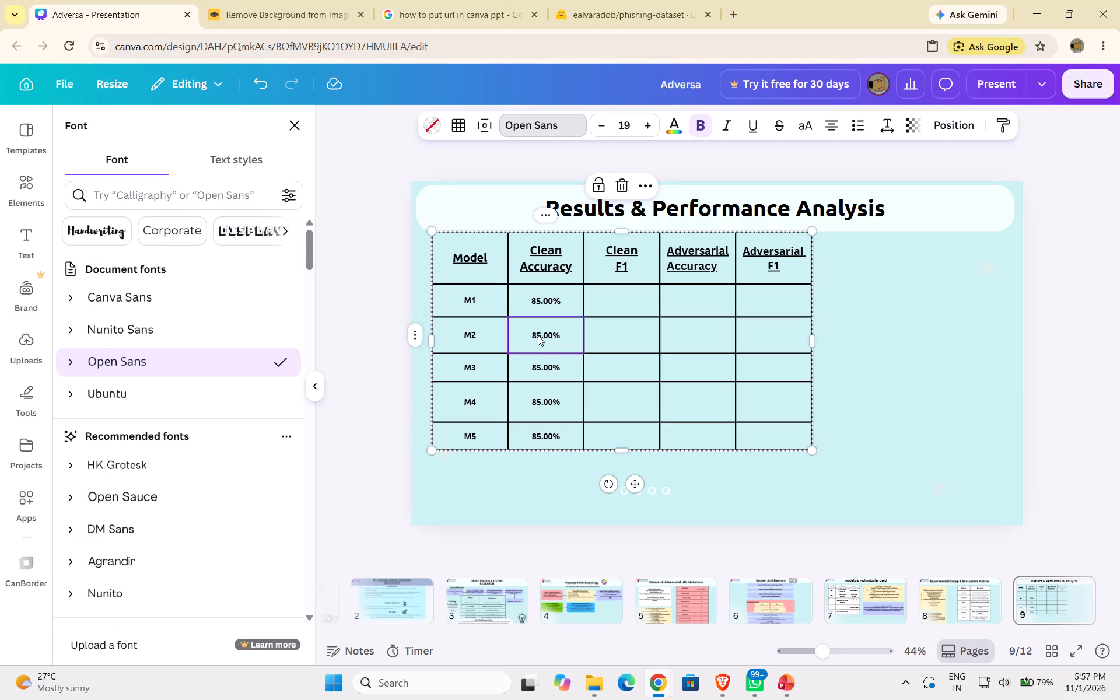
click(538, 335)
click(539, 335)
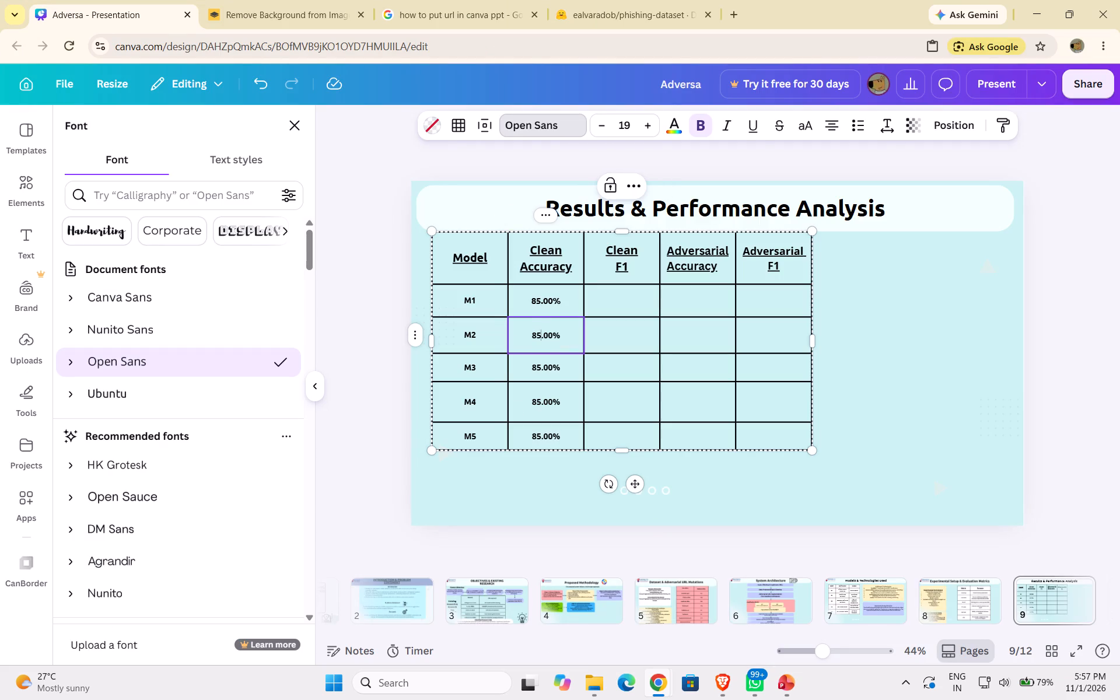
key(BackSpace)
key(9)
key(Right)
key(Right)
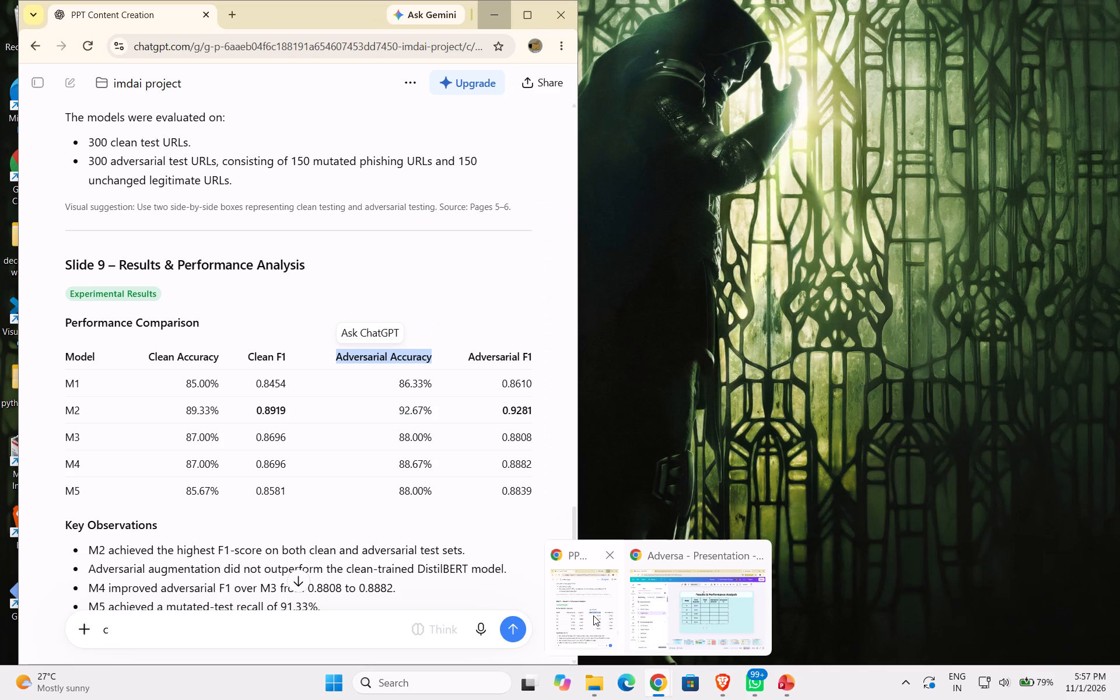
key(Right)
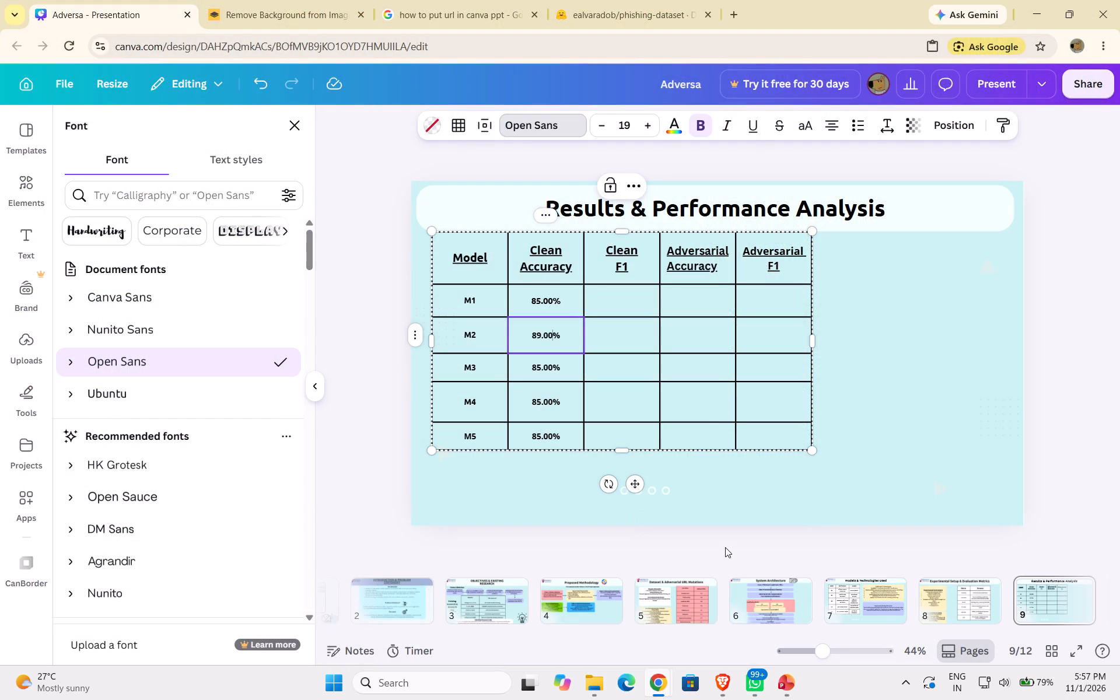
key(BackSpace)
key(BackSpace)
text(33)
Change M3's Clean Accuracy value to "87.00%".
click(554, 368)
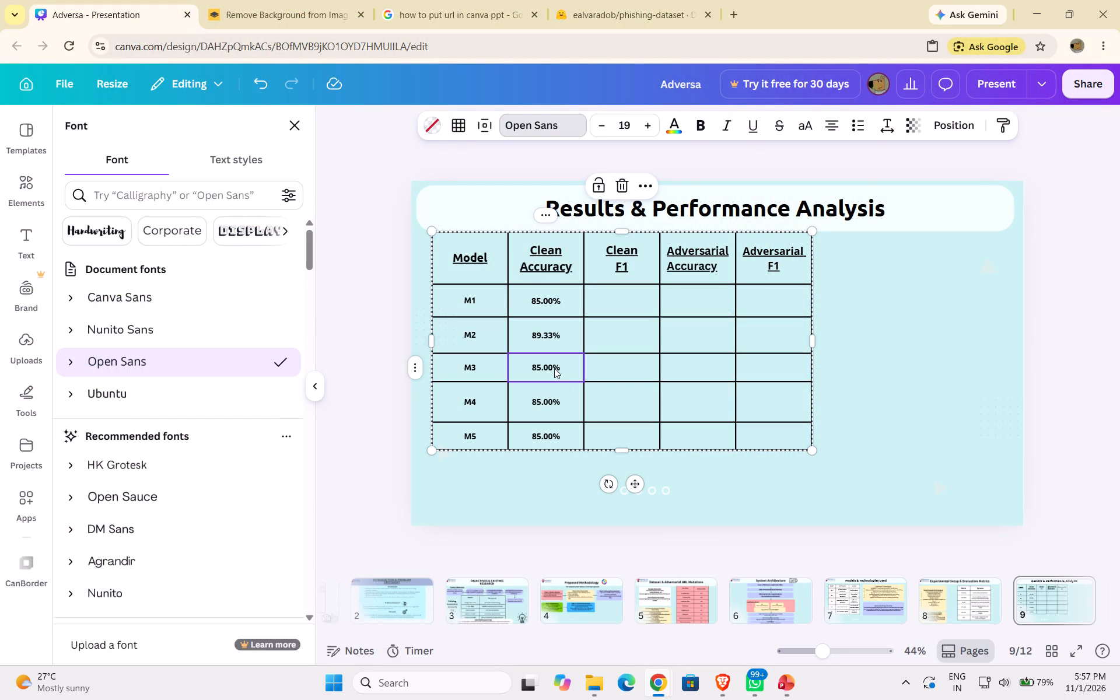
click(551, 367)
click(551, 367)
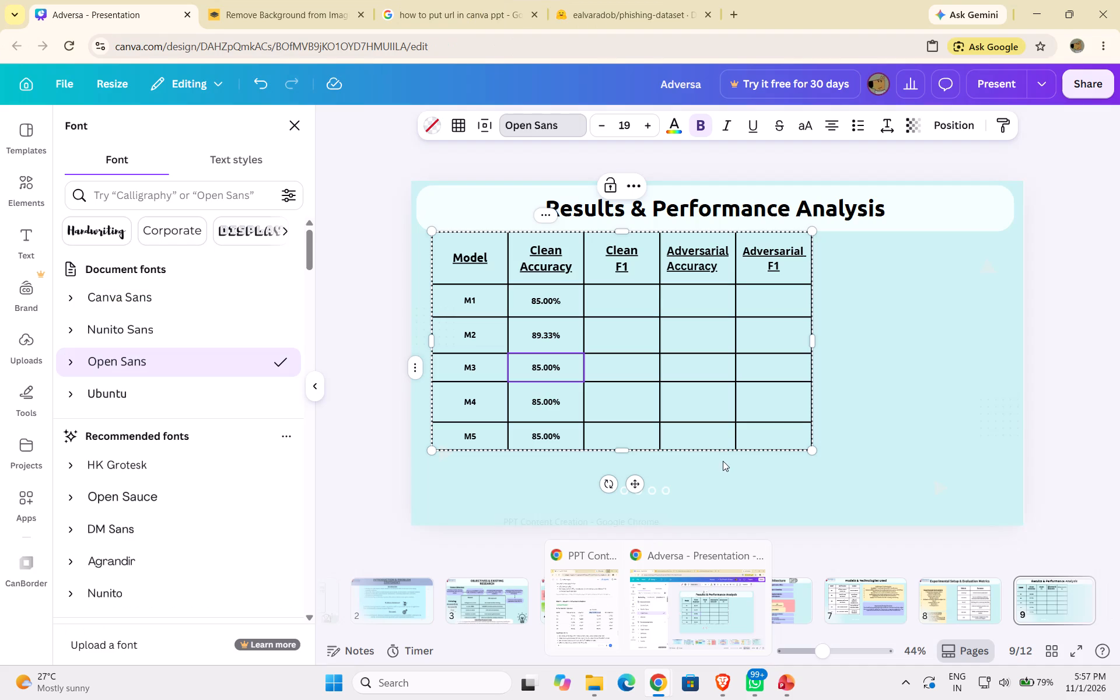
key(Left)
key(Left)
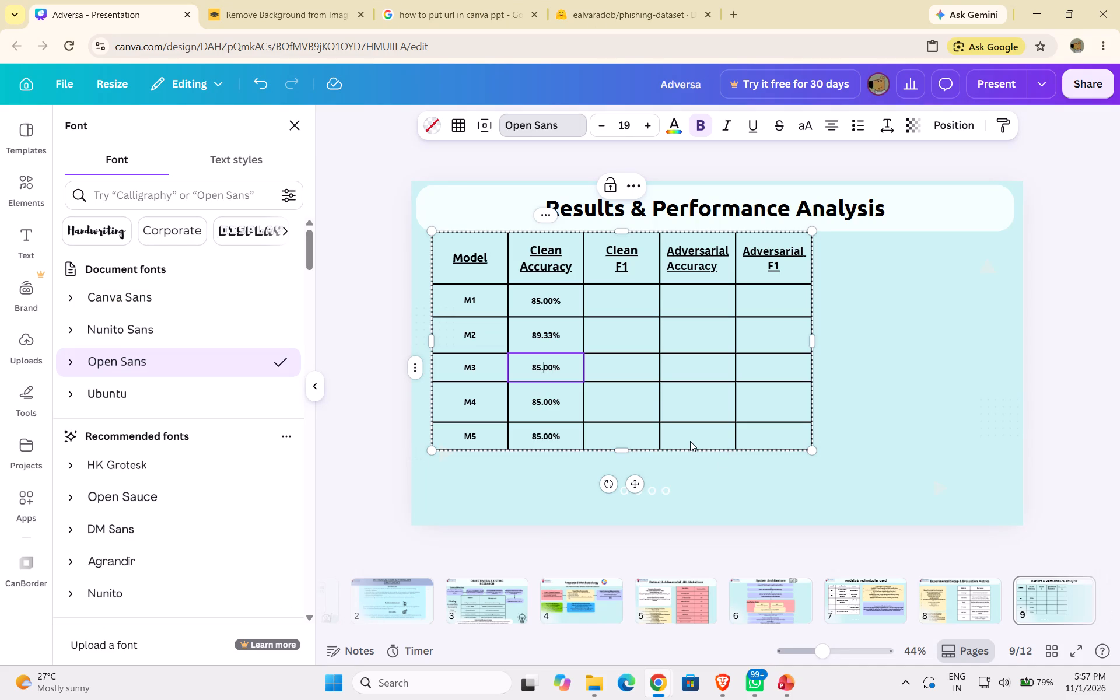
key(Left)
key(BackSpace)
key(7)
Change M4's Clean Accuracy value to "87.00%", checking it against the ChatGPT results table.
click(546, 403)
click(546, 403)
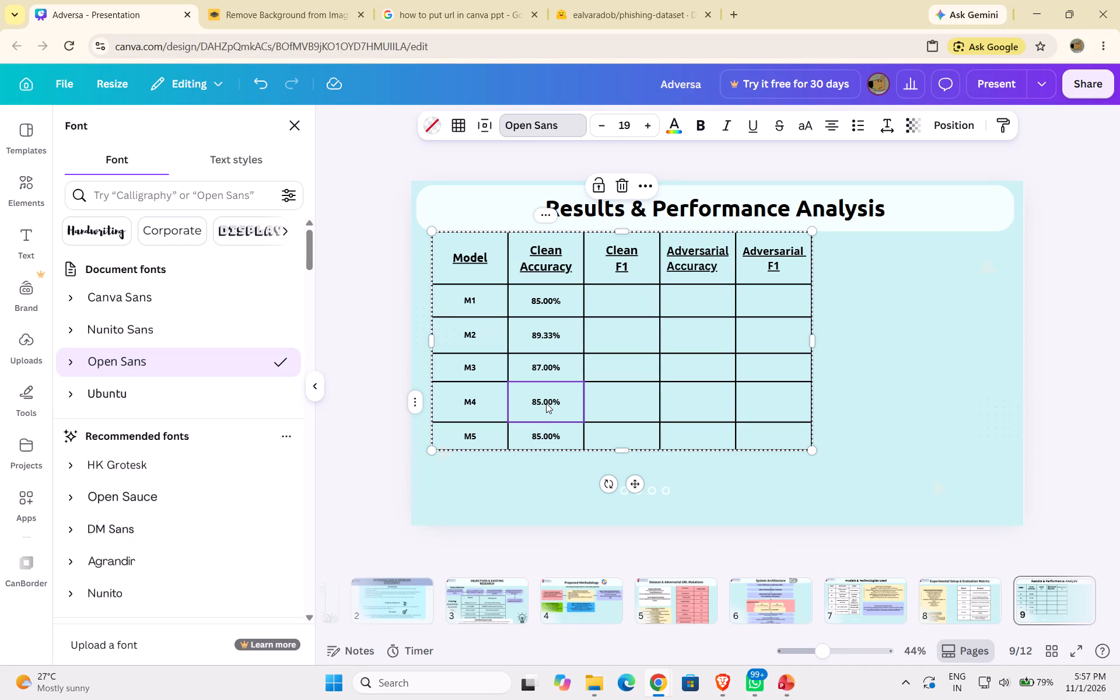
click(546, 403)
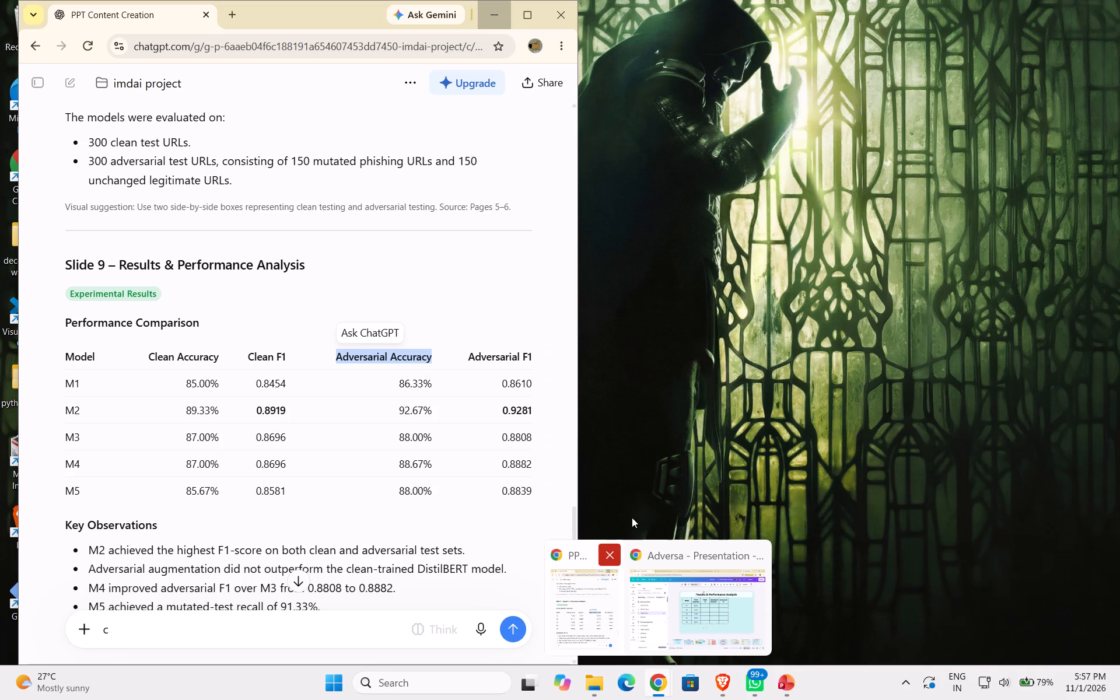
key(Left)
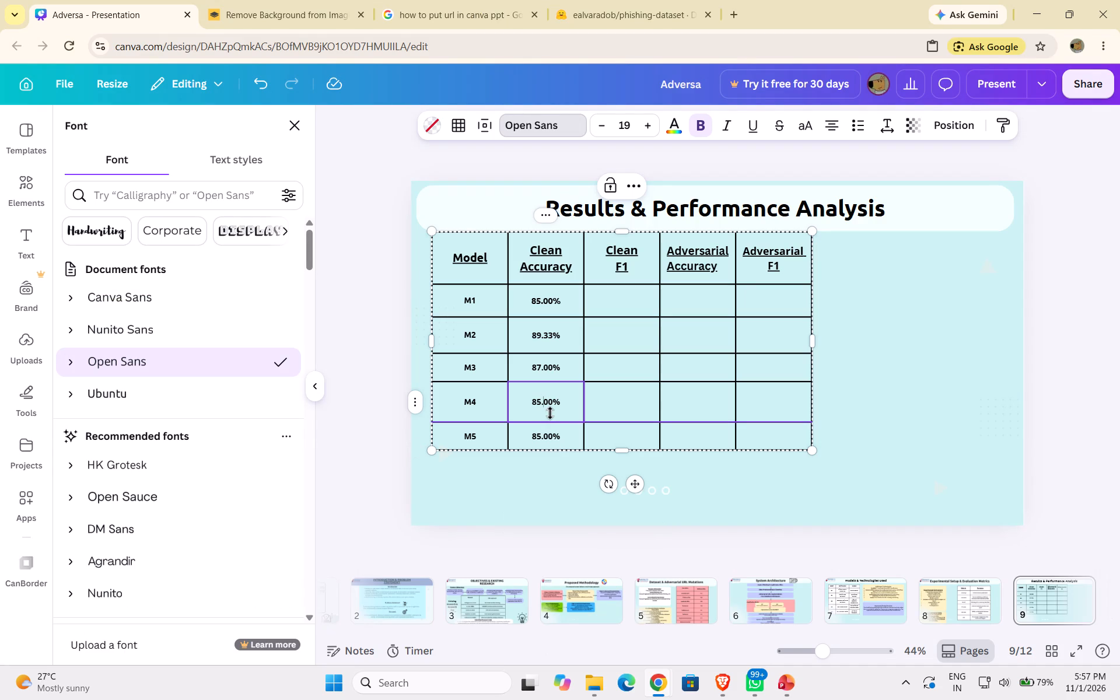
key(Left)
key(BackSpace)
key(7)
Change M5's Clean Accuracy value to "85.67%" and leave the table's text editing.
key(Down)
key(Down)
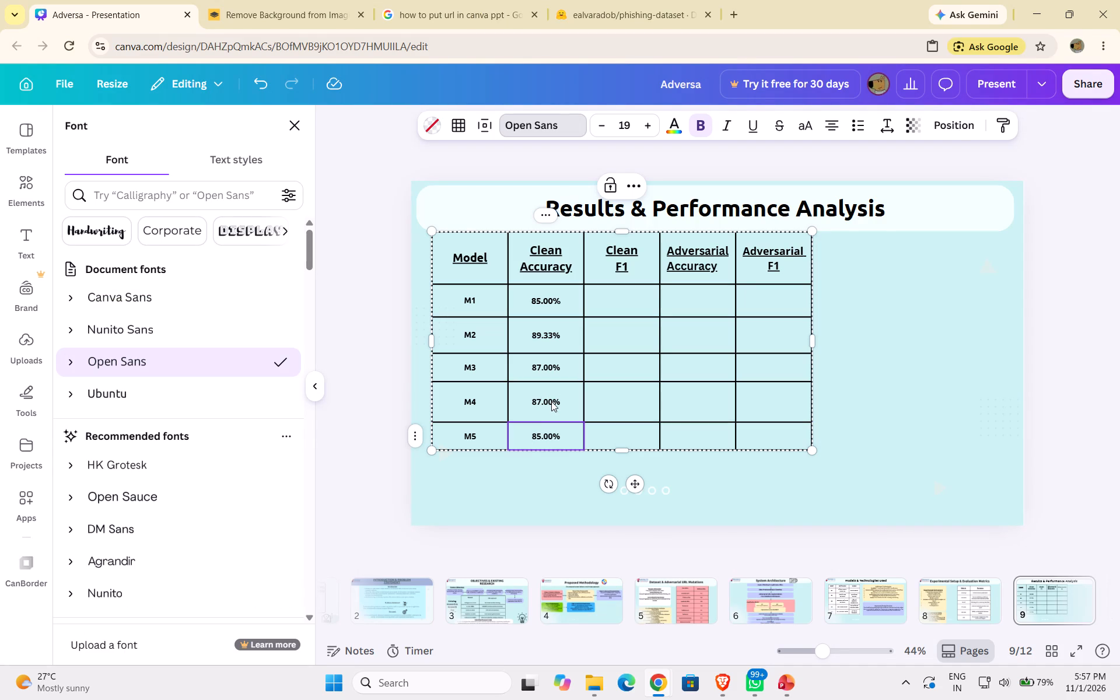
key(Right)
key(Right)
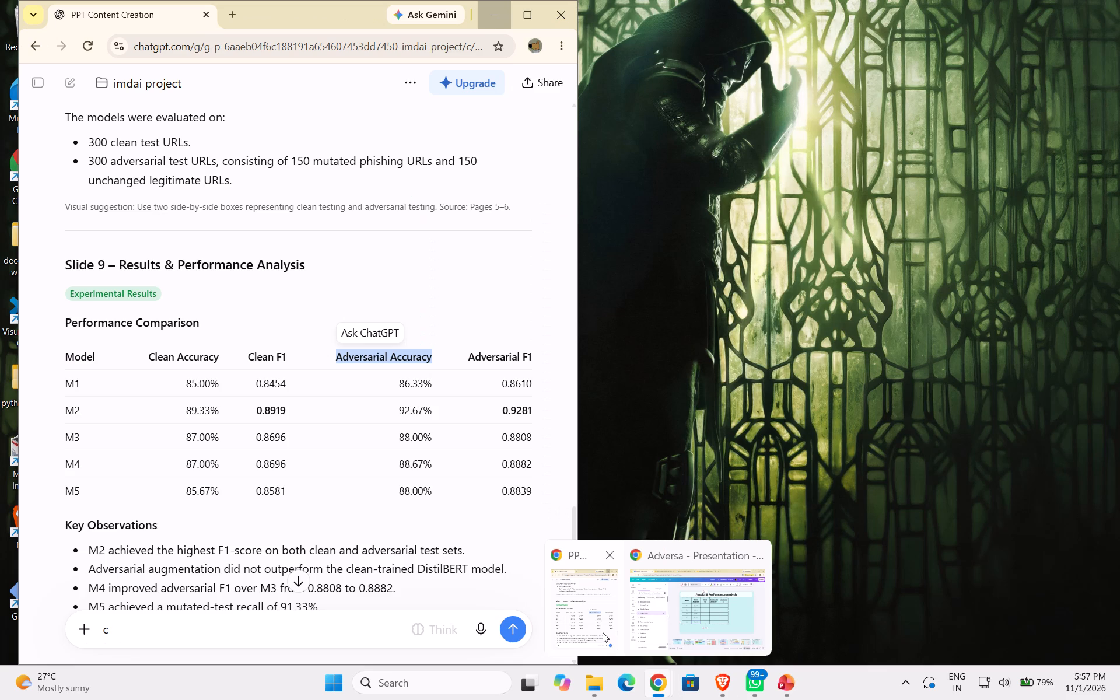
key(Right)
key(Right)
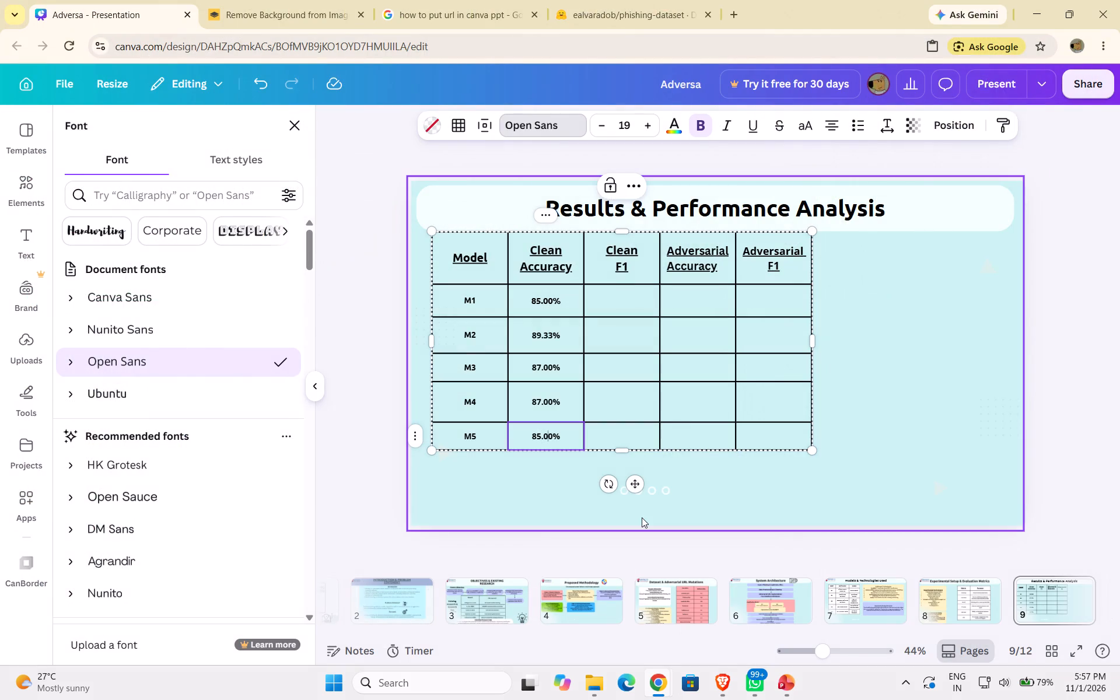
key(Right)
key(BackSpace)
key(BackSpace)
text(67)
click(742, 499)
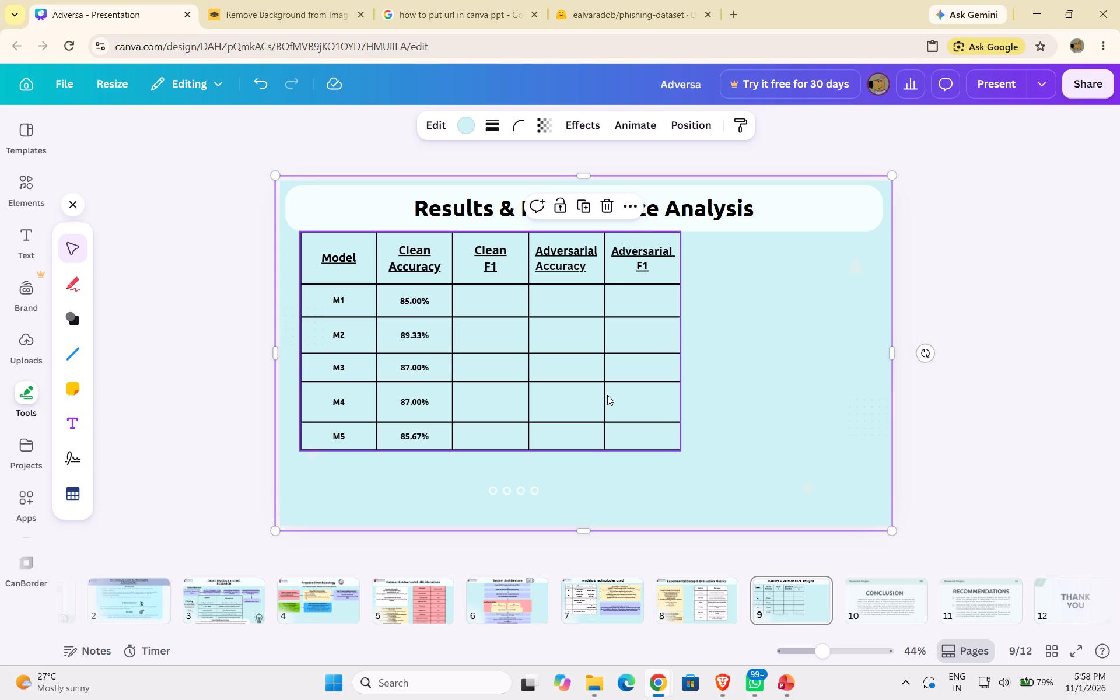
Move the performance table slightly down, leaving a gap beneath the "Results & Performance Analysis" title.
drag(598, 353, 599, 366)
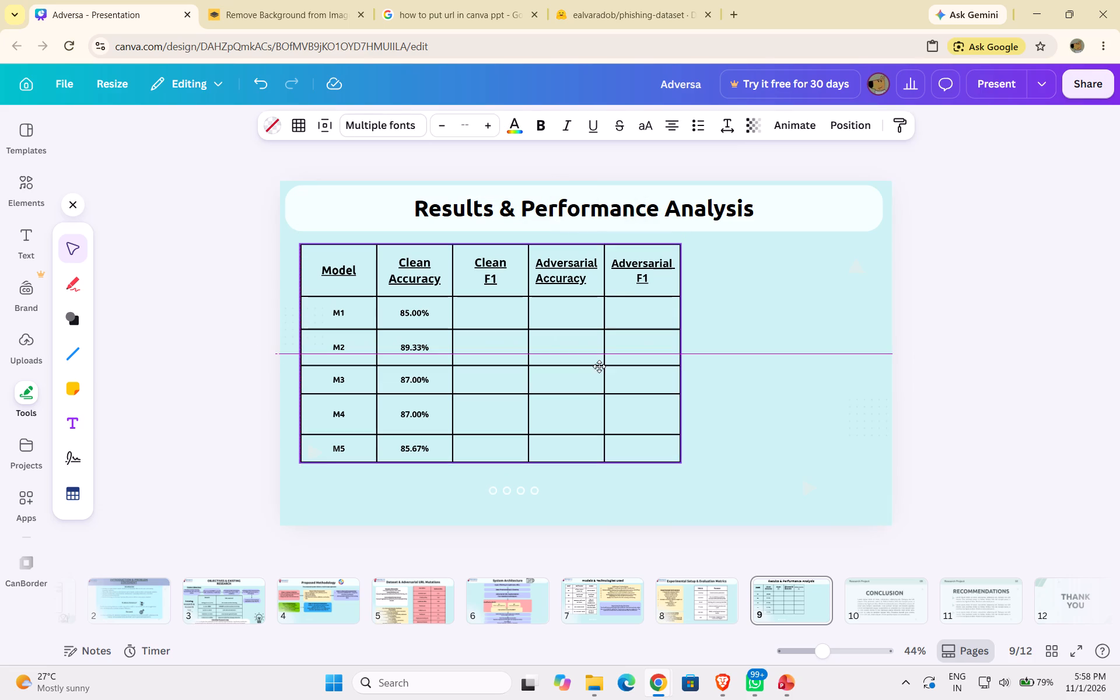
drag(599, 366, 598, 363)
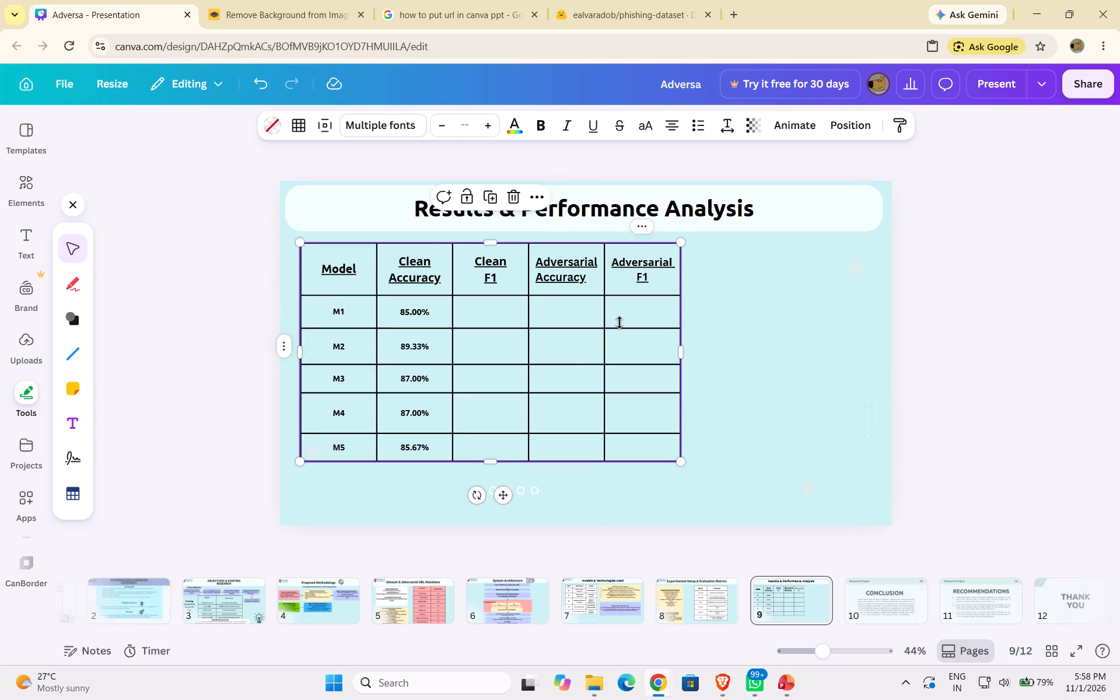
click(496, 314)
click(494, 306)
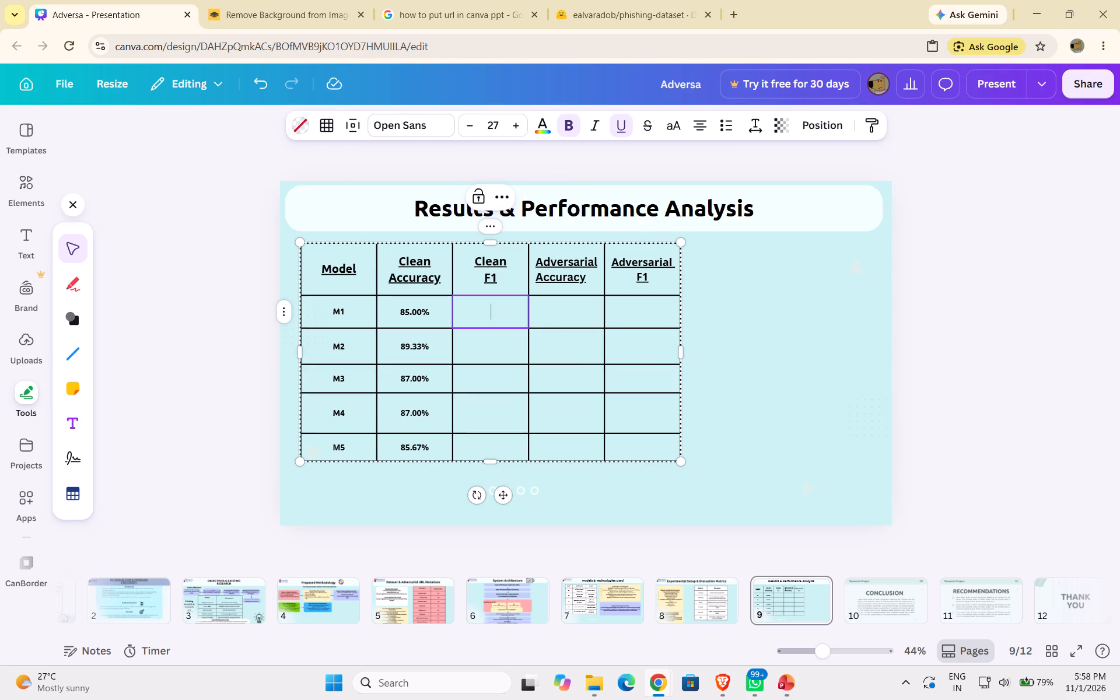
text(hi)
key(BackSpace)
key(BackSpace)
Format M1's empty Clean F1 cell in Ubuntu at size 19 without underline.
drag(429, 309, 423, 310)
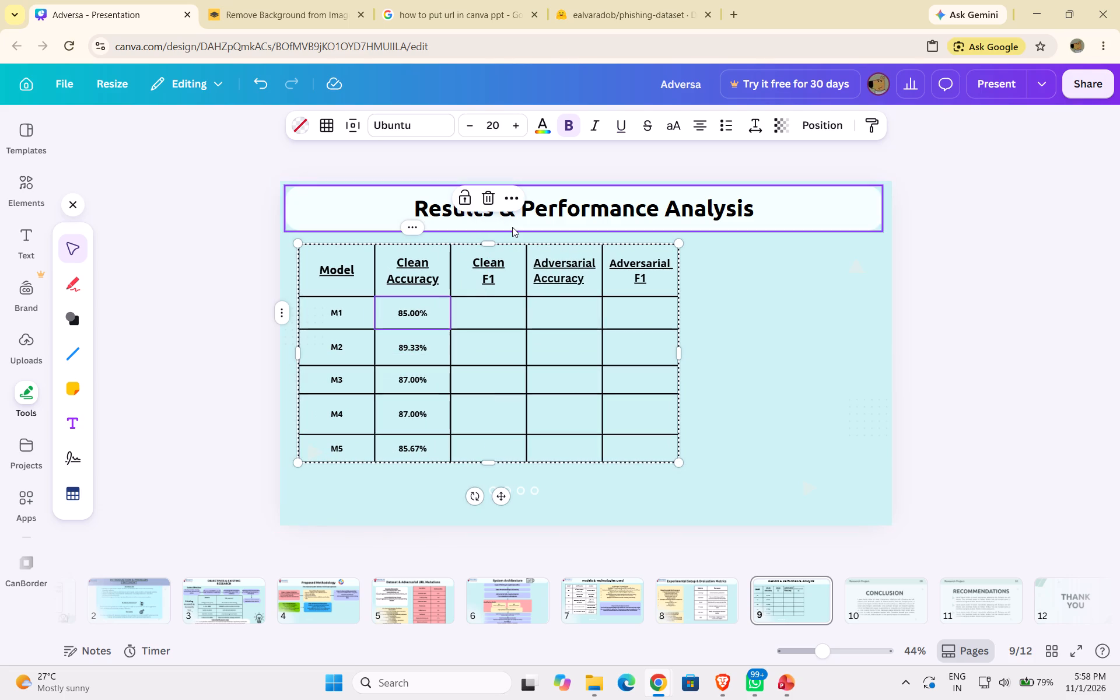
click(491, 311)
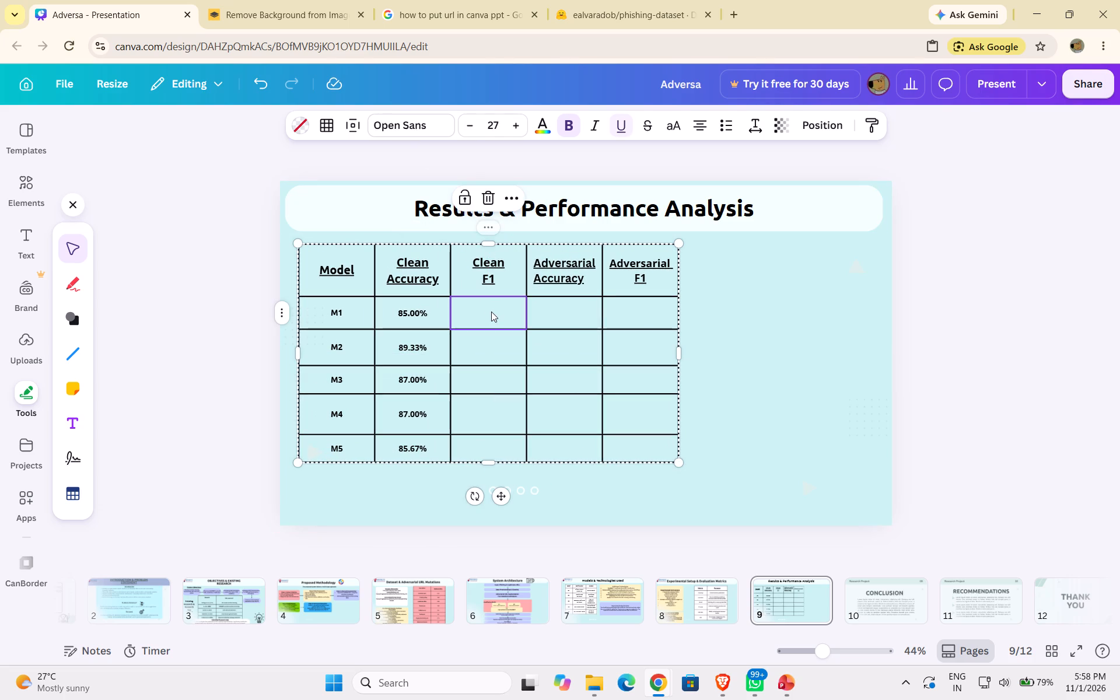
triple_click(470, 124)
triple_click(470, 124)
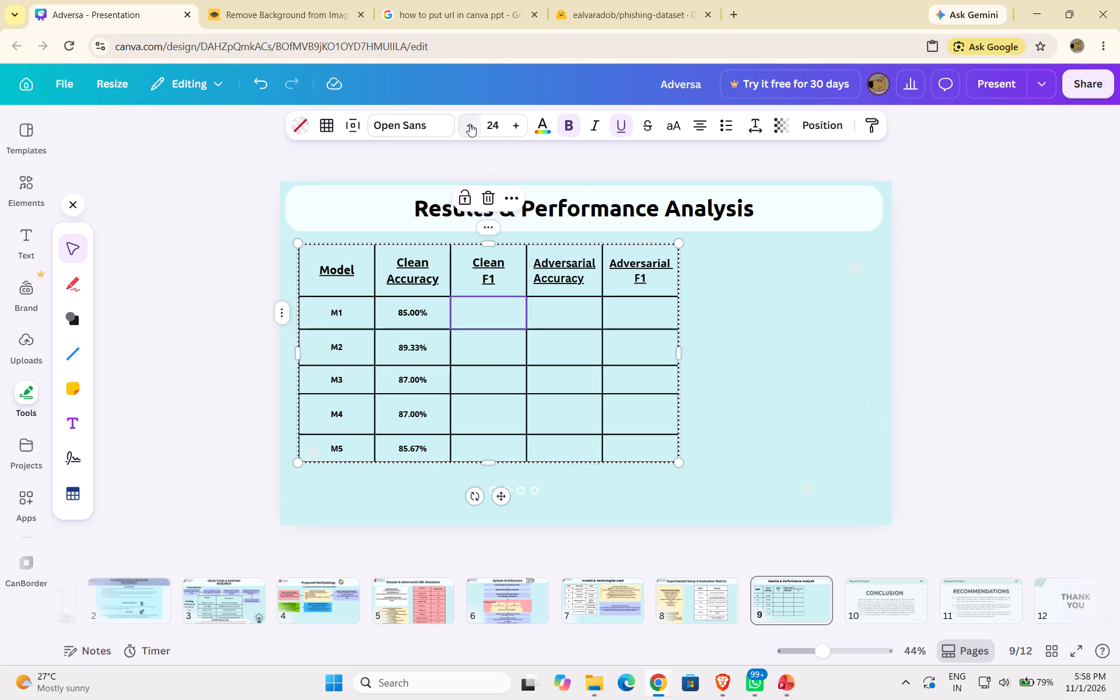
triple_click(470, 124)
click(516, 124)
click(443, 117)
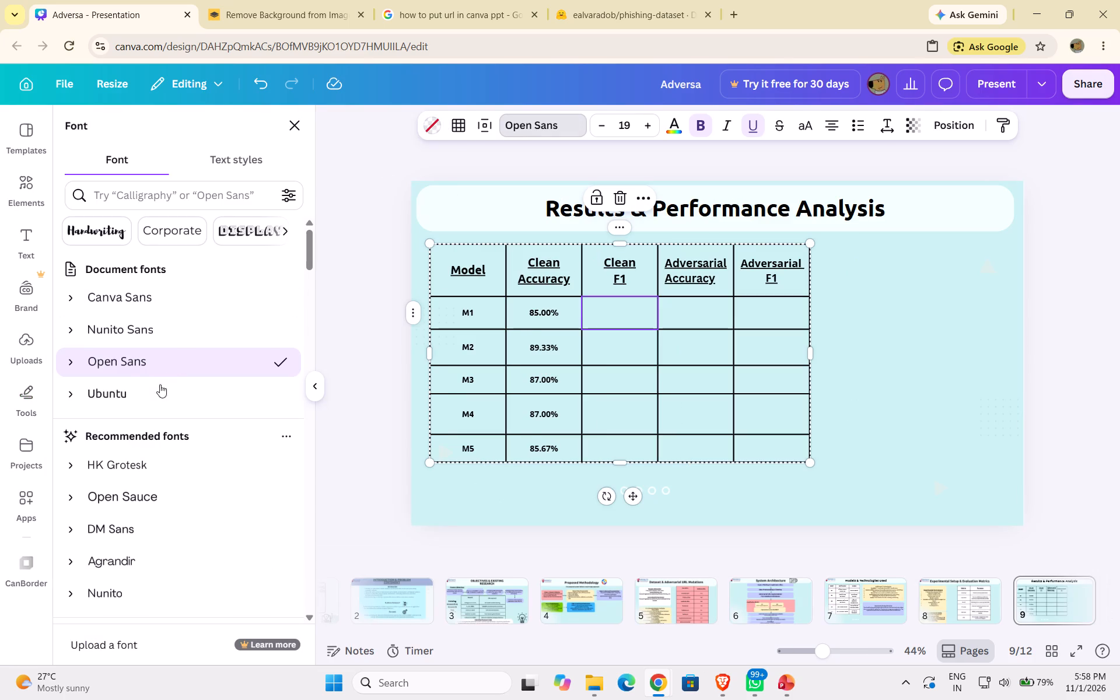
click(157, 391)
click(617, 314)
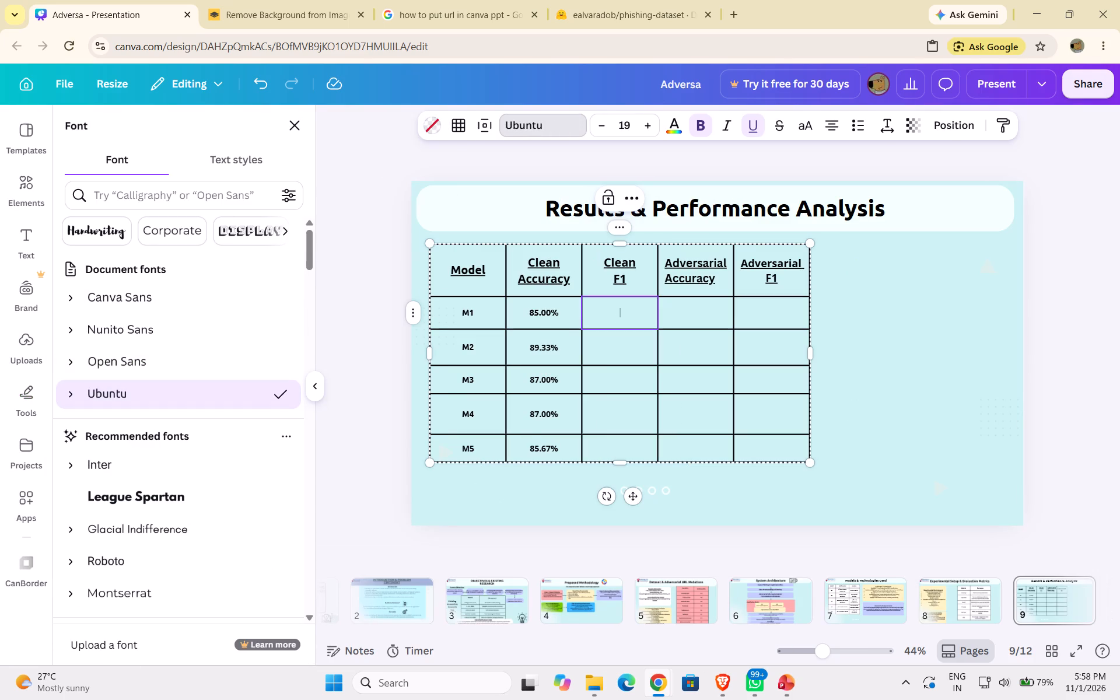
click(759, 122)
Enter "0.8454" as M1's Clean F1 value, checking it against the ChatGPT results table.
text(0.)
text(84)
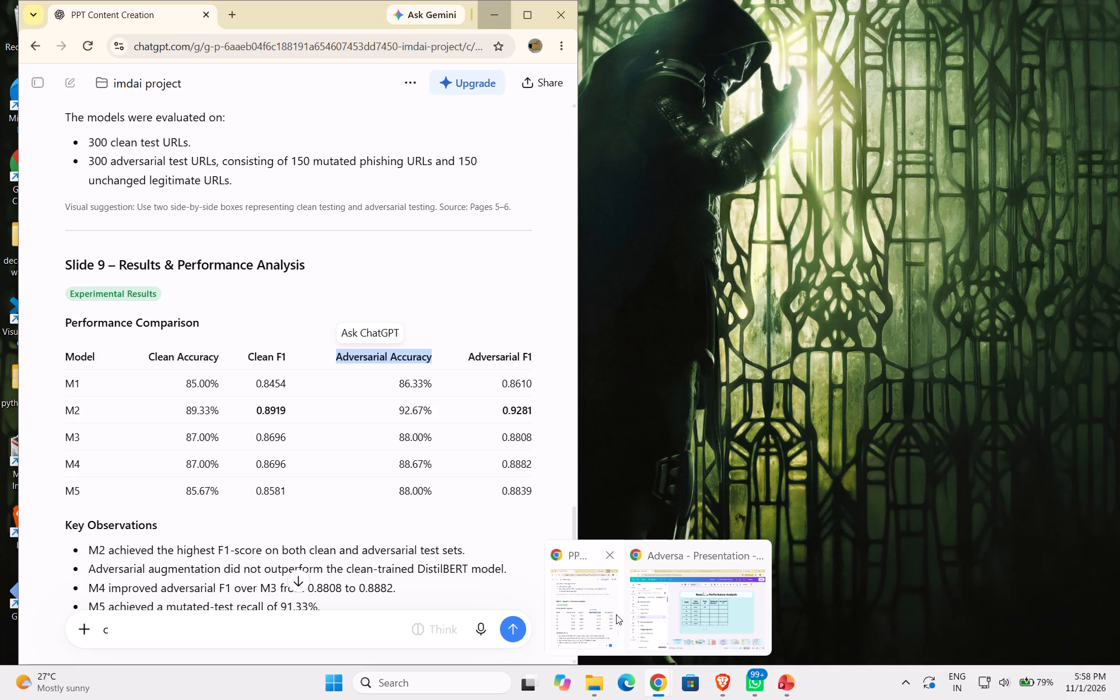
key(4)
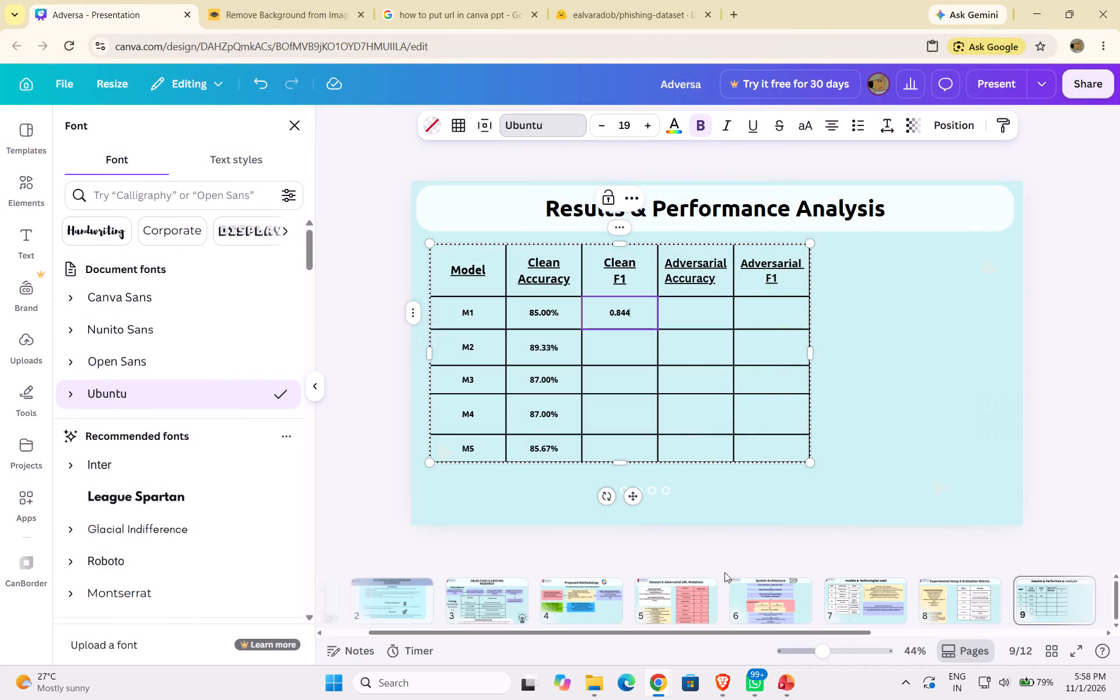
key(BackSpace)
text(54)
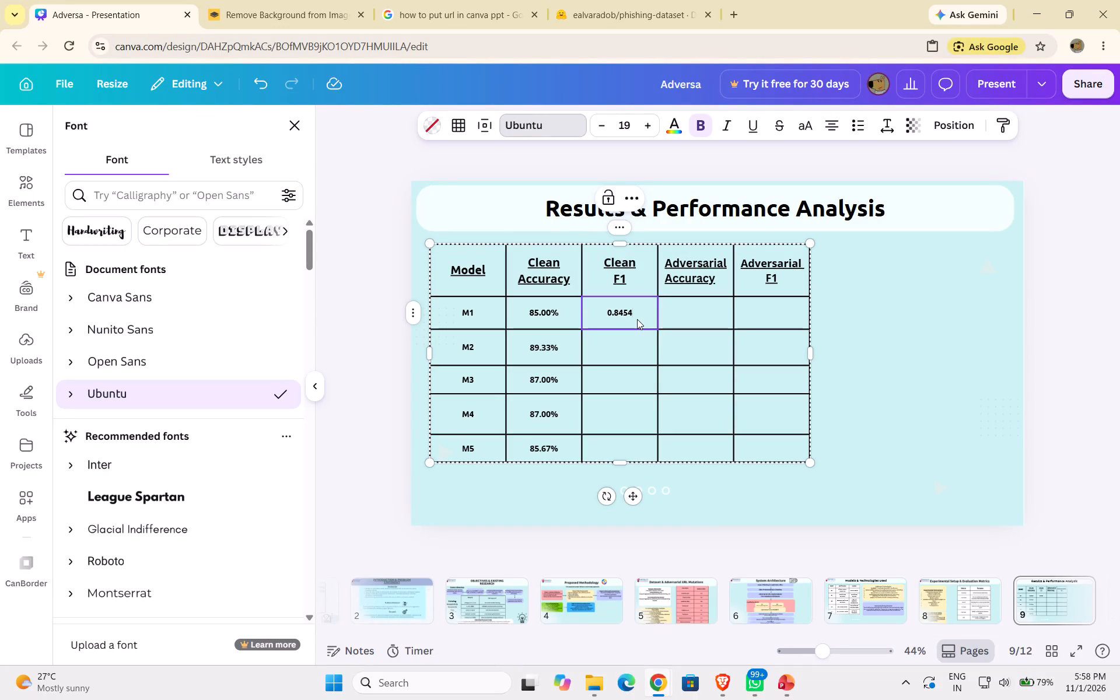
Copy M1's Clean F1 value into M2's Clean F1 cell.
drag(632, 309, 603, 313)
key(ctrl+c)
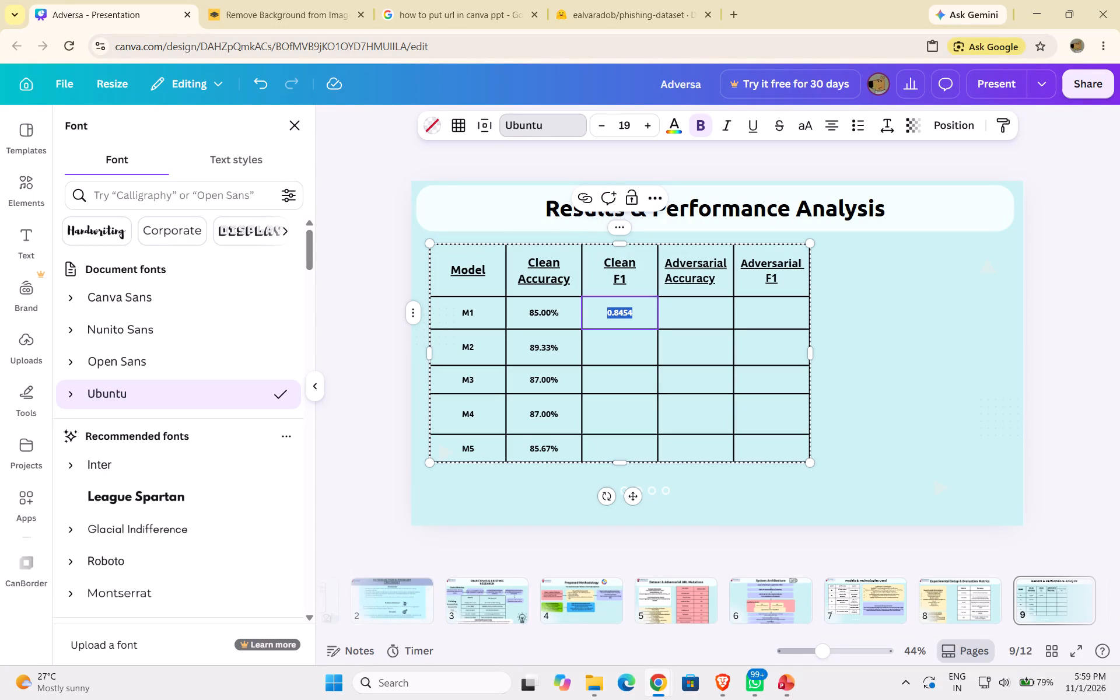
click(621, 348)
click(618, 341)
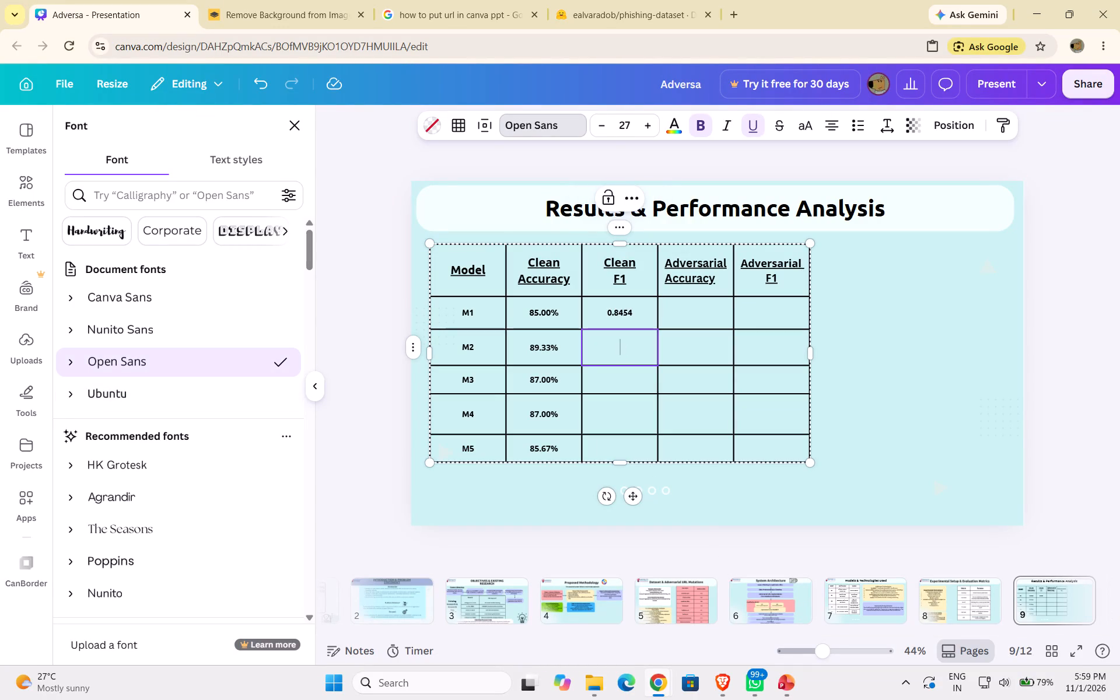
key(ctrl+v)
Format M2's Clean F1 value in Ubuntu at size 19 without underline.
key(ctrl+a)
click(747, 126)
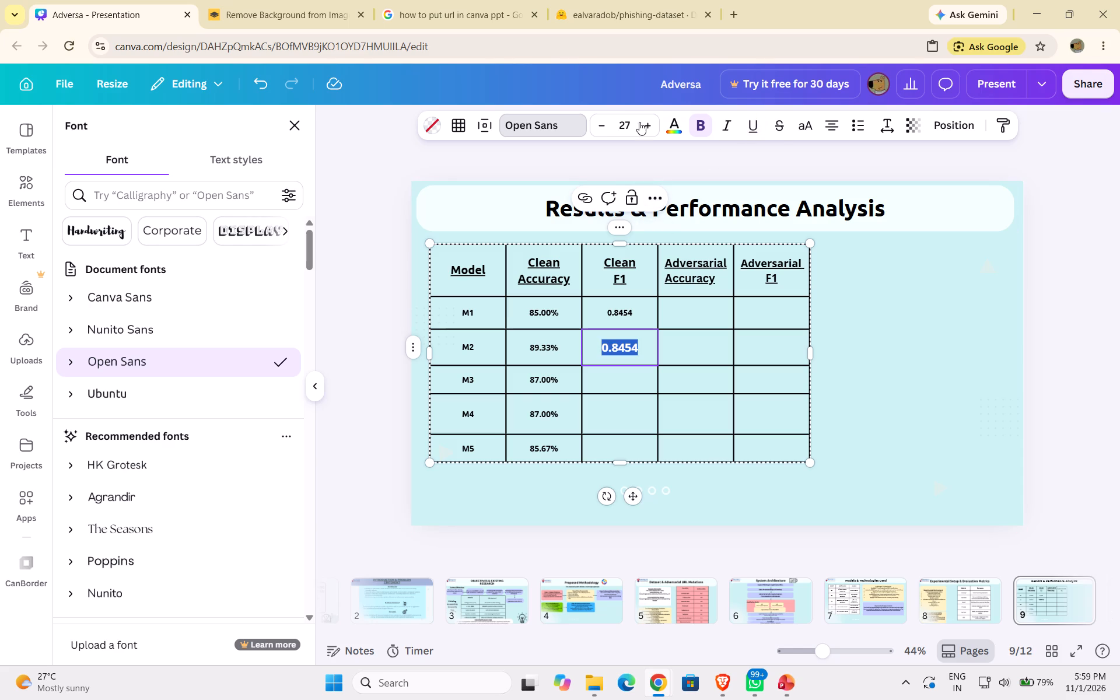
double_click(600, 125)
click(600, 125)
click(600, 125)
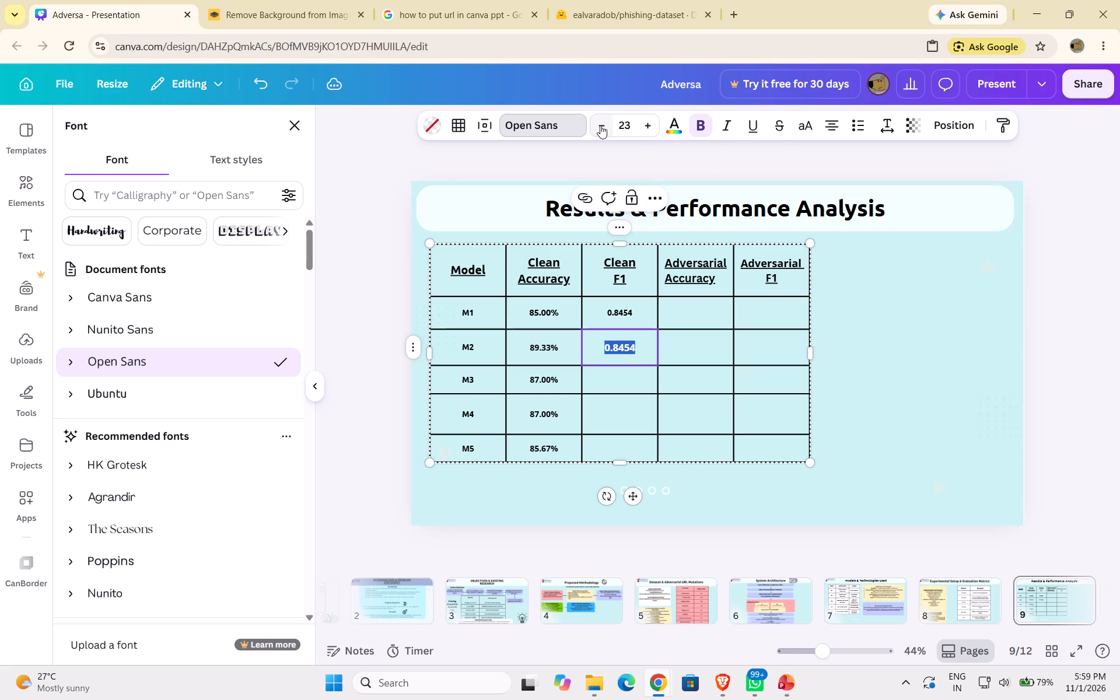
triple_click(600, 125)
click(600, 125)
click(563, 121)
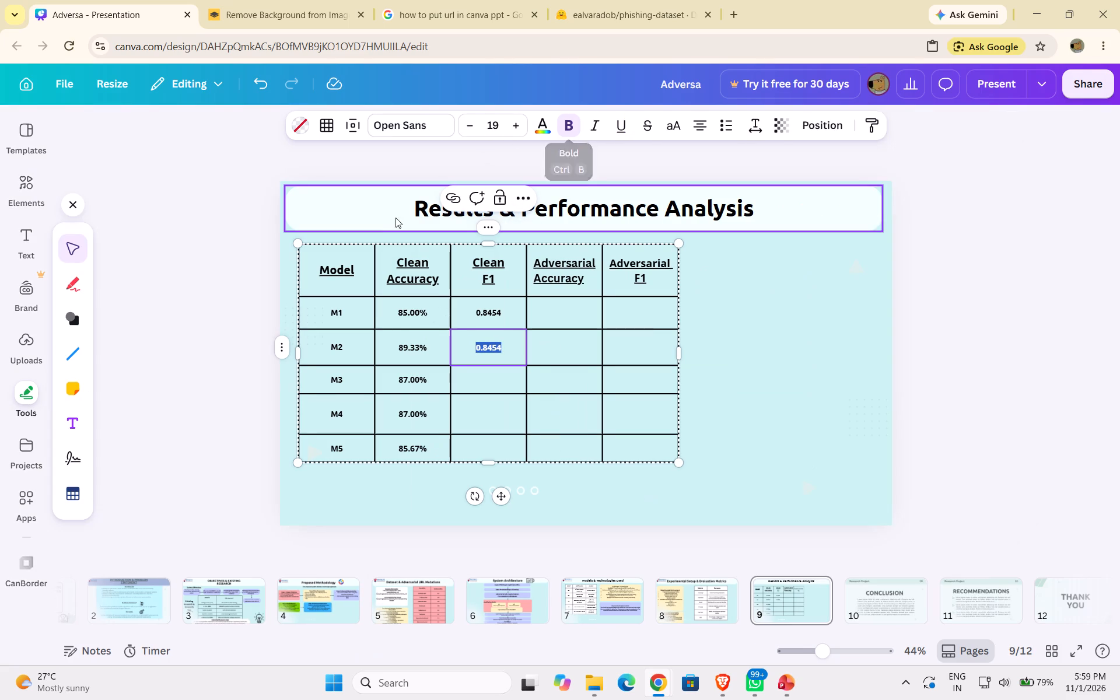
click(404, 132)
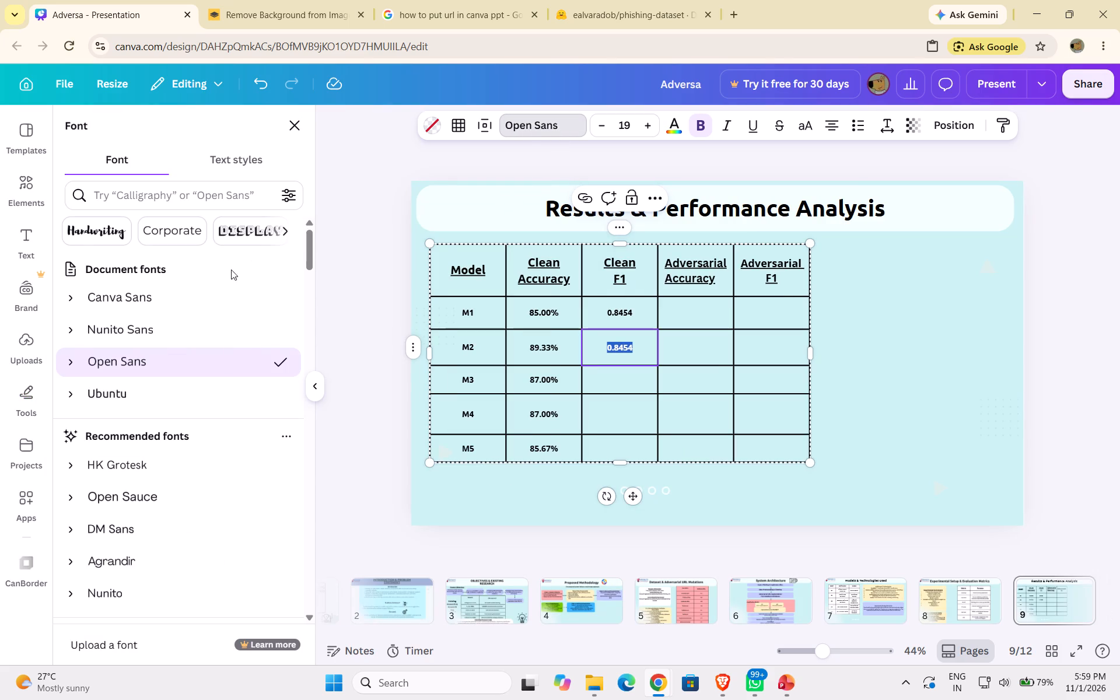
click(160, 392)
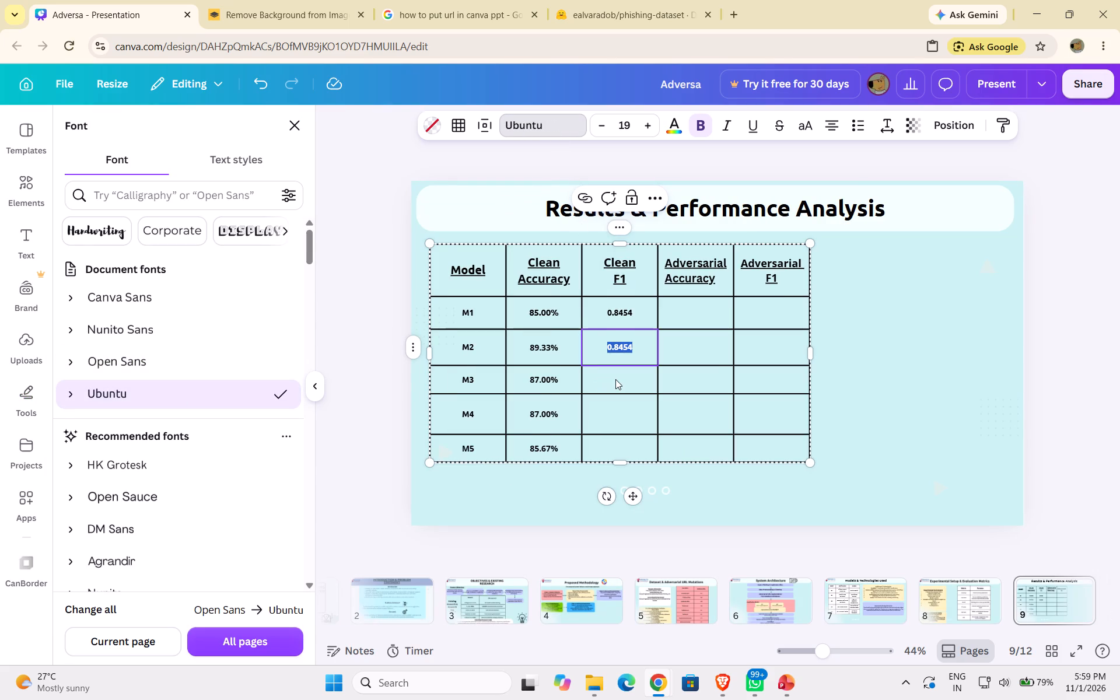
Copy M2's formatted Clean F1 value into the Clean F1 cells of M3, M4 and M5 as placeholders.
click(615, 379)
click(636, 346)
click(629, 345)
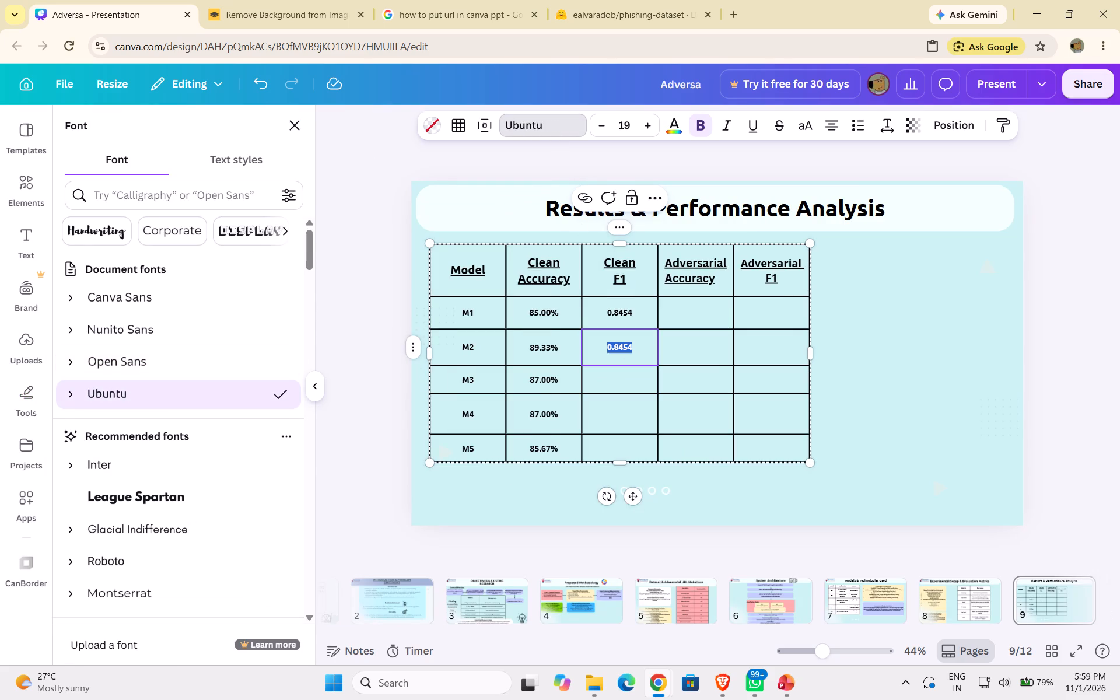
key(ctrl+c)
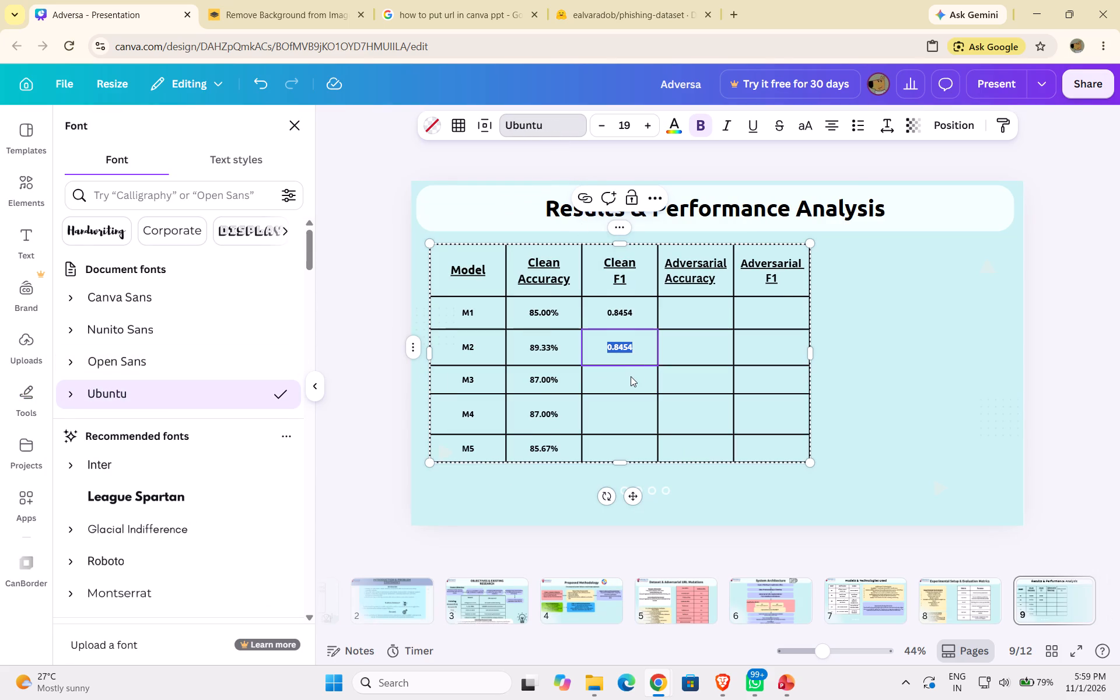
click(631, 380)
click(631, 380)
key(ctrl+v)
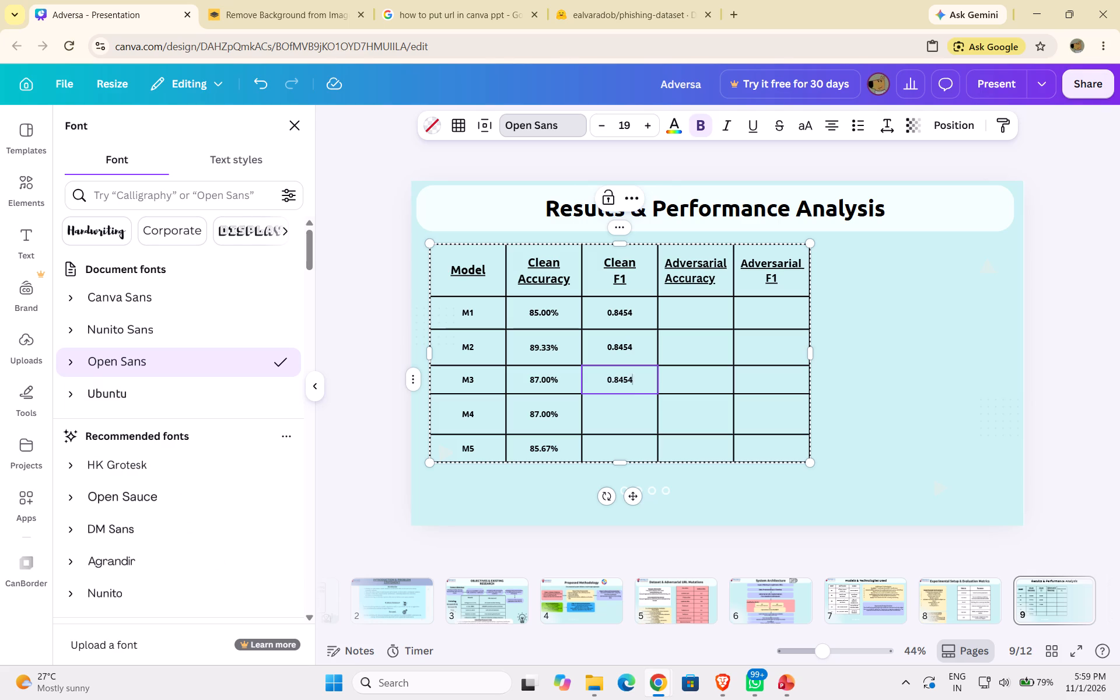
double_click(632, 404)
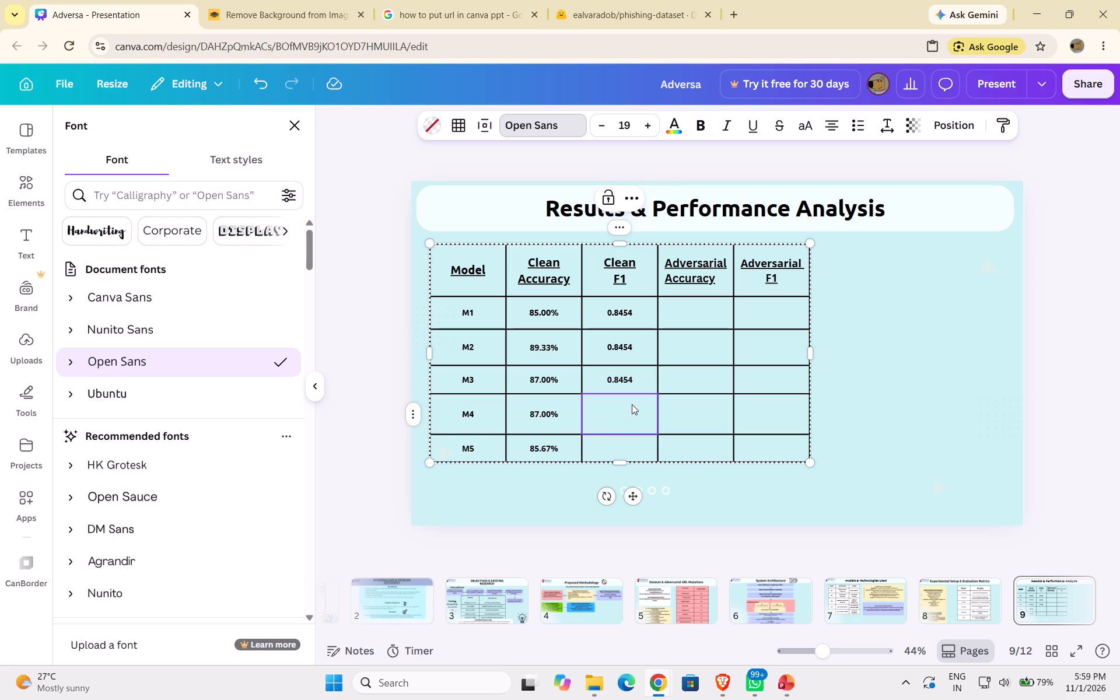
key(ctrl+v)
click(628, 439)
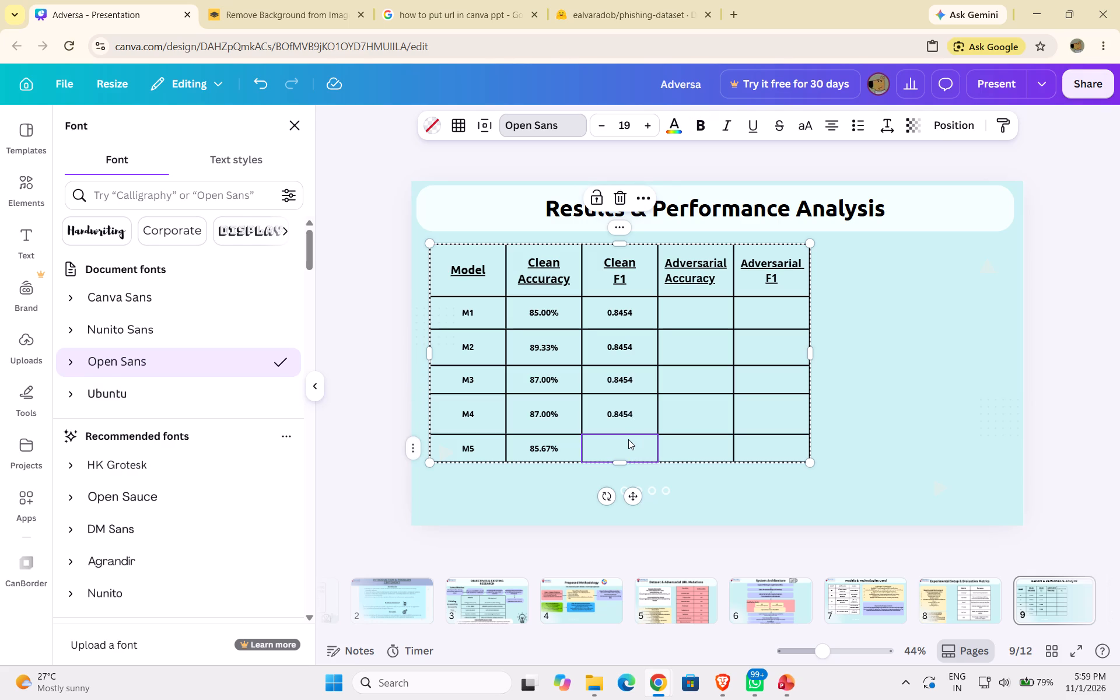
click(628, 439)
key(ctrl+v)
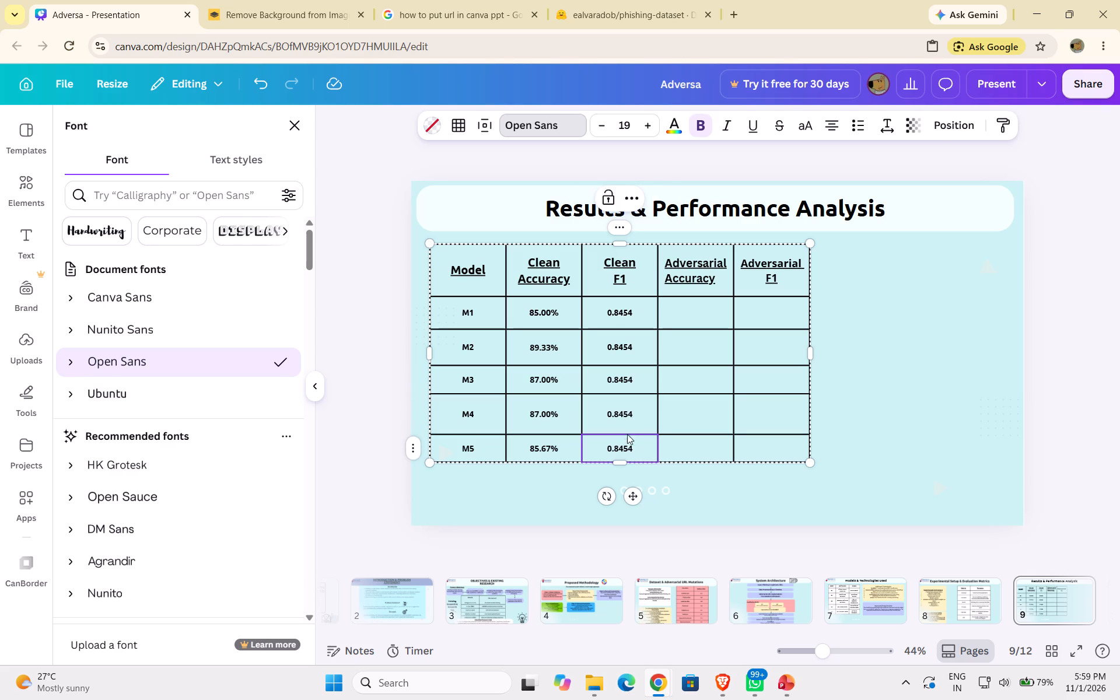
Reduce the heights of rows M2 to M5 so the table is compact with nearly even rows.
click(628, 435)
drag(628, 433, 624, 421)
drag(622, 459, 621, 448)
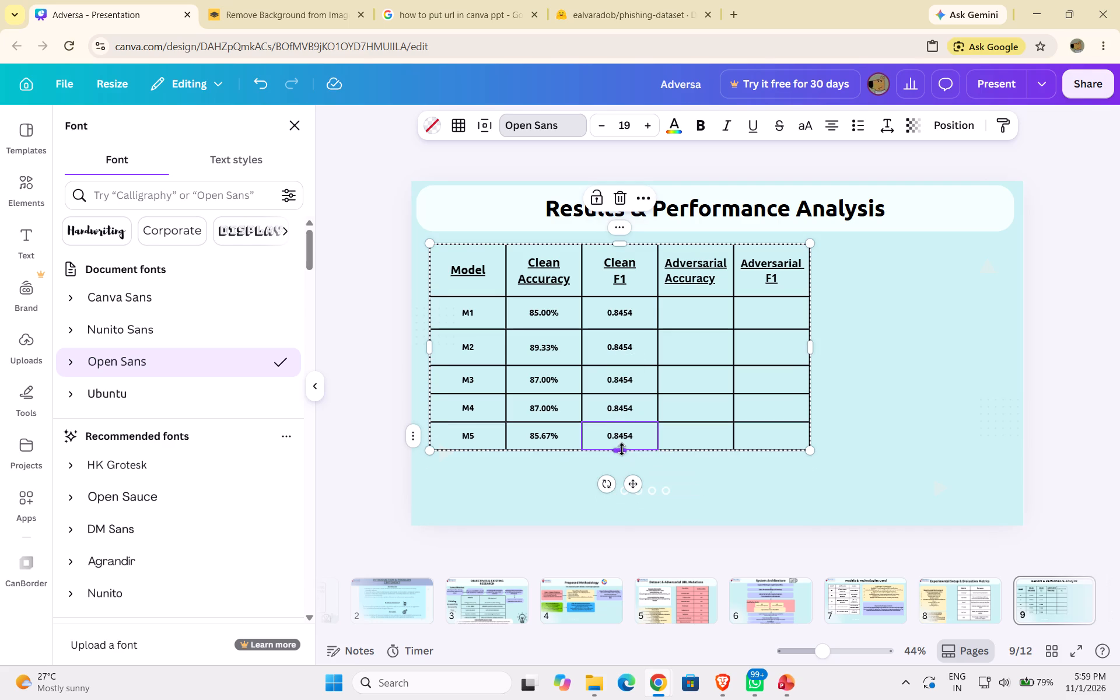
click(622, 452)
drag(624, 363, 624, 360)
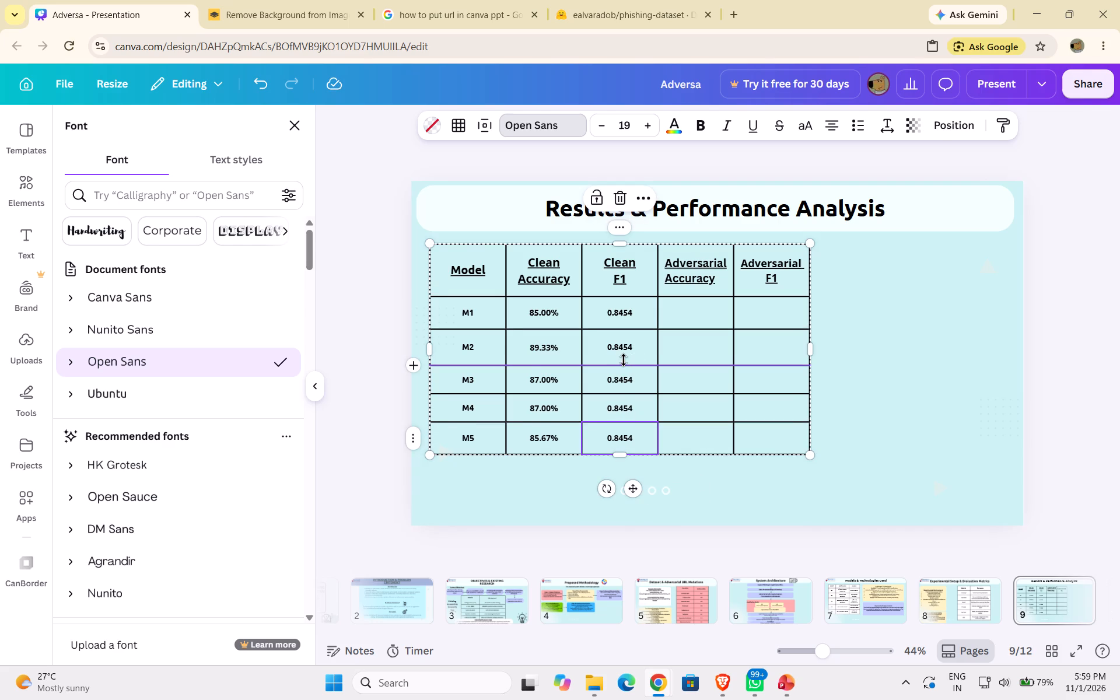
drag(624, 360, 624, 358)
drag(622, 393, 621, 383)
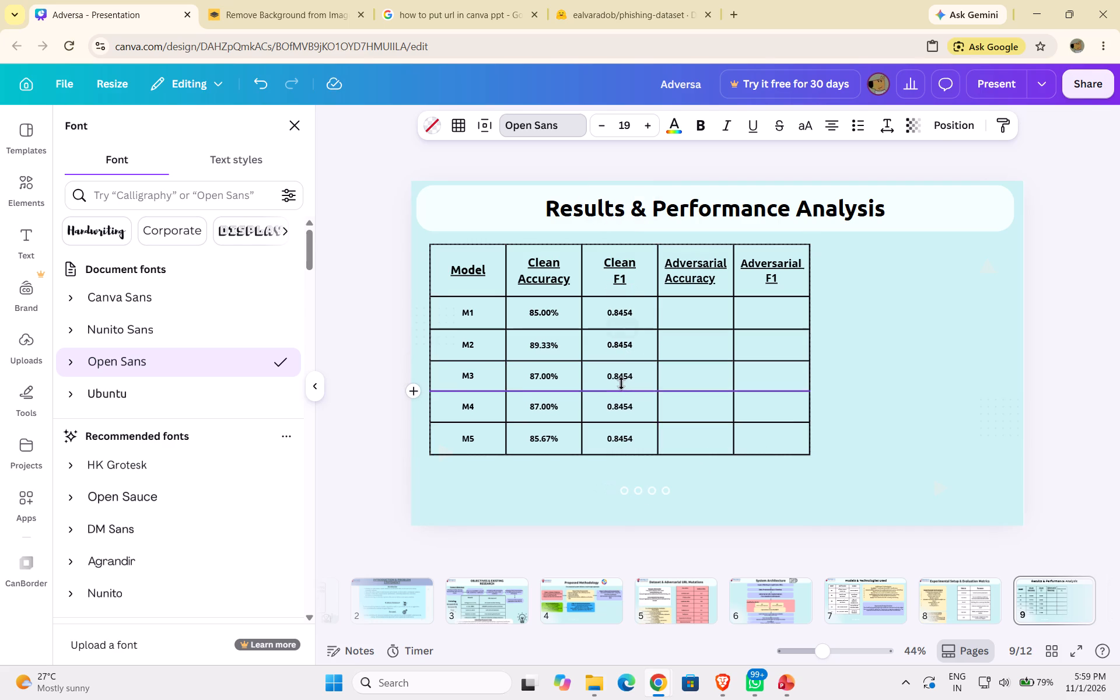
drag(621, 383, 621, 383)
drag(622, 419, 622, 419)
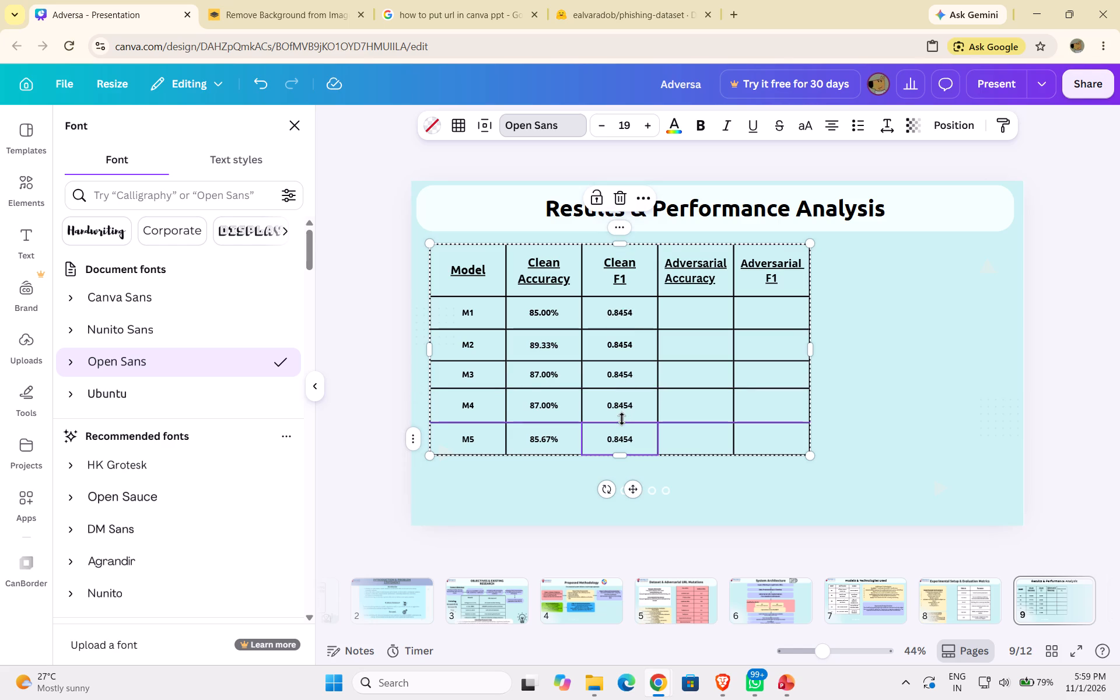
drag(622, 419, 622, 409)
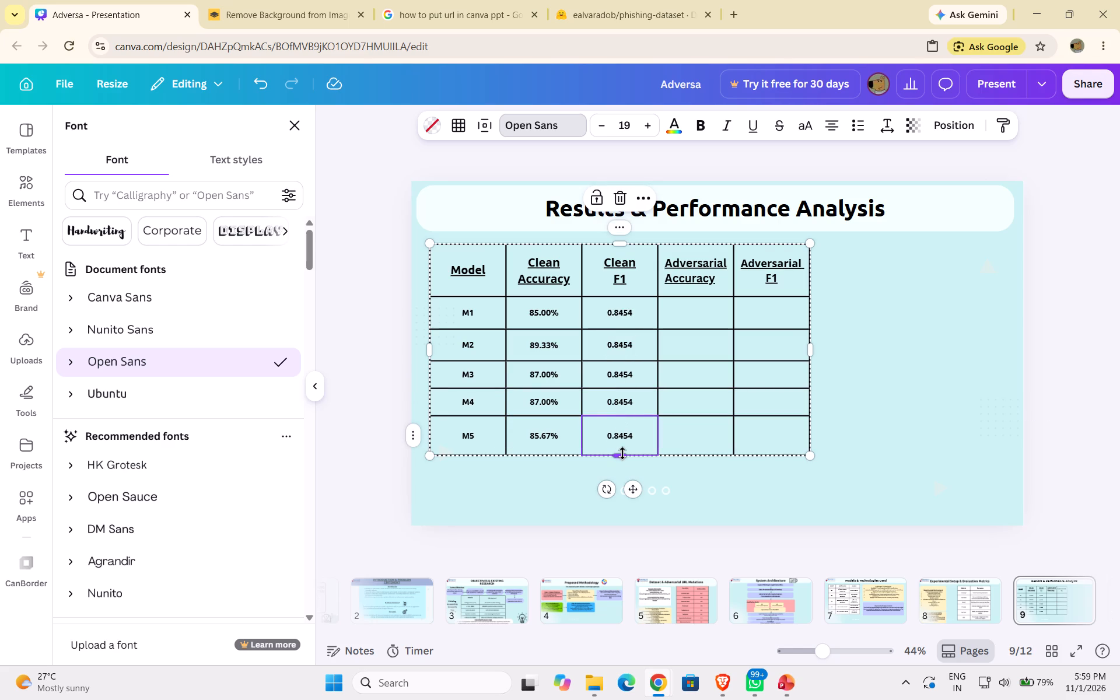
drag(622, 453, 621, 439)
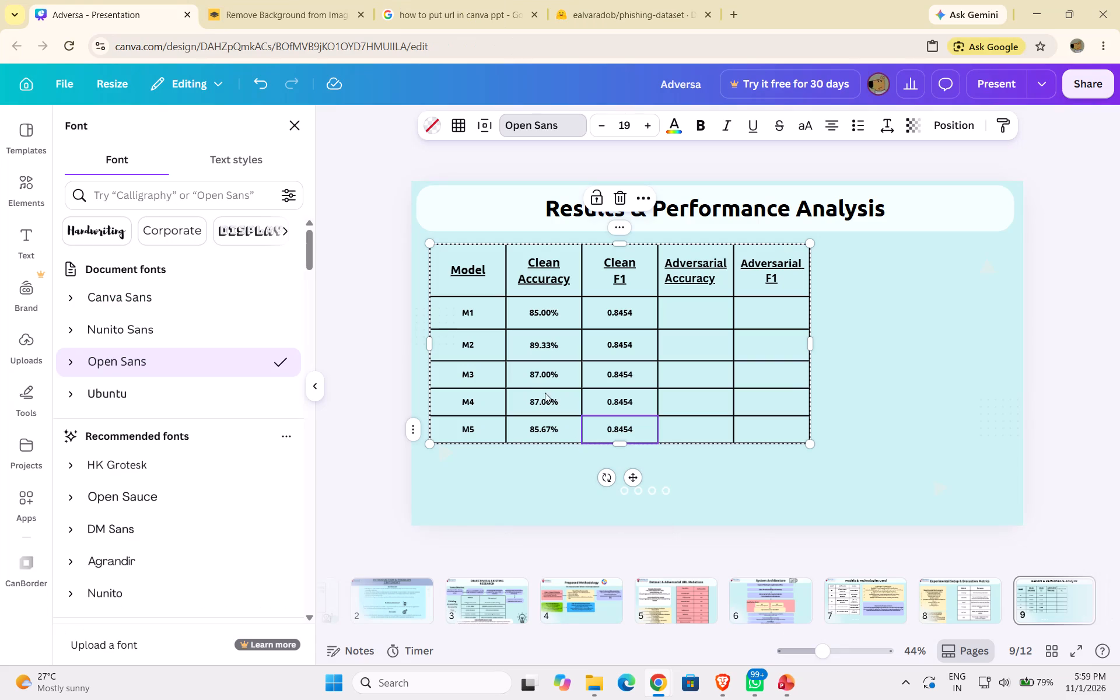
Change M2's Clean F1 value to "0.8919".
click(638, 345)
click(633, 342)
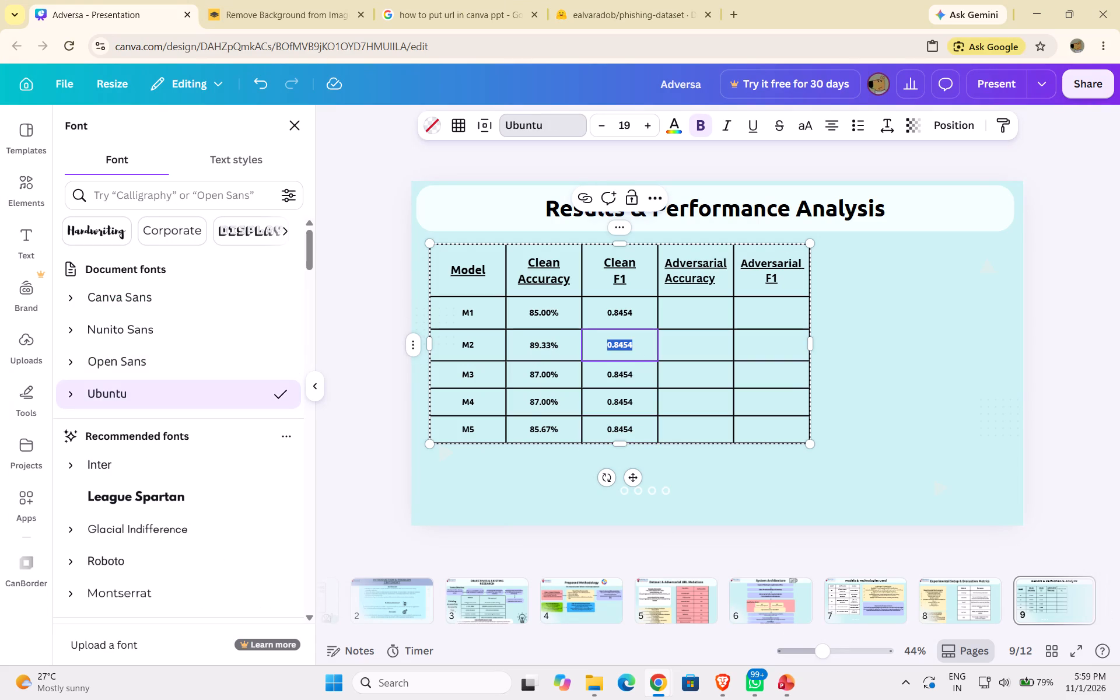
click(633, 342)
key(BackSpace)
key(BackSpace)
key(BackSpace)
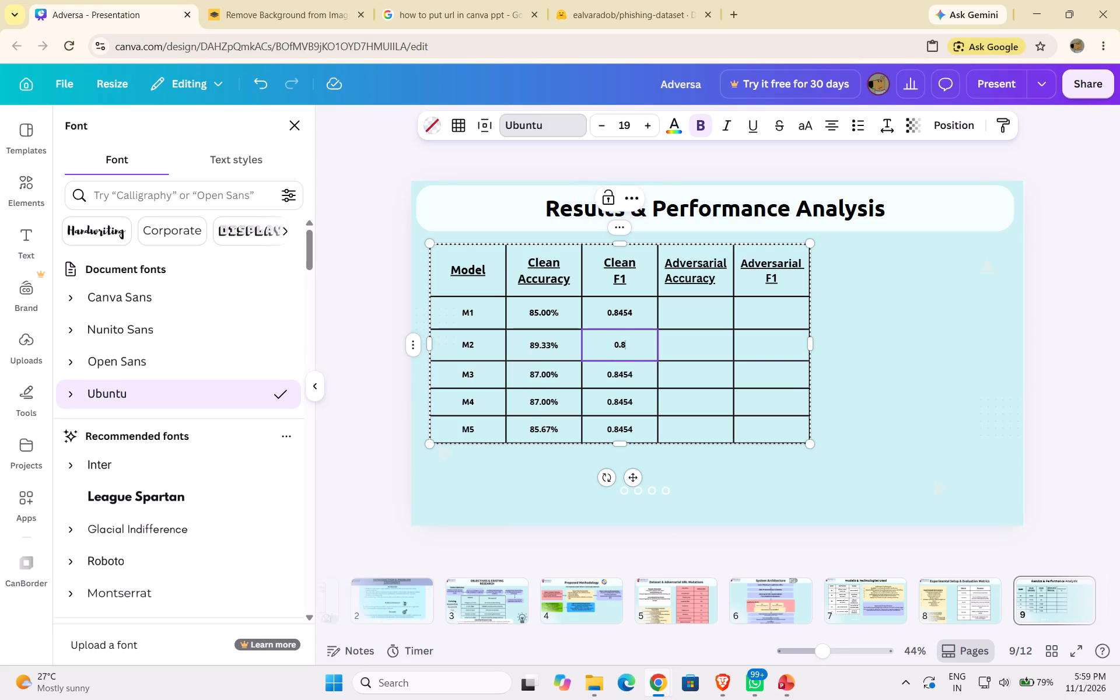
text(92)
key(BackSpace)
text(19)
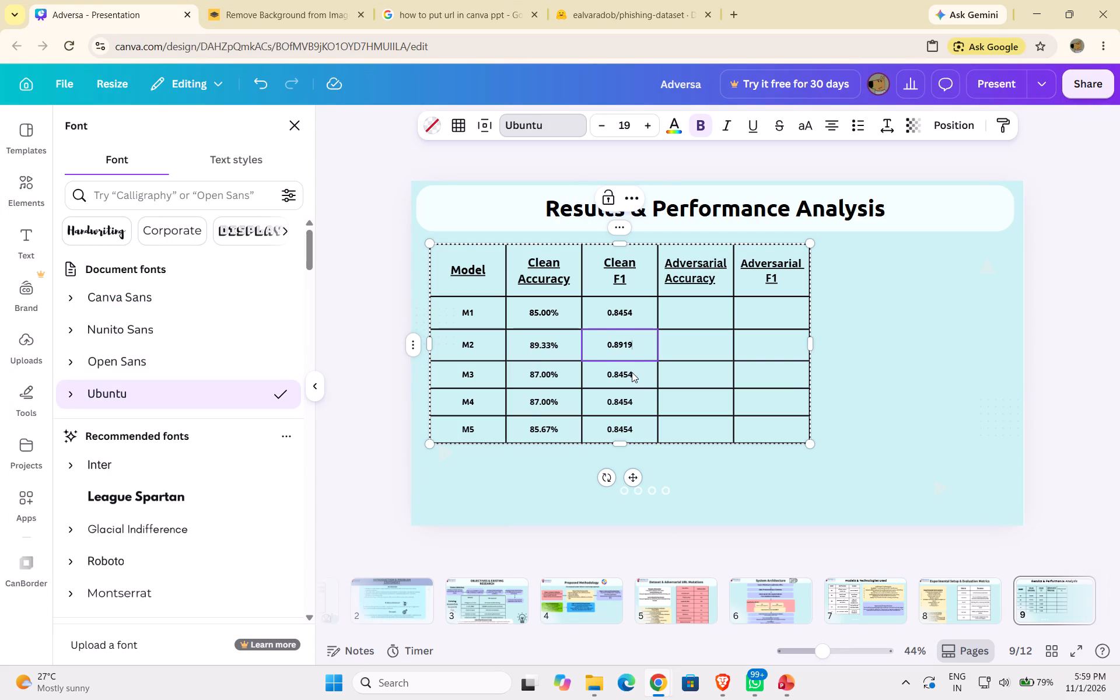
Change M3's Clean F1 value to "0.8696".
click(632, 372)
click(632, 372)
click(632, 372)
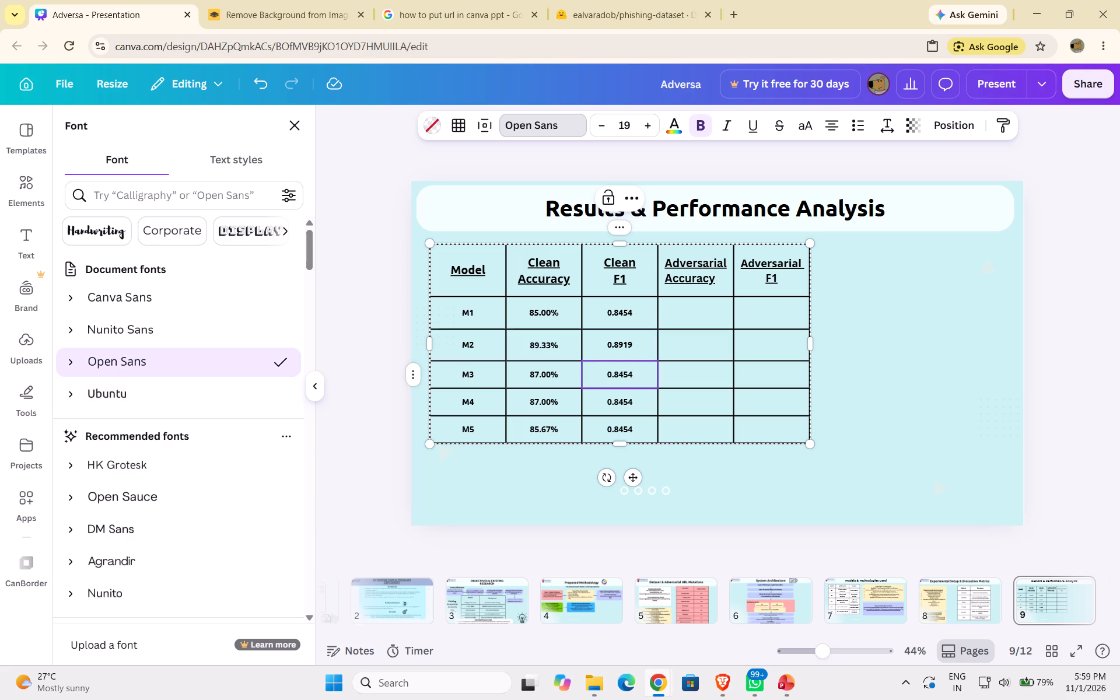
key(BackSpace)
key(BackSpace)
key(BackSpace)
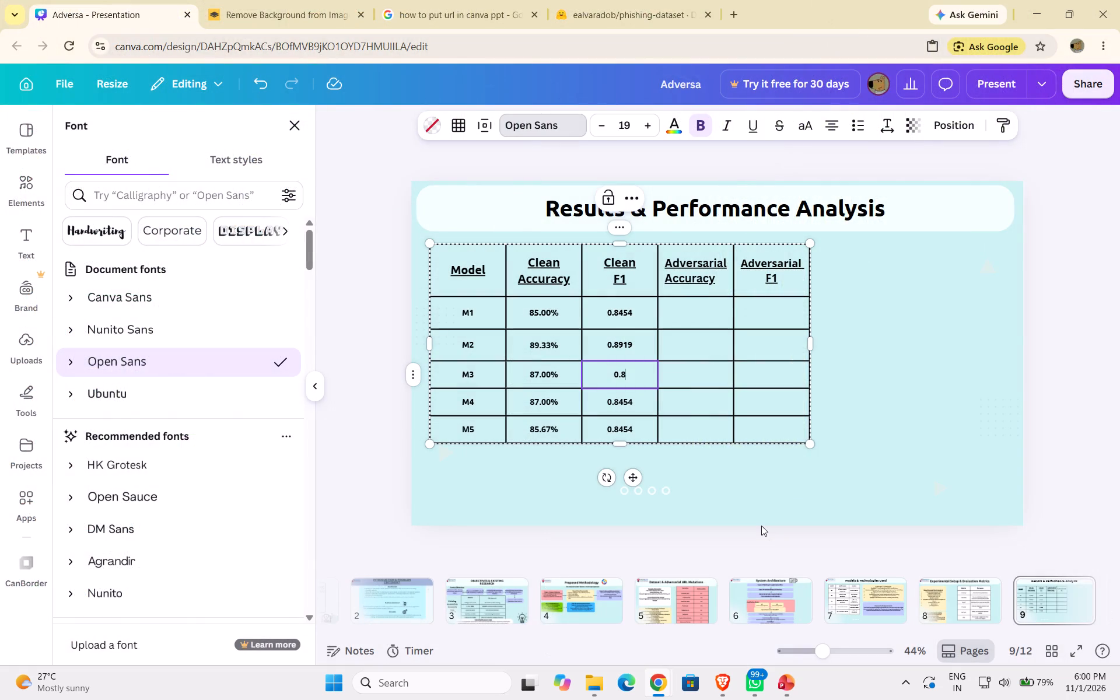
text(696)
Change M4's Clean F1 value to "0.8696".
key(Down)
key(Right)
key(Right)
key(Right)
key(Right)
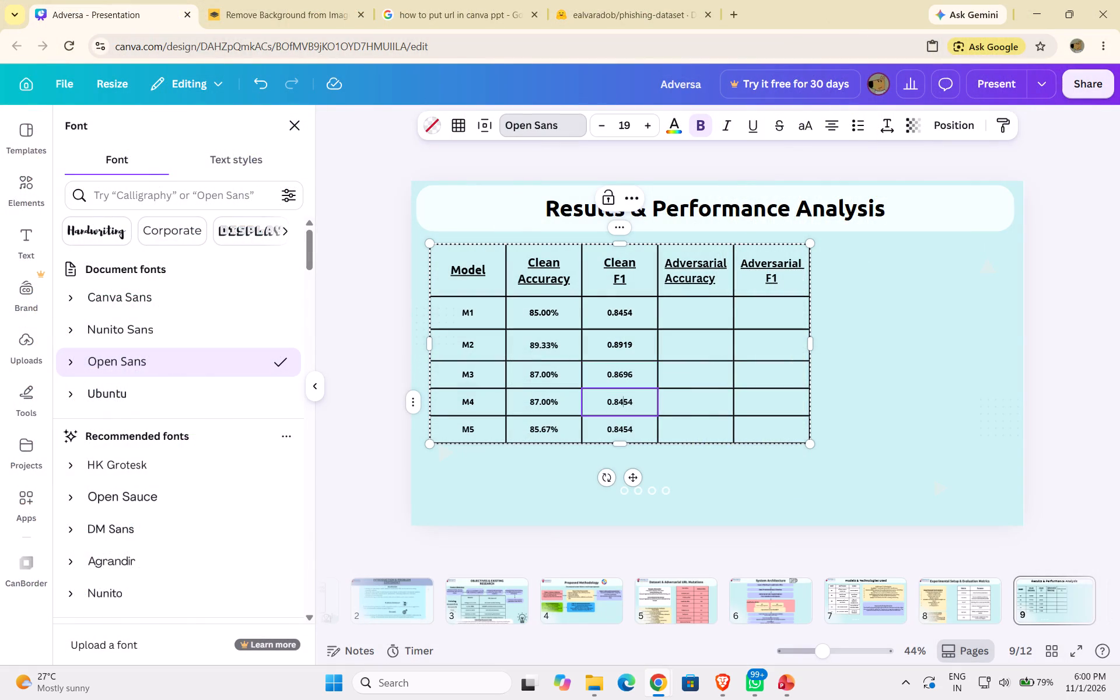
key(Right)
key(Right)
key(BackSpace)
key(BackSpace)
key(BackSpace)
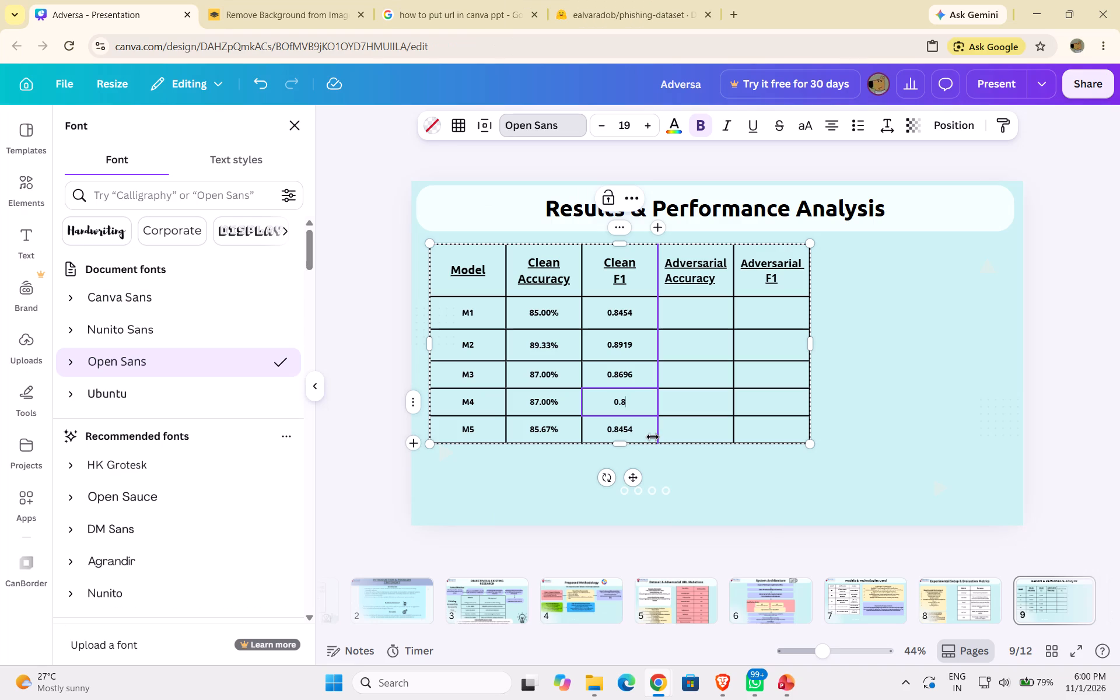
text(696)
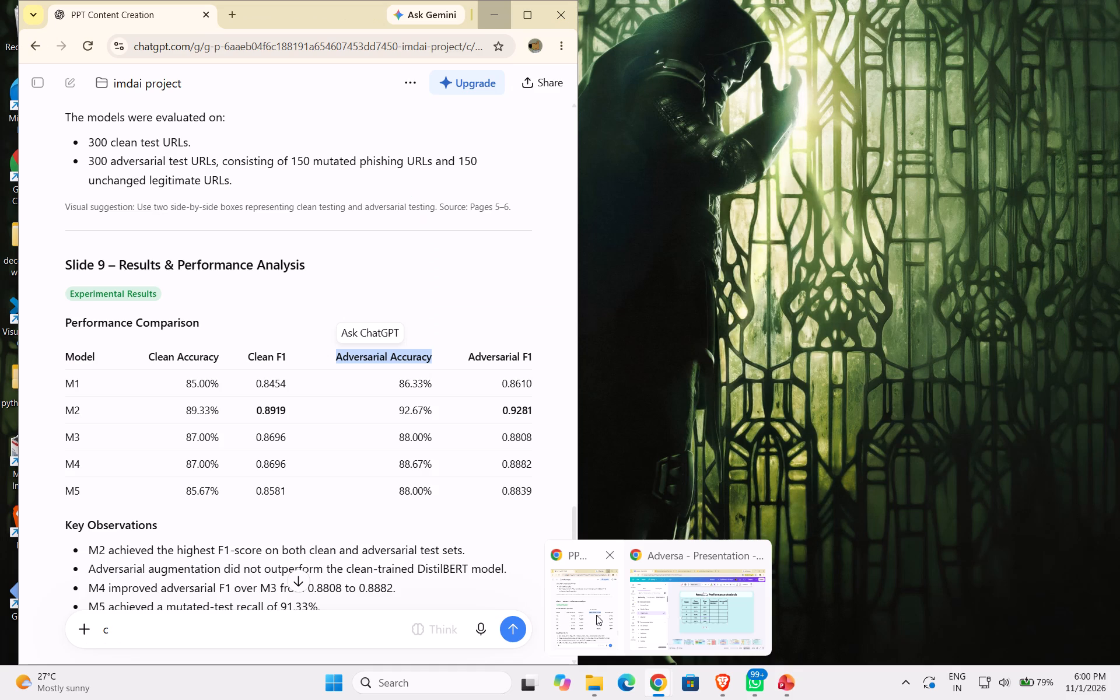
Change M5's Clean F1 value to "0.8581".
click(638, 430)
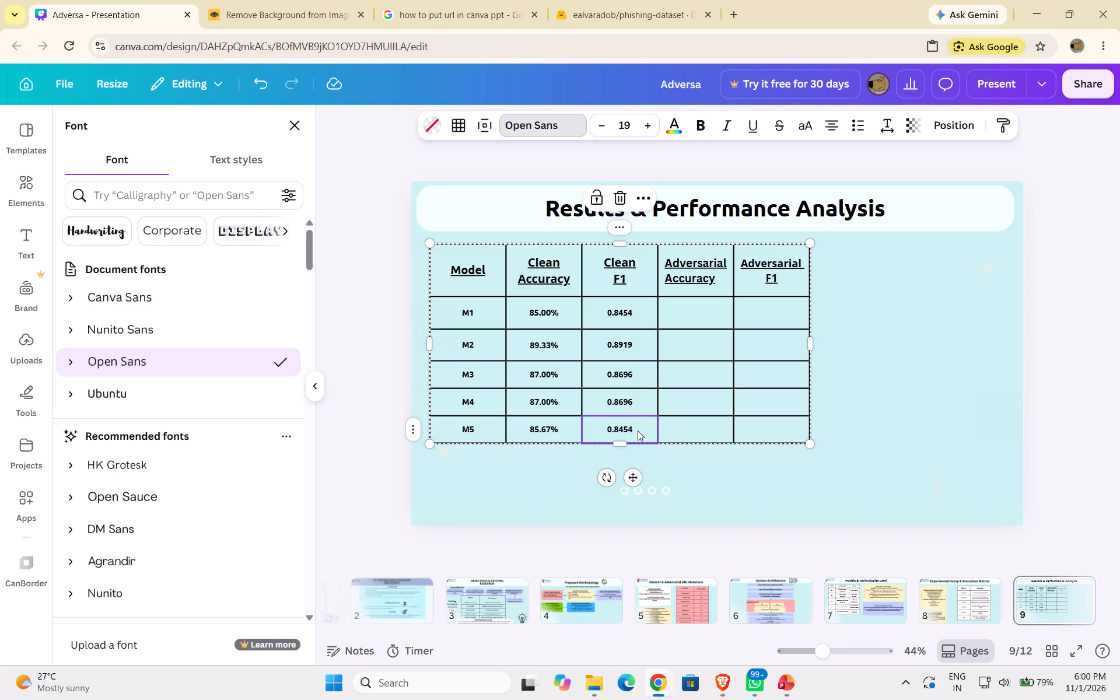
click(632, 429)
click(632, 429)
key(BackSpace)
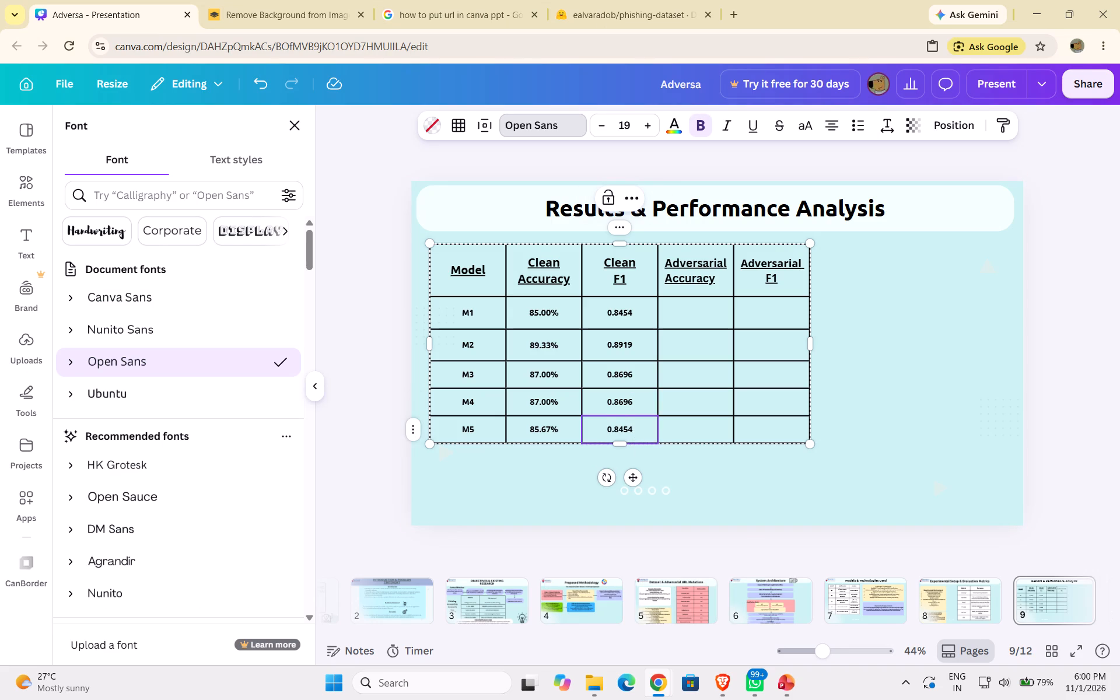
key(BackSpace)
key(BackSpace)
key(5)
text(81)
Format M1's empty Adversarial Accuracy cell in Ubuntu at size 19 without underline.
click(666, 428)
click(685, 289)
click(685, 309)
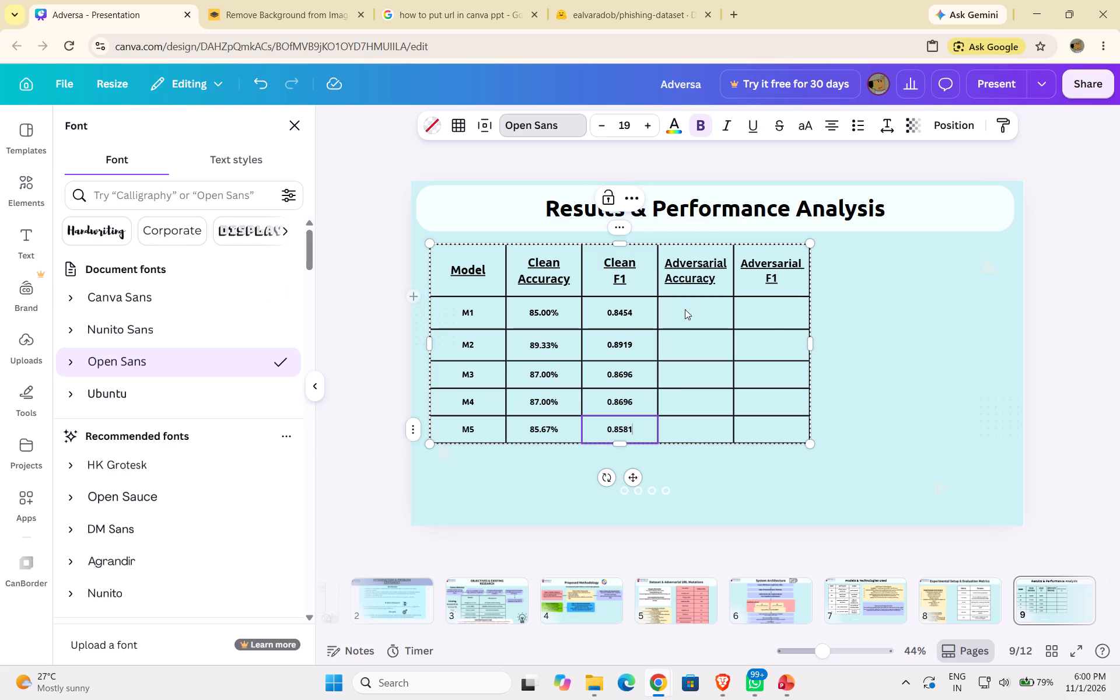
click(685, 309)
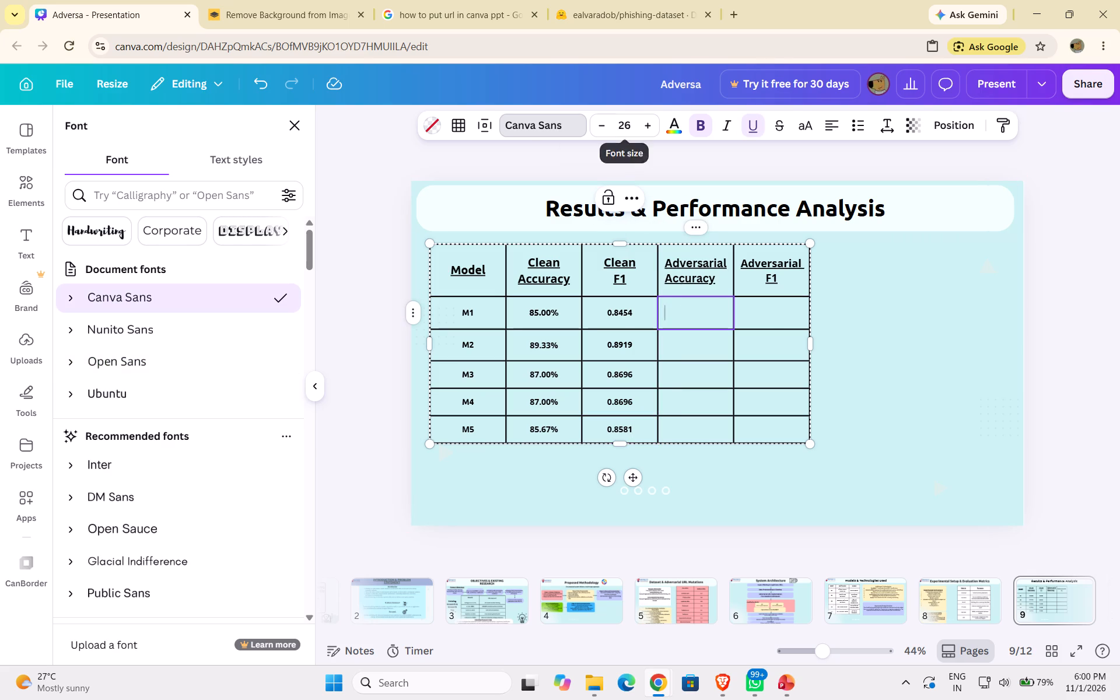
click(631, 131)
key(BackSpace)
text(19)
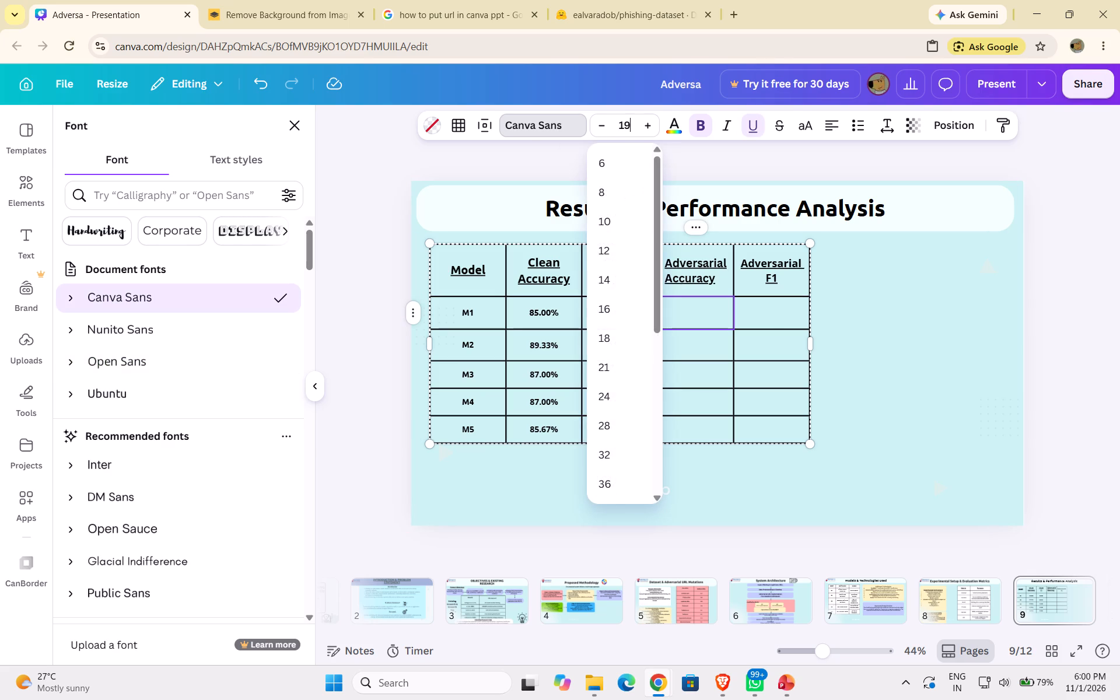
click(557, 127)
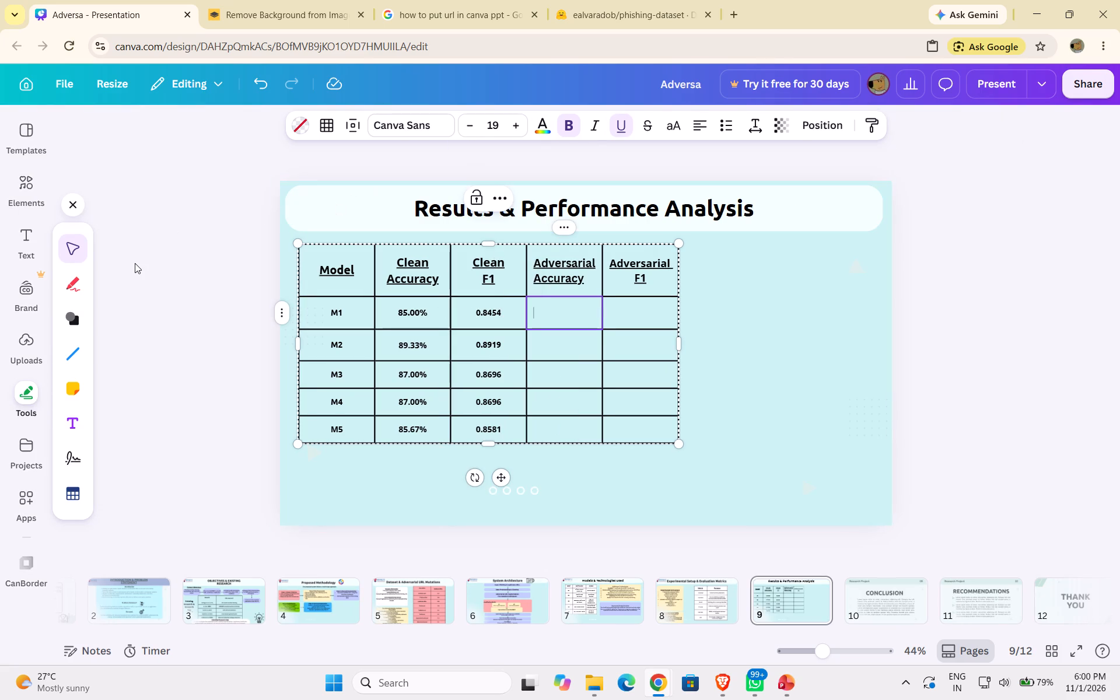
click(397, 130)
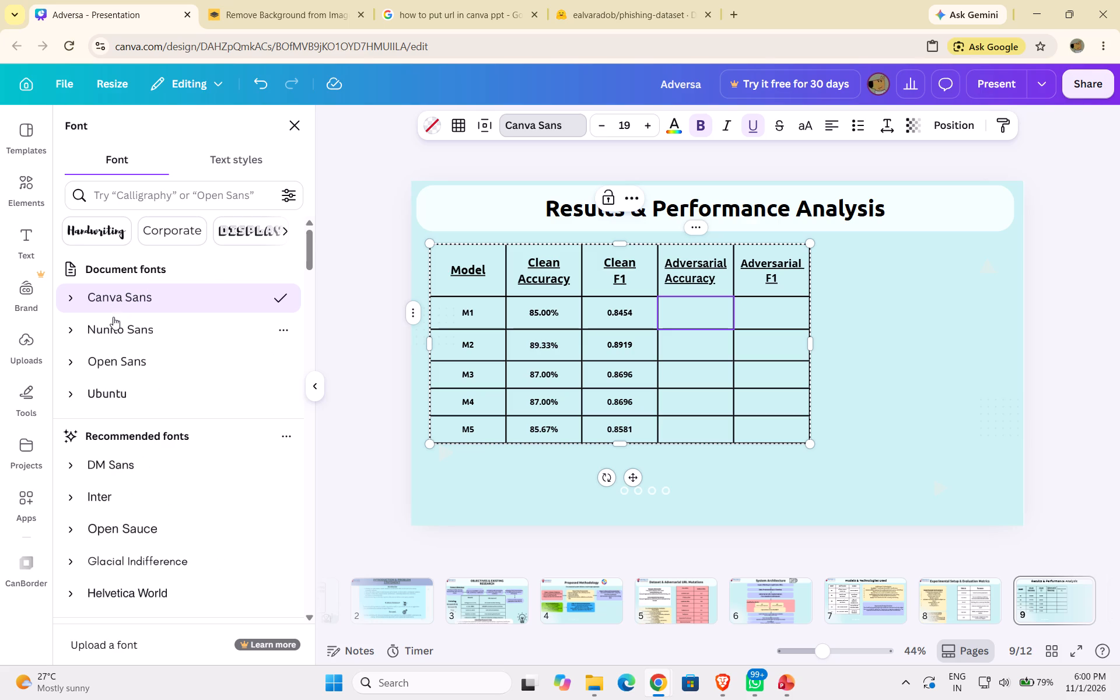
click(120, 388)
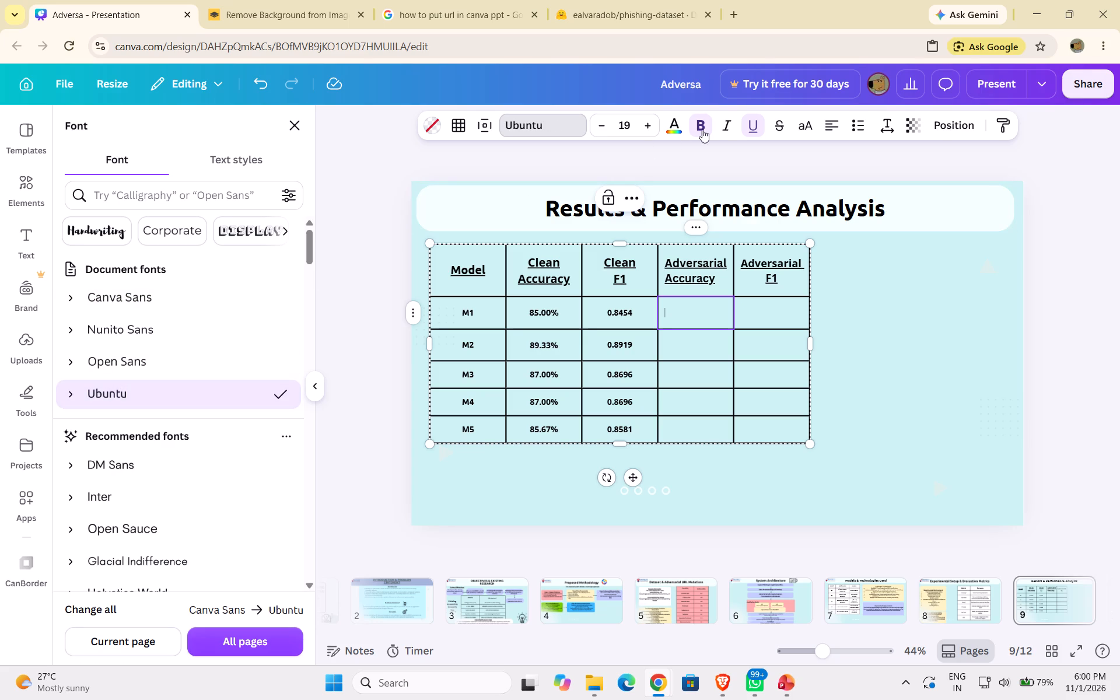
click(750, 121)
Check the source results table and enter "86.33%" as M1's Adversarial Accuracy value.
click(660, 675)
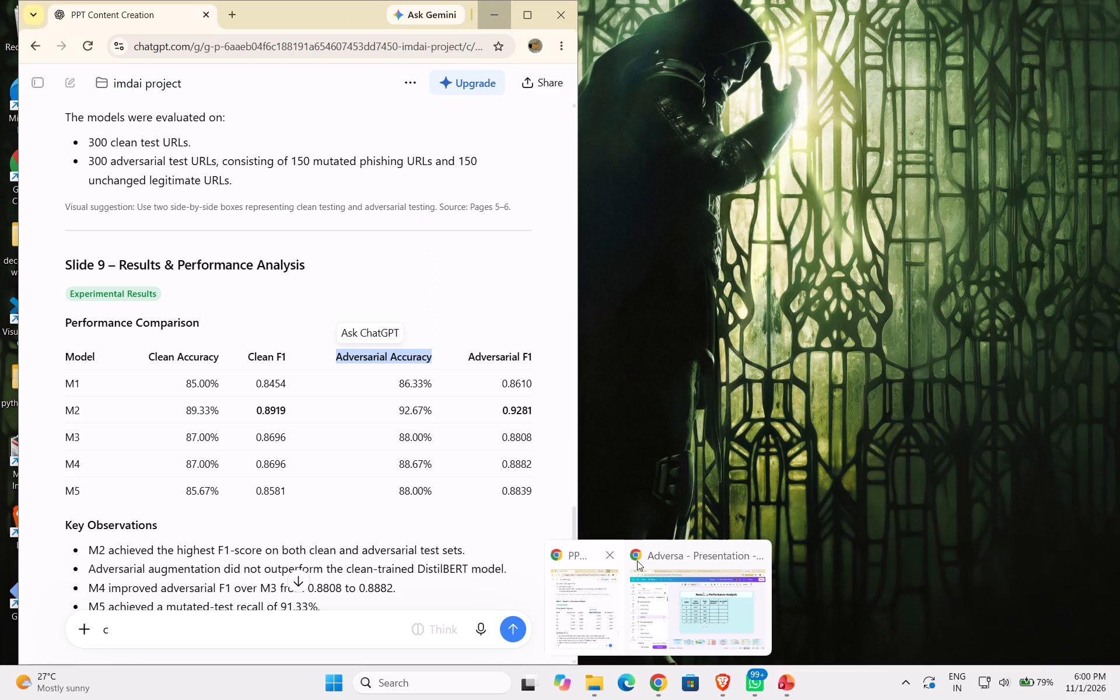
click(693, 313)
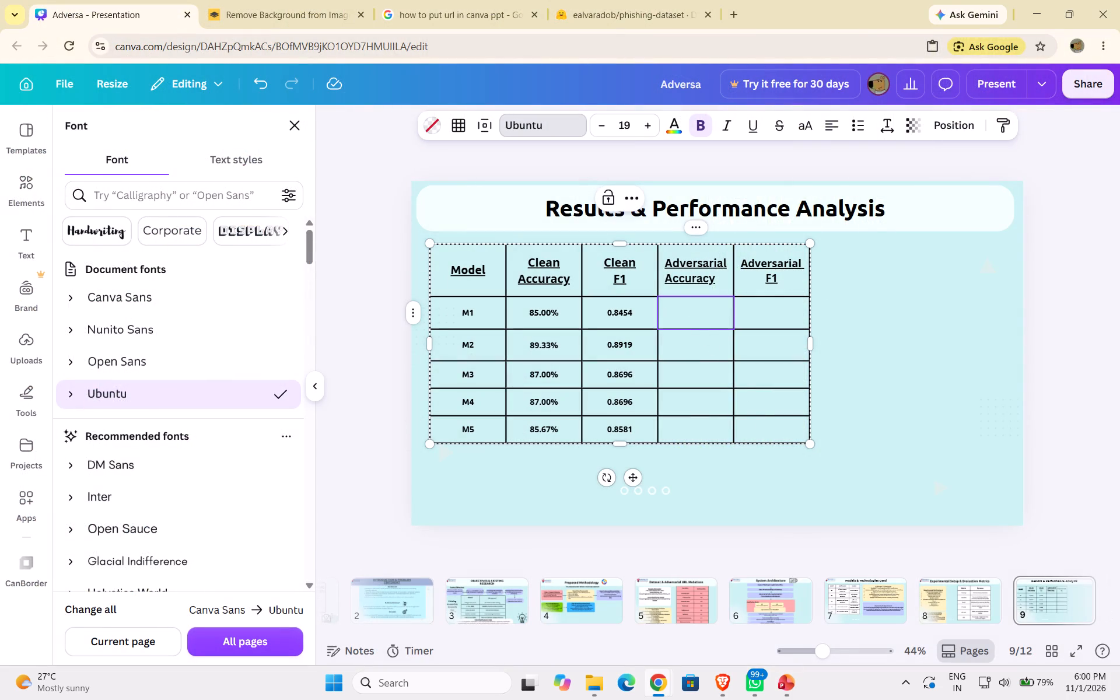
text(86)
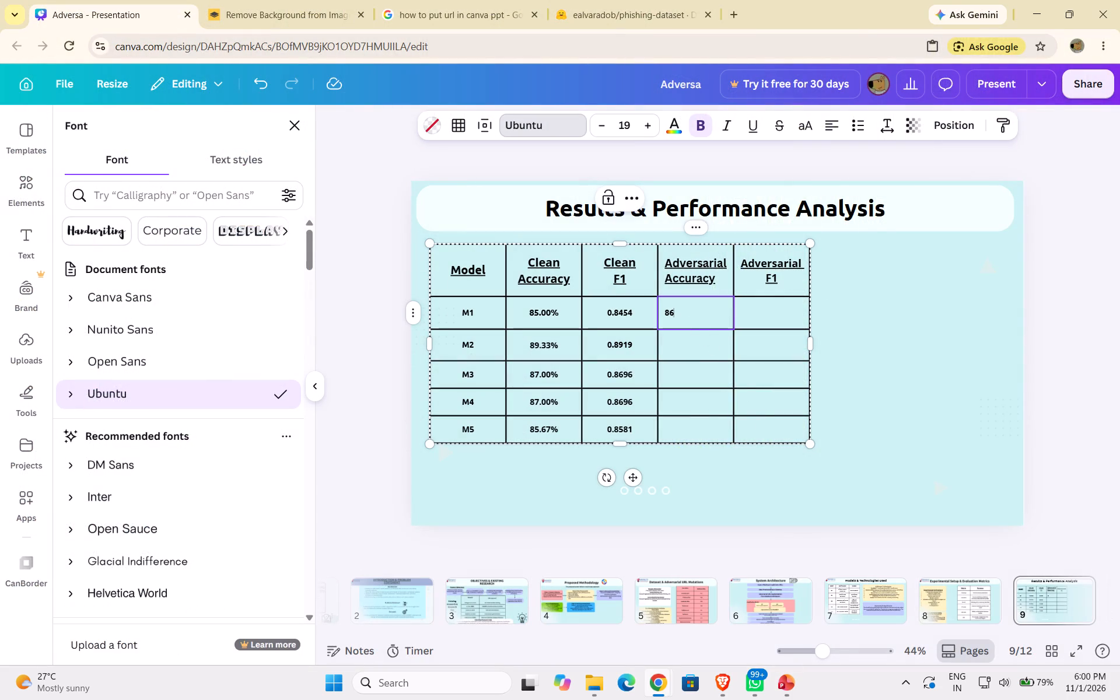
text(.33)
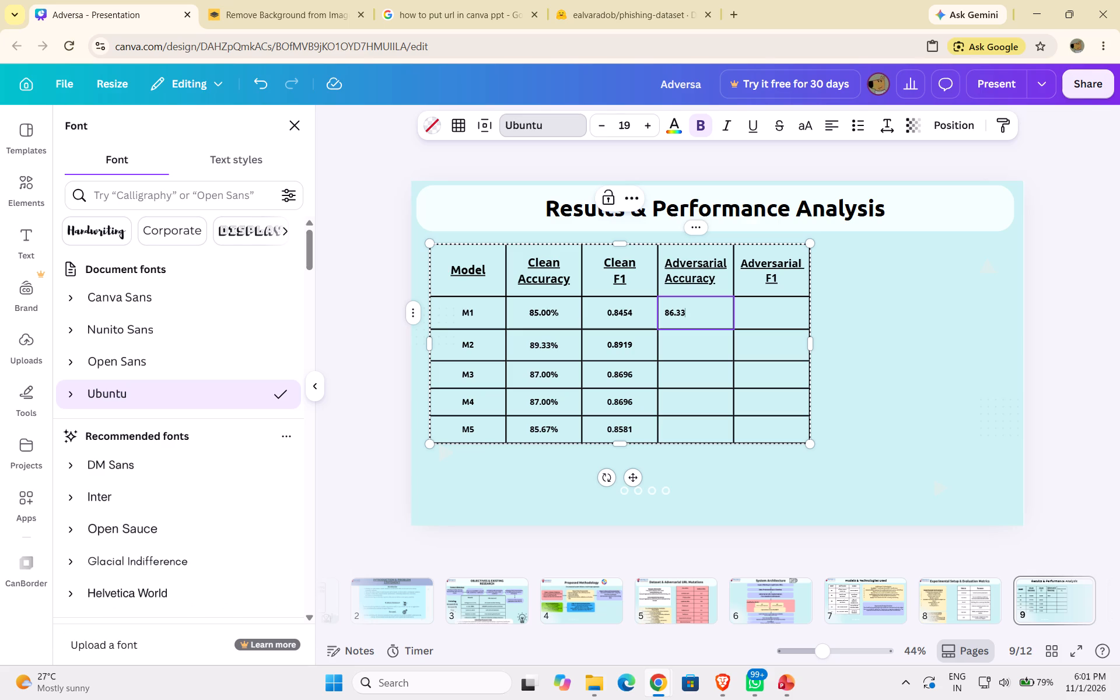
key(shift+percent)
Widen the Adversarial Accuracy column slightly at its boundary with the Adversarial F1 column.
click(735, 310)
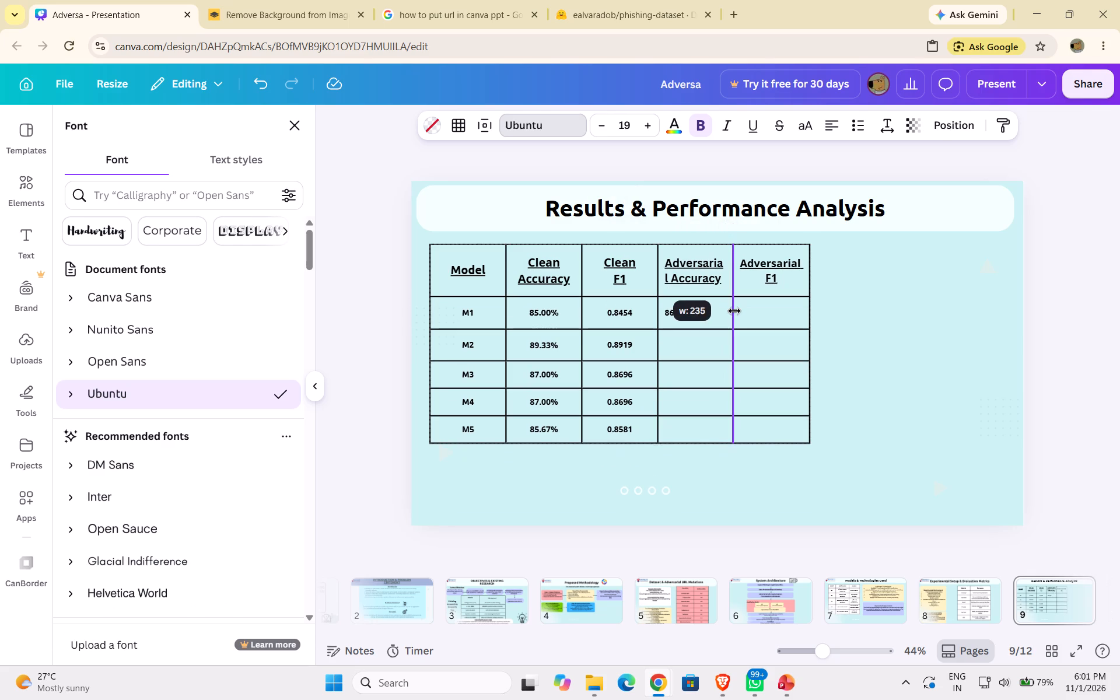
click(734, 311)
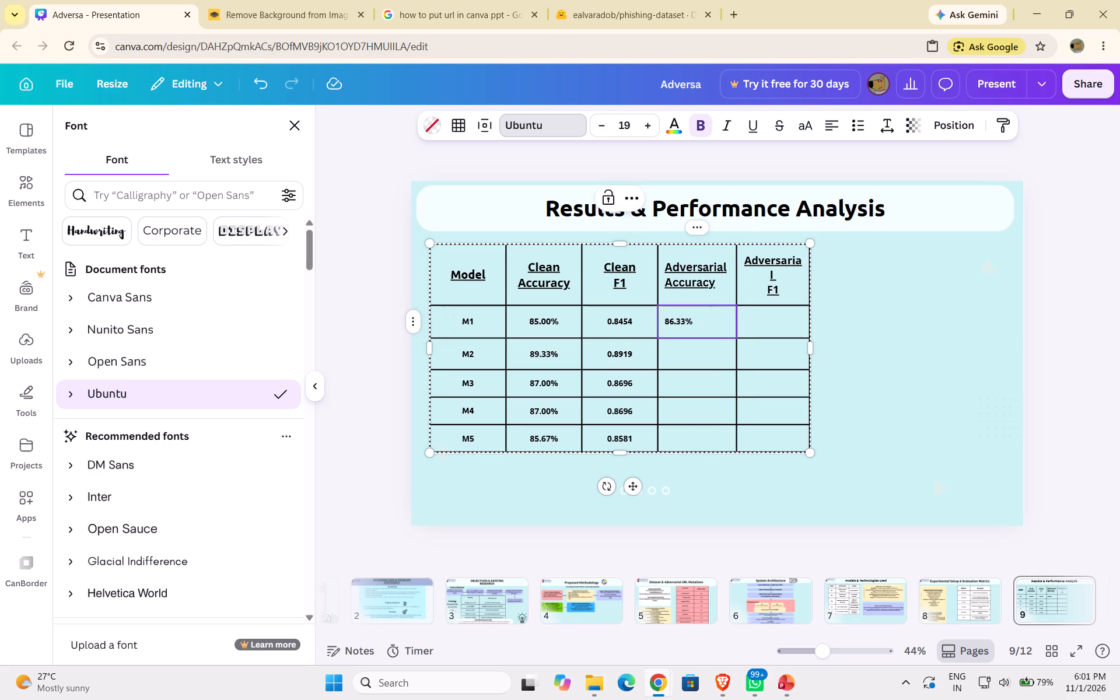
Copy M1's Adversarial Accuracy value into M2's Adversarial Accuracy cell as a placeholder.
click(704, 323)
drag(704, 323, 667, 323)
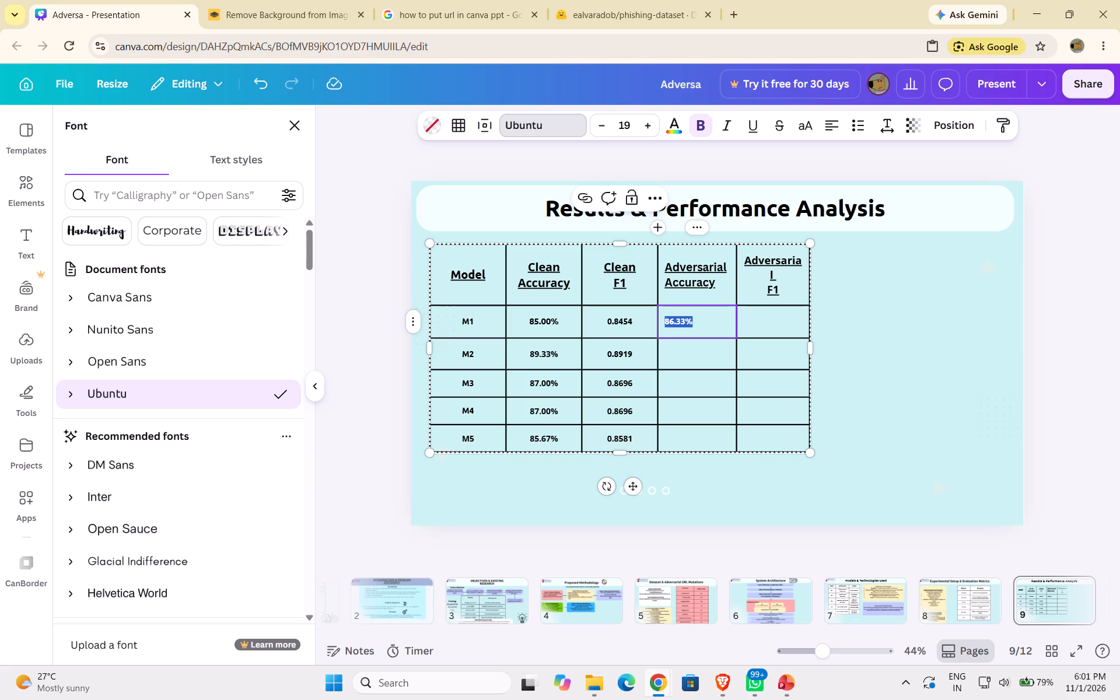
key(ctrl+c)
click(685, 346)
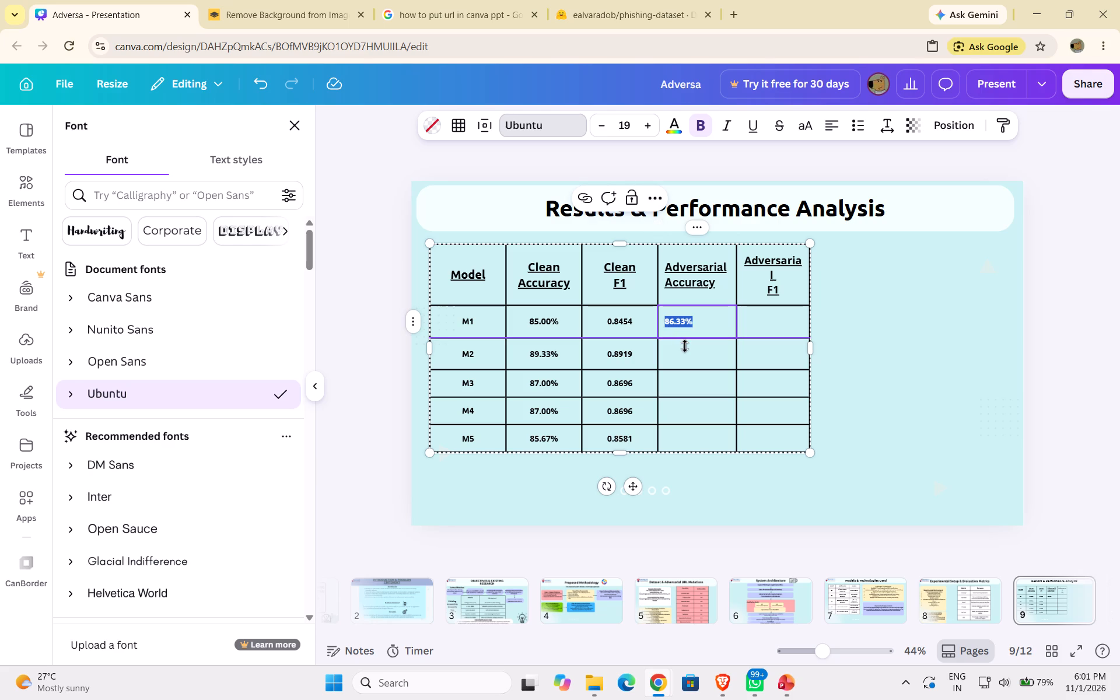
click(689, 352)
click(689, 352)
key(ctrl+v)
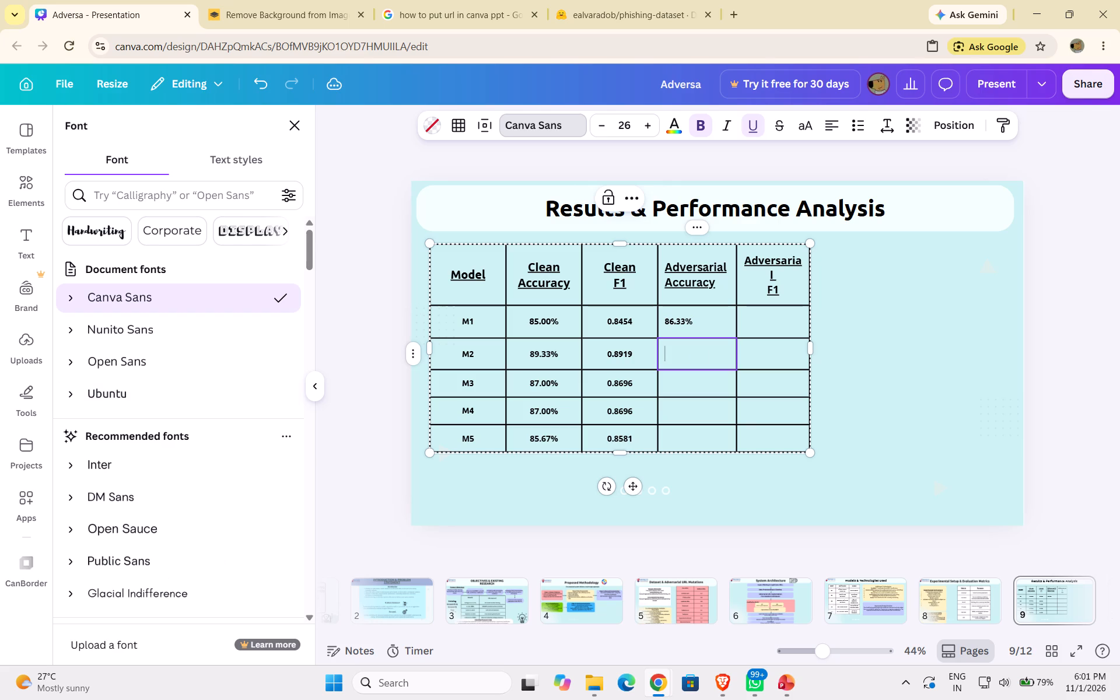
Format M2's Adversarial Accuracy value at size 19 without underline.
click(752, 121)
key(ctrl+a)
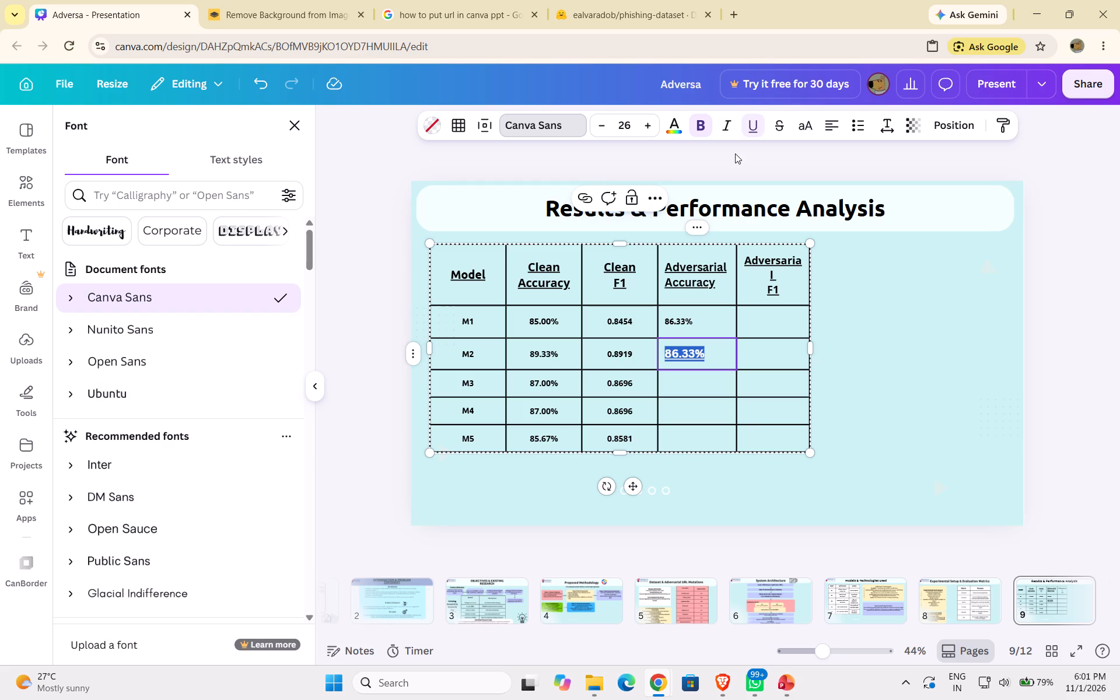
click(750, 130)
click(628, 128)
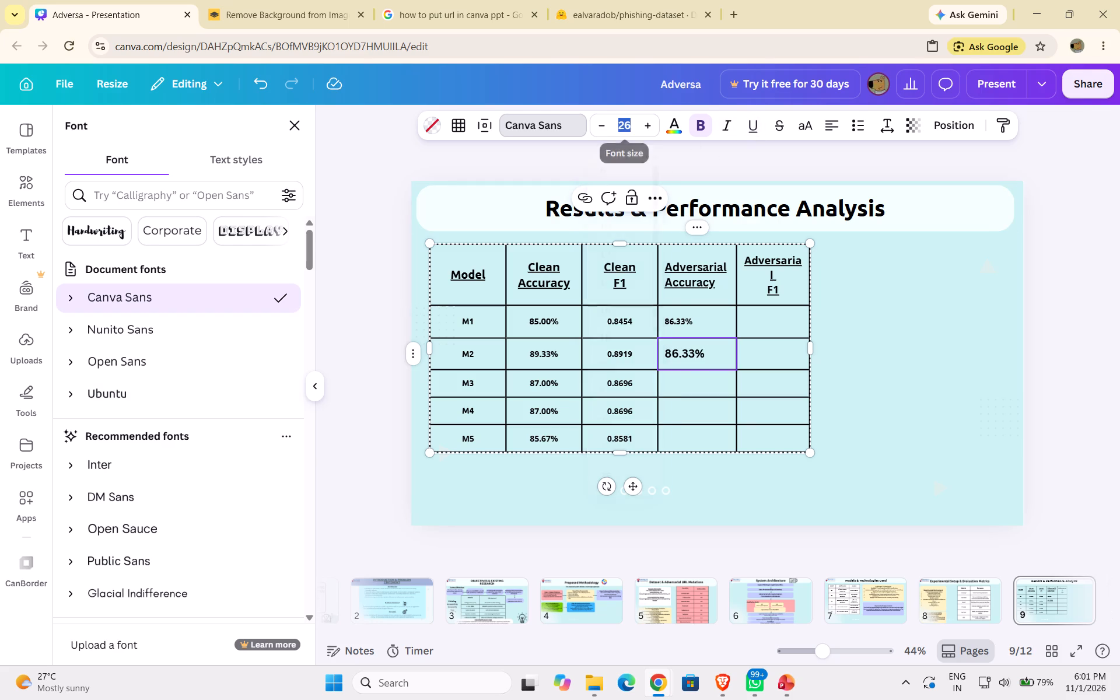
key(BackSpace)
text(19)
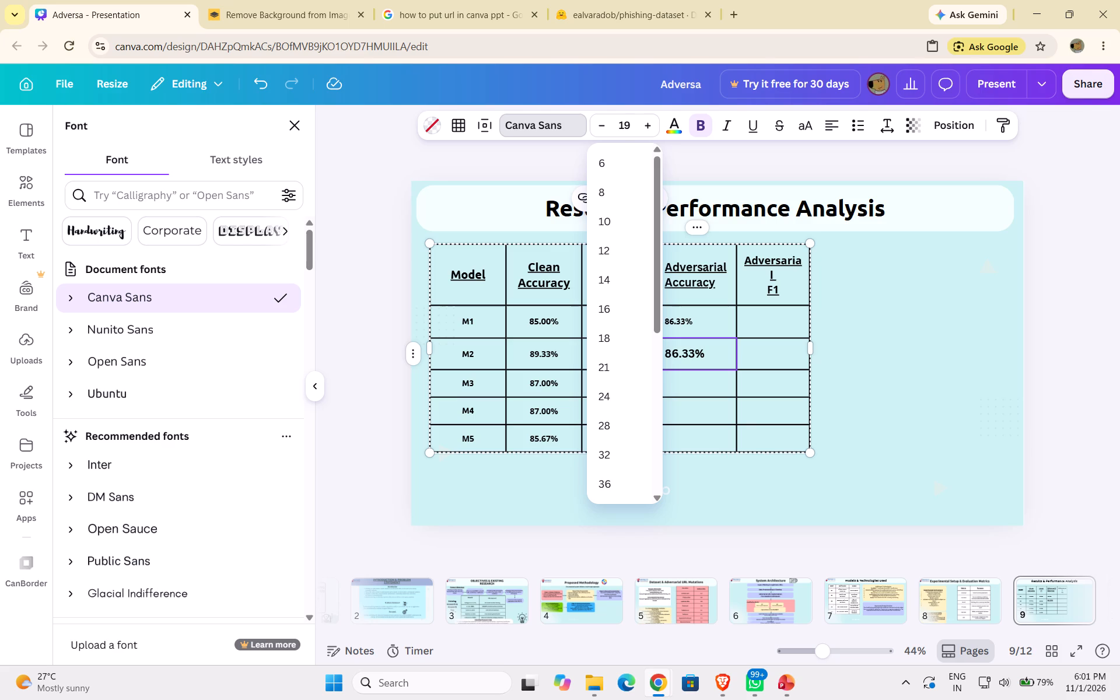
key(Return)
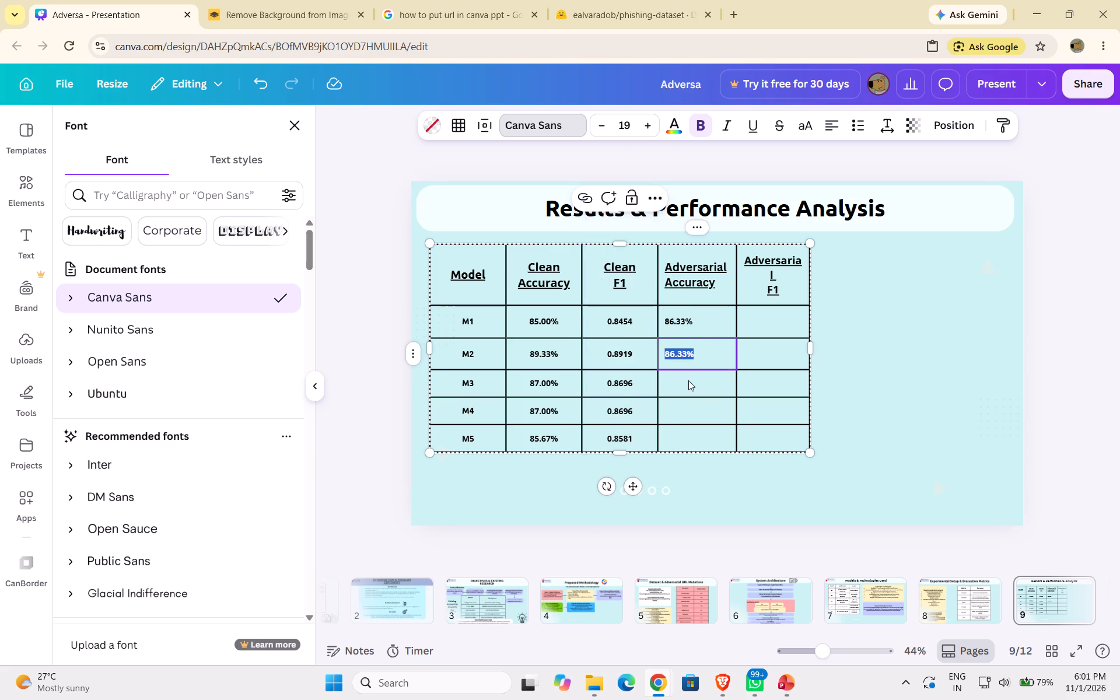
Copy M1's Adversarial Accuracy value into M3's Adversarial Accuracy cell as a placeholder.
click(688, 380)
click(693, 357)
drag(695, 353, 674, 354)
click(691, 321)
click(695, 319)
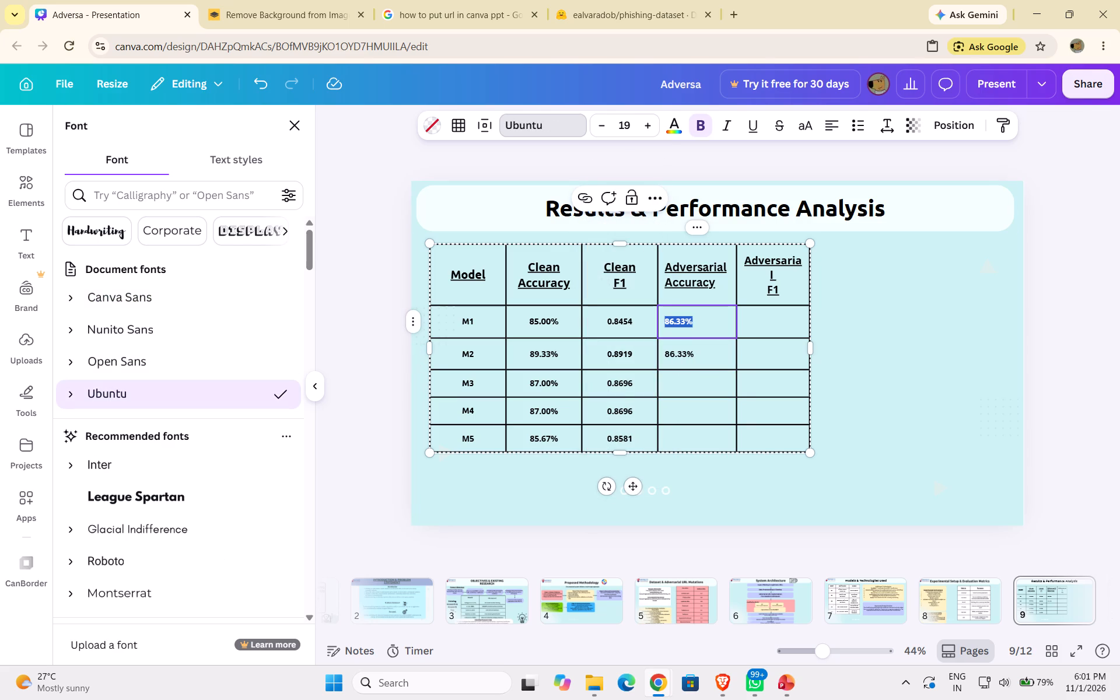
key(ctrl+c)
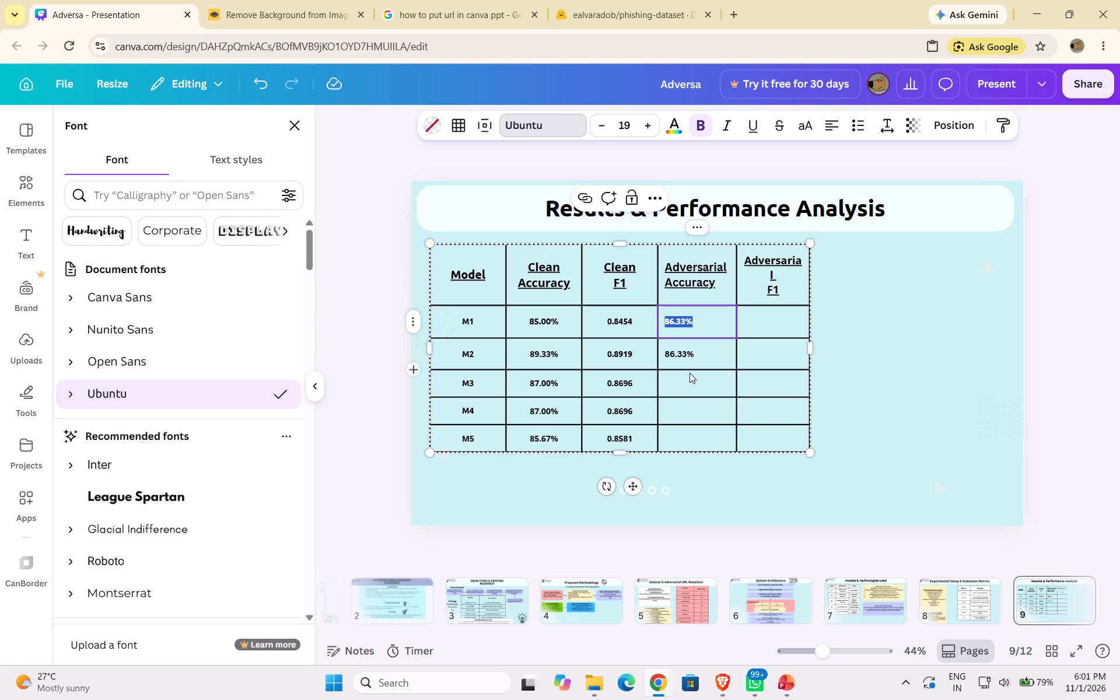
click(690, 377)
click(692, 379)
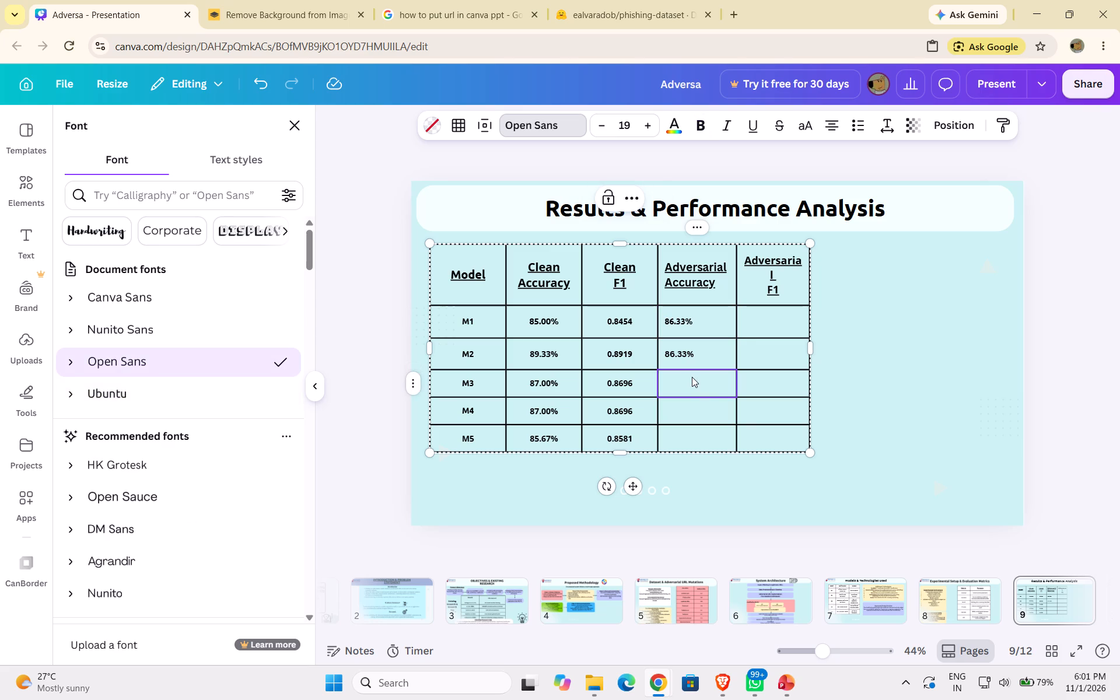
key(ctrl+v)
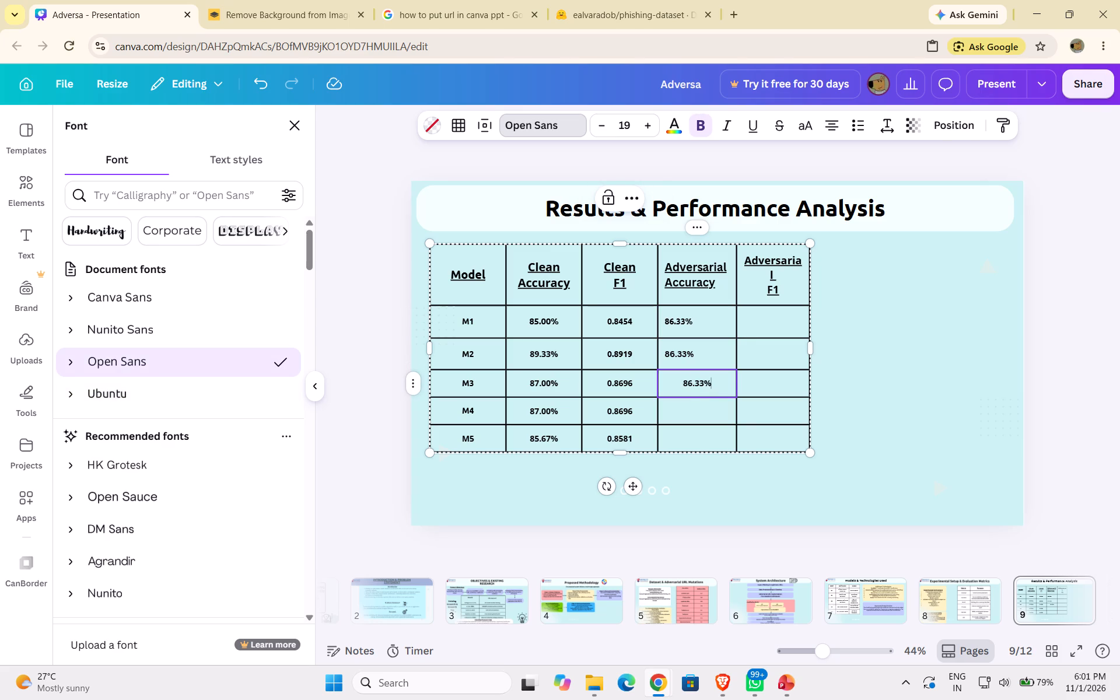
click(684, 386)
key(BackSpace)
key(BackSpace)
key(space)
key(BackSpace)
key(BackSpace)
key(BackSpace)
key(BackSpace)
Add leading spaces to M2's Adversarial Accuracy value to line it up with M3's centred value.
click(668, 354)
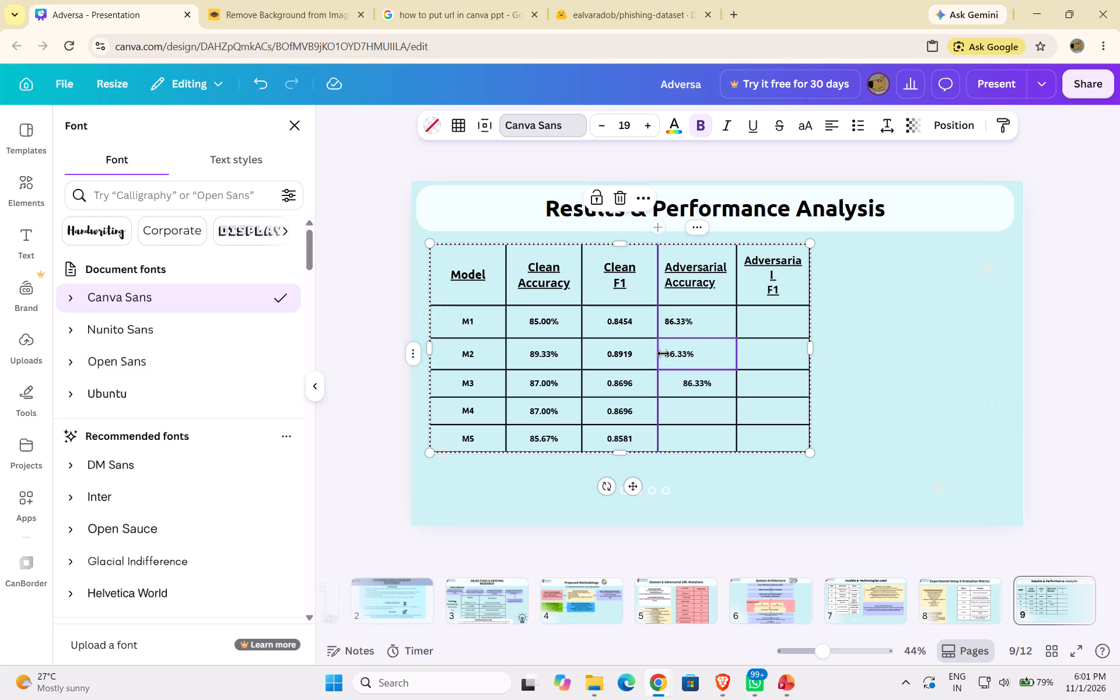
click(663, 353)
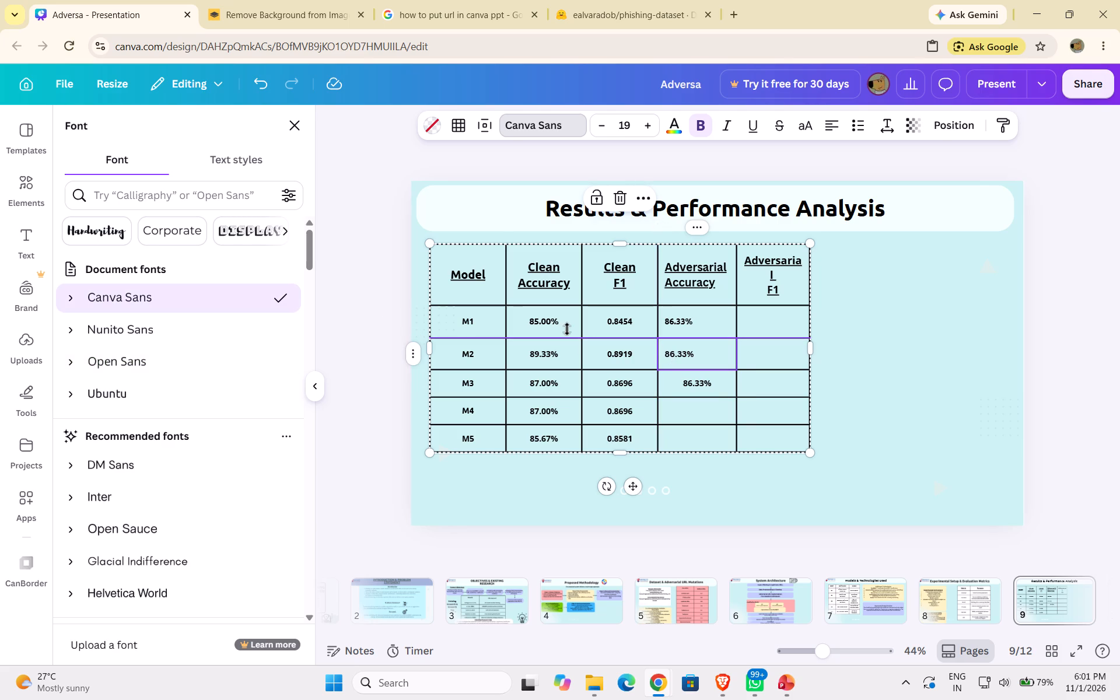
click(663, 354)
click(667, 352)
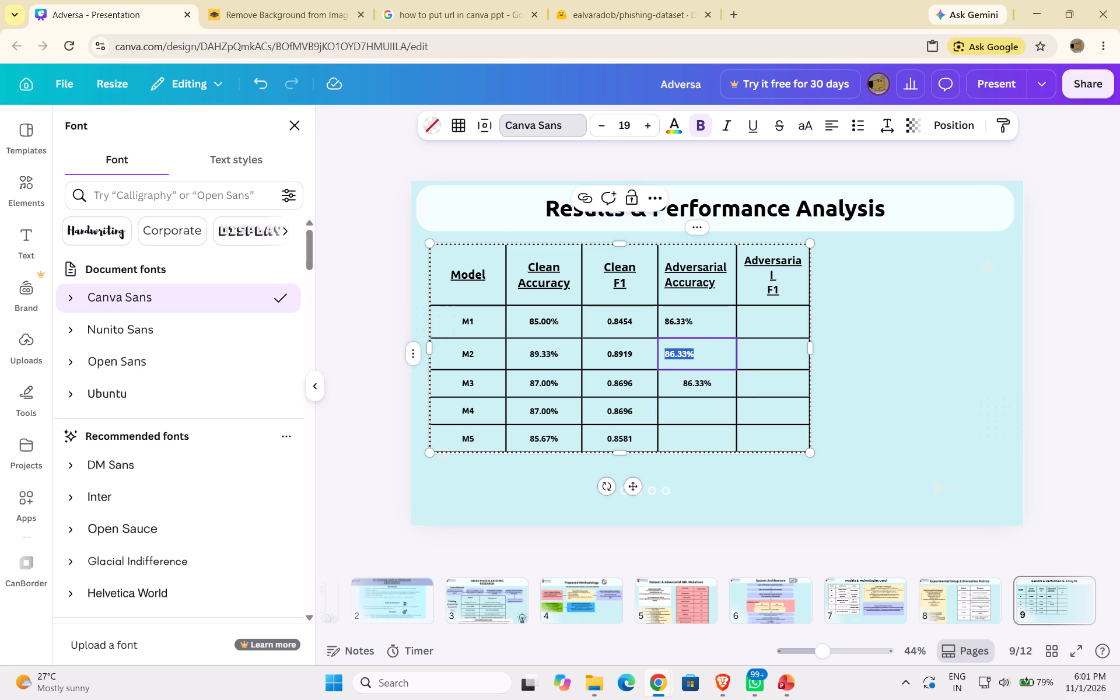
click(667, 352)
key(Down)
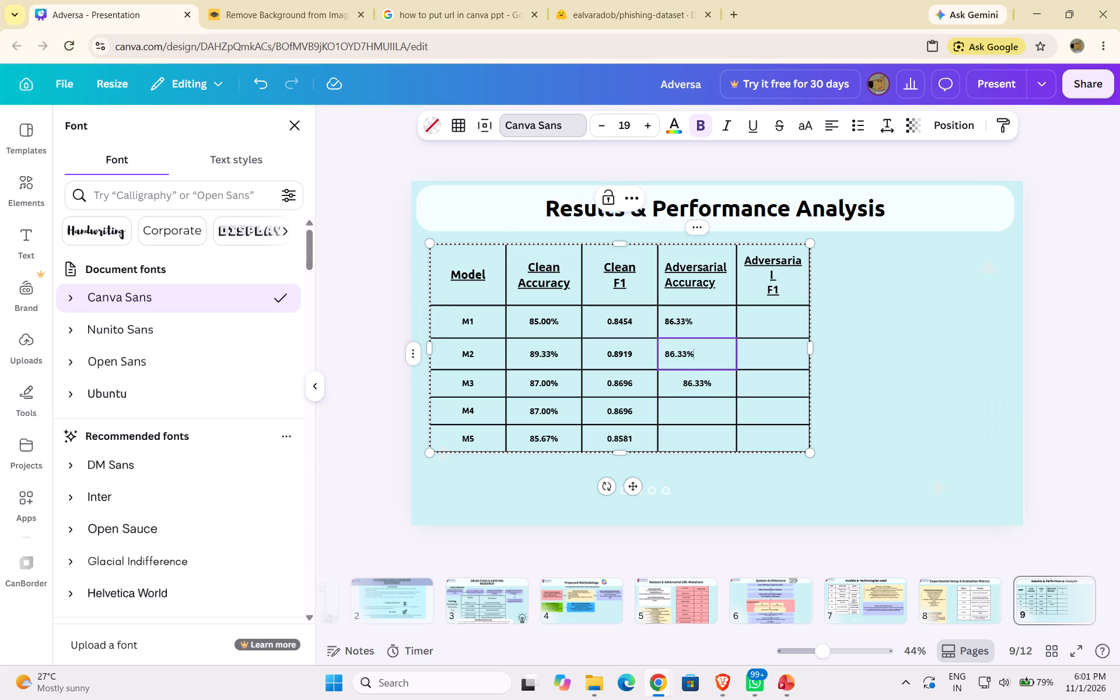
key(Left)
key(Left)
key(Left)
key(Left)
key(Left)
key(Left)
key(space)
key(space)
key(space)
Indent M1's Adversarial Accuracy value with leading spaces to align it with the values below.
click(667, 320)
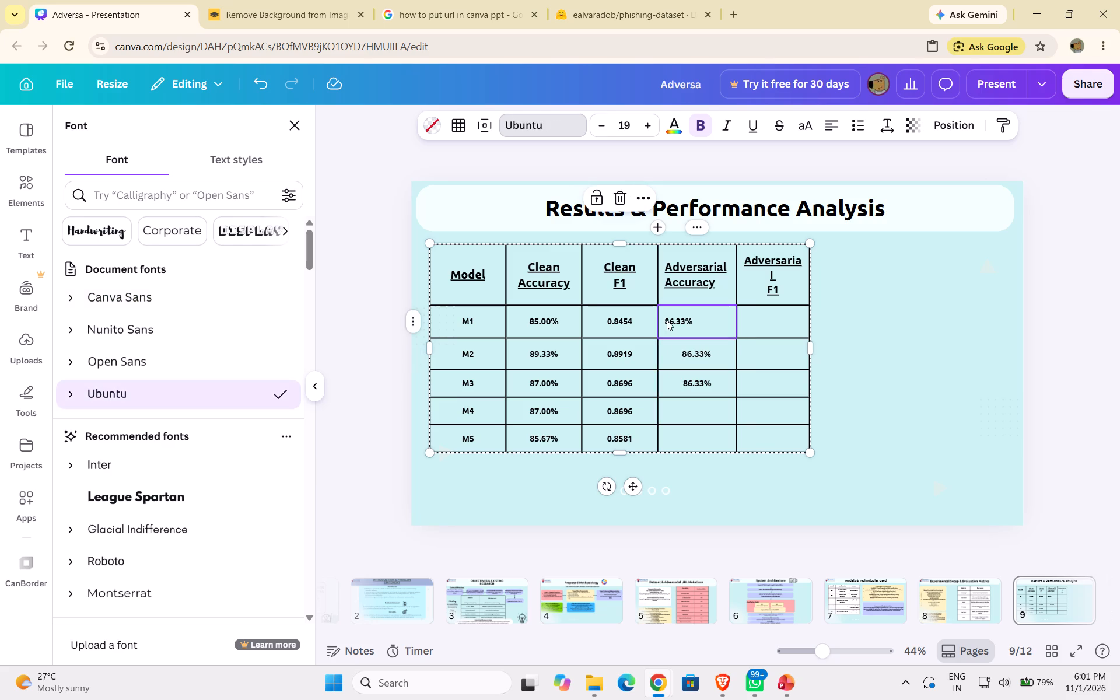
click(667, 320)
click(667, 320)
key(space)
key(space)
key(space)
key(space)
key(space)
key(space)
key(space)
key(space)
key(space)
key(space)
key(space)
key(space)
key(space)
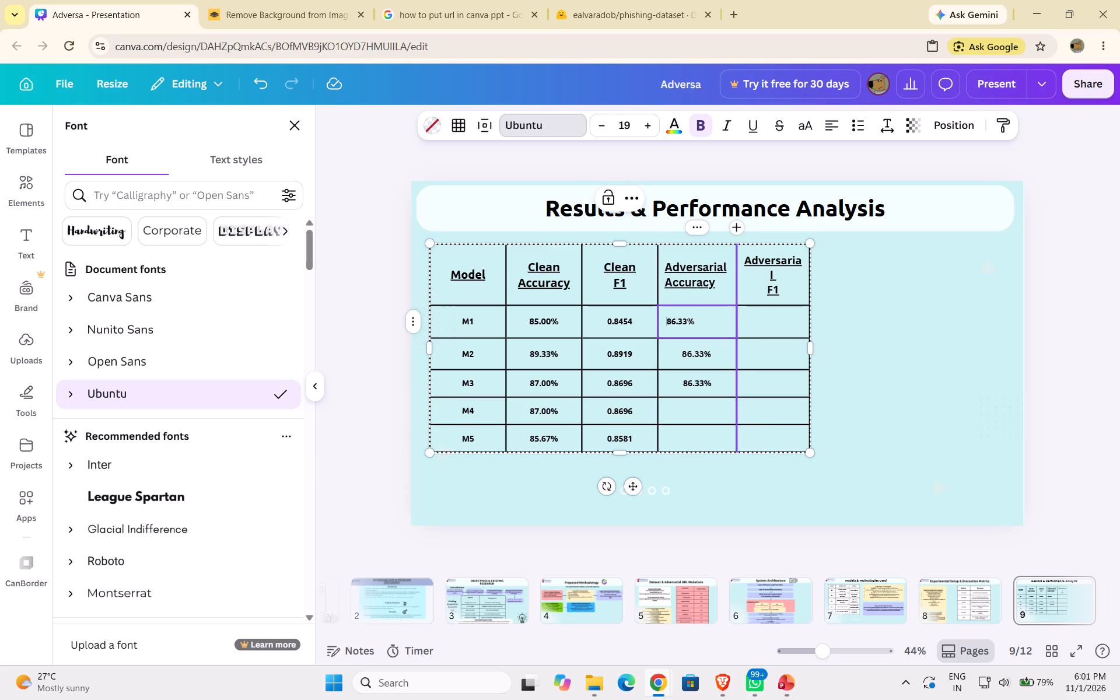
key(BackSpace)
key(BackSpace)
key(BackSpace)
key(BackSpace)
Copy M3's Adversarial Accuracy value into the M4 and M5 Adversarial Accuracy cells as placeholders.
click(714, 383)
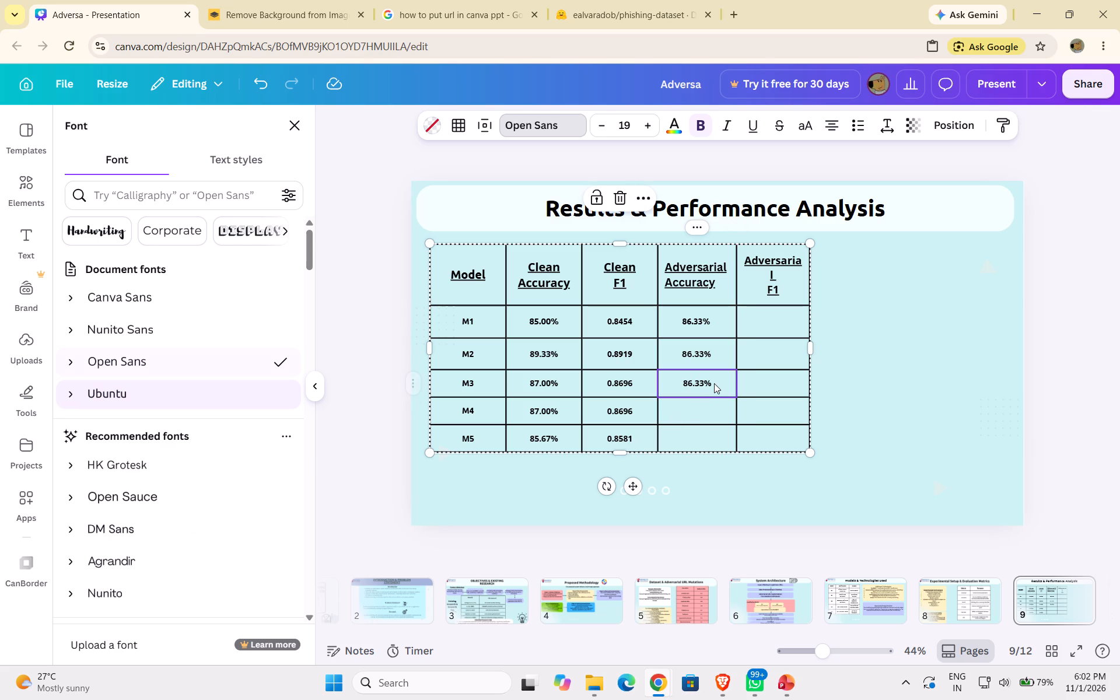
click(708, 383)
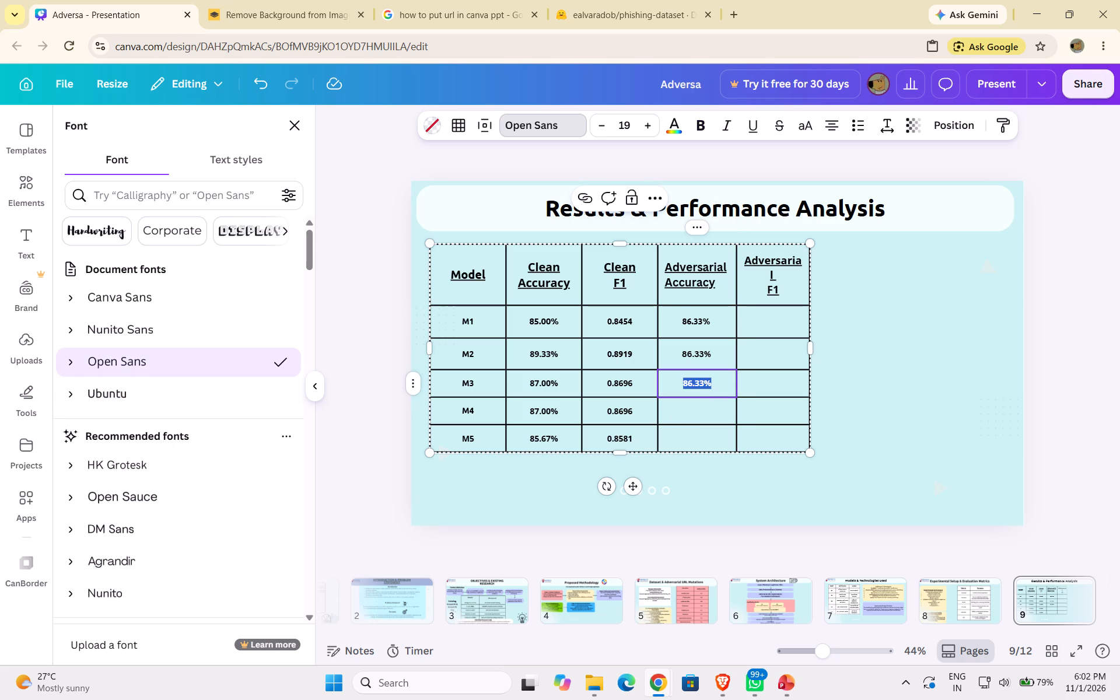
key(ctrl+c)
click(705, 402)
click(705, 403)
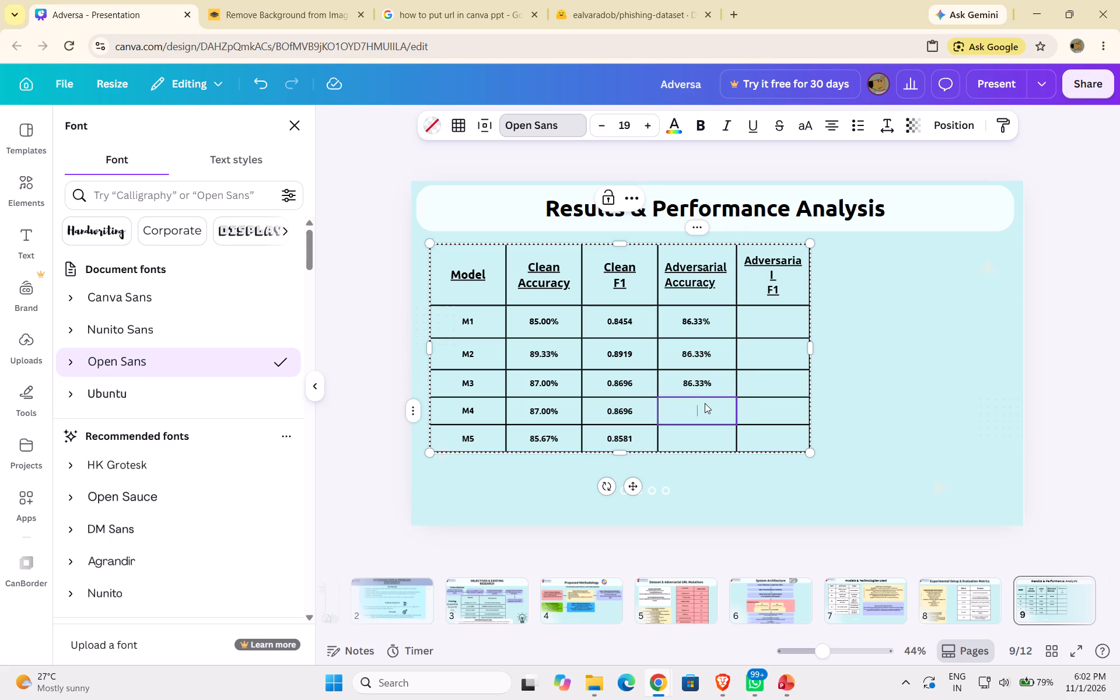
key(ctrl+v)
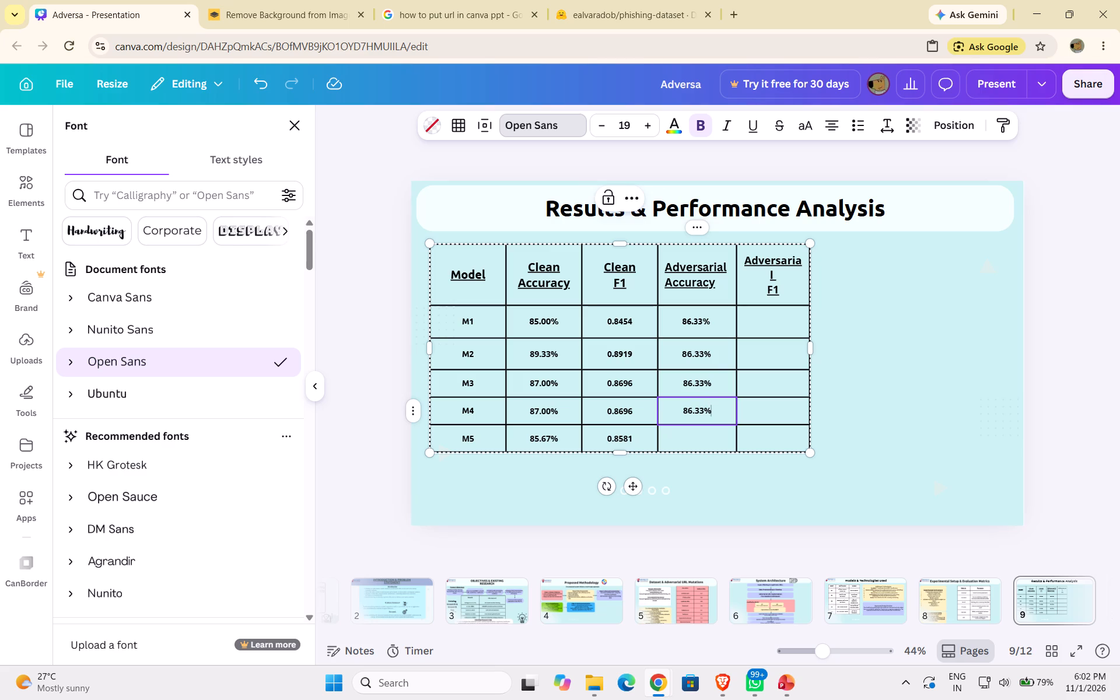
click(706, 411)
key(ctrl+a)
key(ctrl+c)
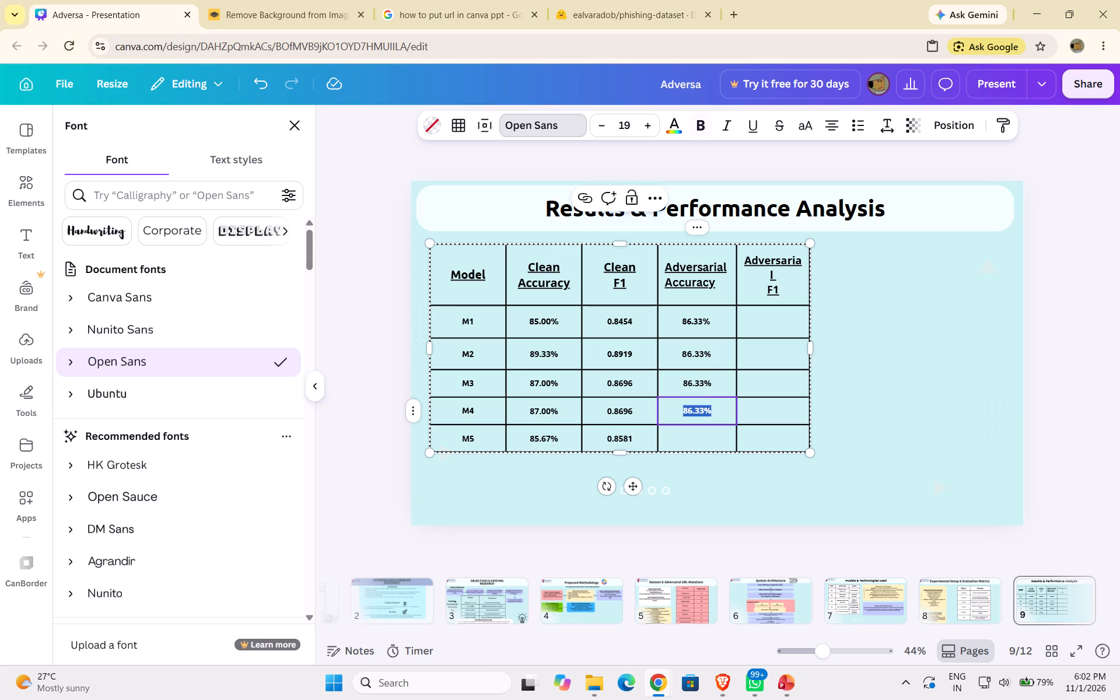
click(707, 430)
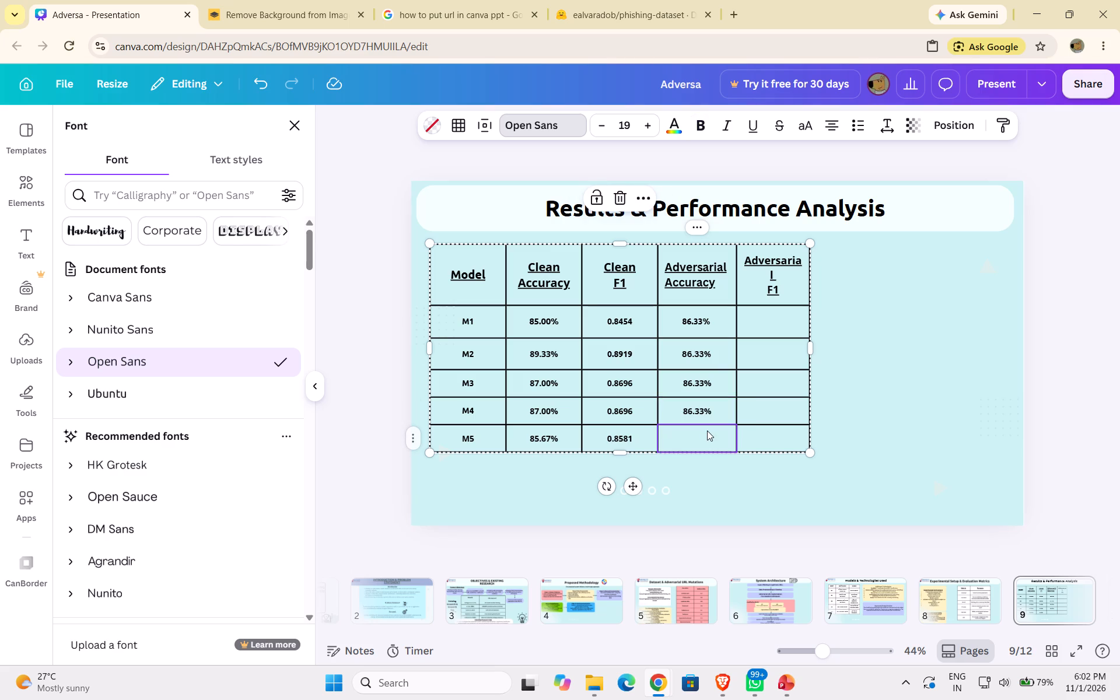
click(707, 430)
key(ctrl+v)
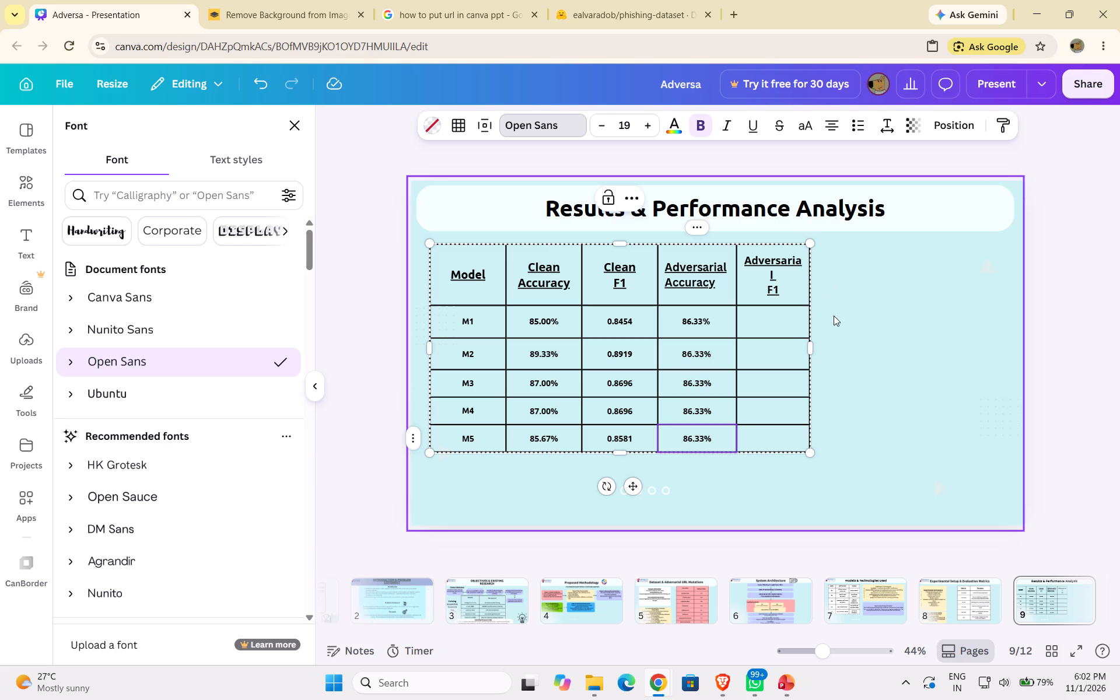
Widen the Adversarial F1 column slightly at the table's outer edge so the word "Adversarial" fits on one line.
click(811, 346)
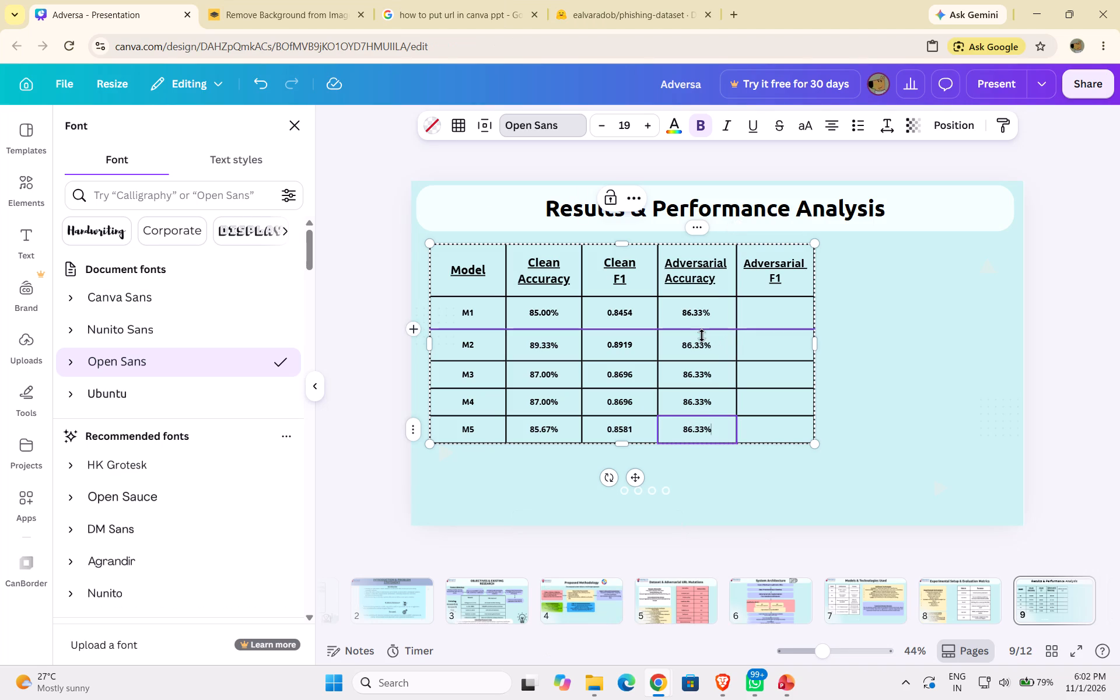
Set M2's Adversarial Accuracy value to 92.67%.
click(703, 342)
click(703, 342)
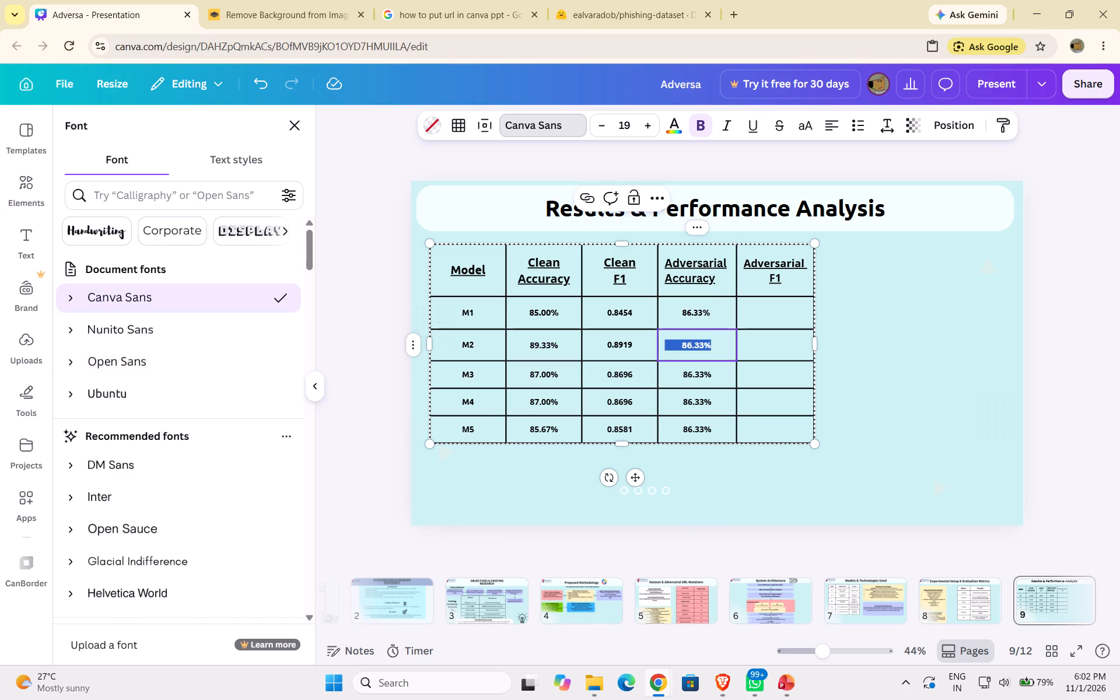
click(703, 342)
key(BackSpace)
key(BackSpace)
key(BackSpace)
key(BackSpace)
key(BackSpace)
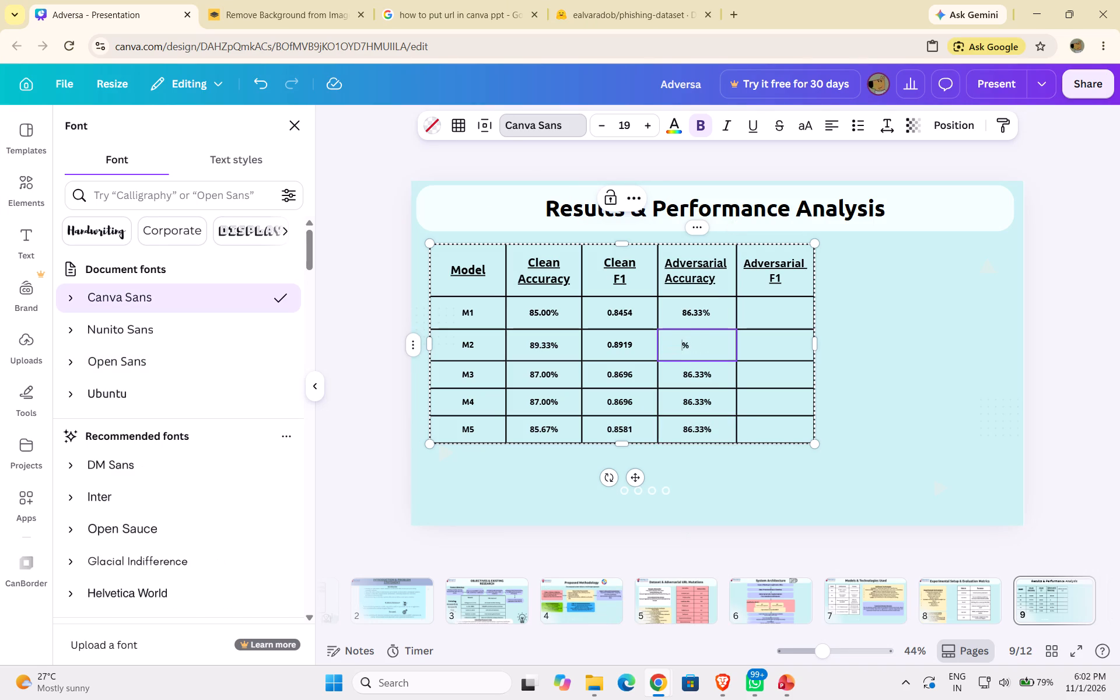
text(92.67)
Set M3's Adversarial Accuracy value to 88.00%.
key(Down)
key(Down)
key(Right)
key(Right)
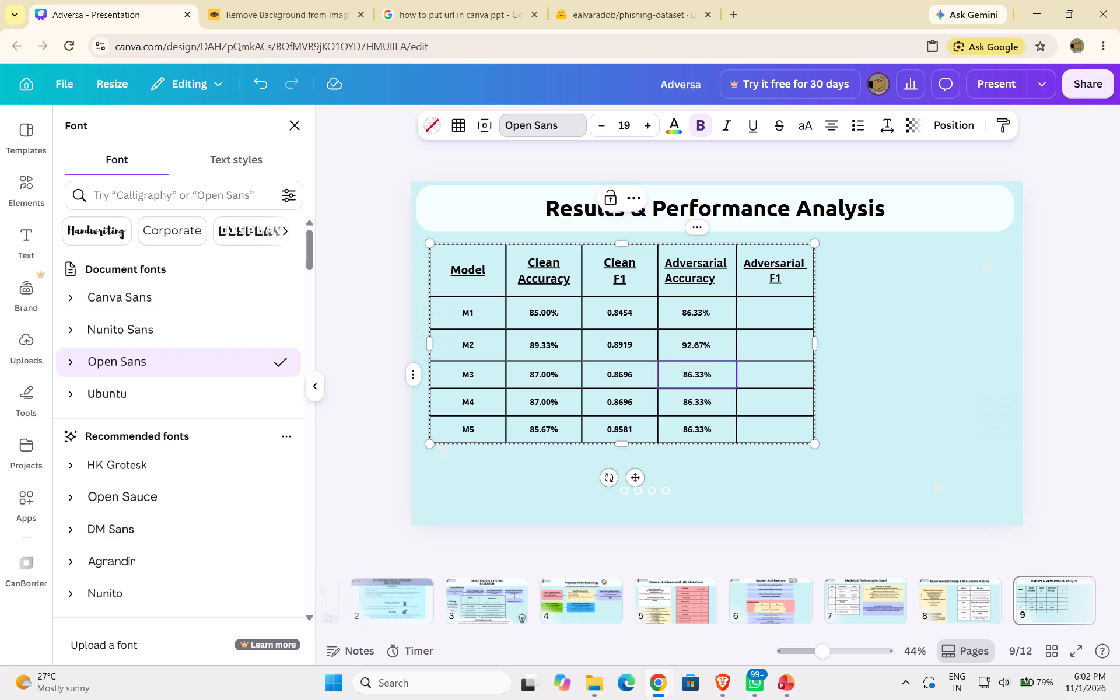
key(Right)
key(Right)
key(Right)
key(BackSpace)
key(BackSpace)
key(BackSpace)
key(BackSpace)
key(BackSpace)
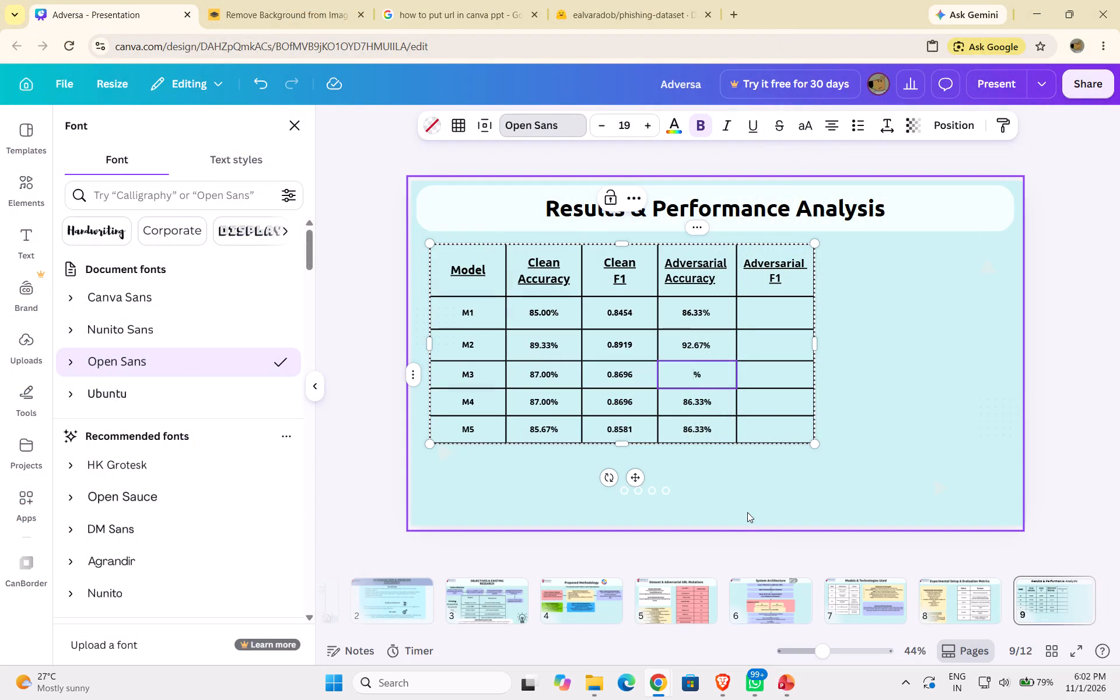
key(9)
key(BackSpace)
text(88.00)
Set M4's Adversarial Accuracy value to 88.67%.
key(Down)
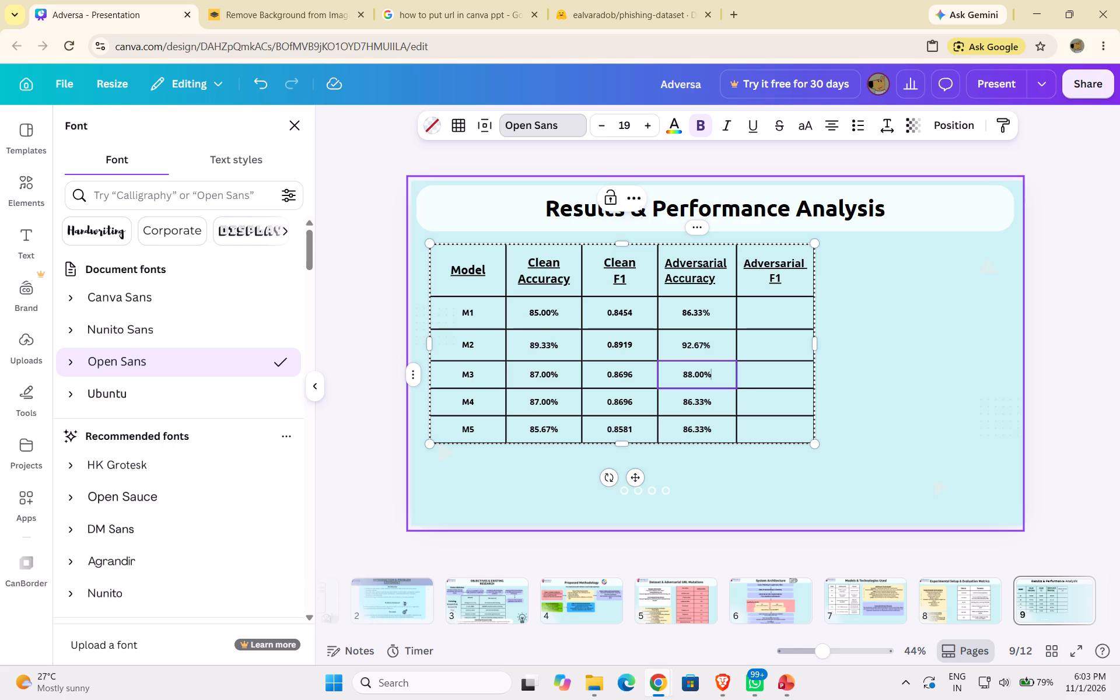
key(Down)
key(Right)
key(Right)
key(Right)
key(Right)
key(Right)
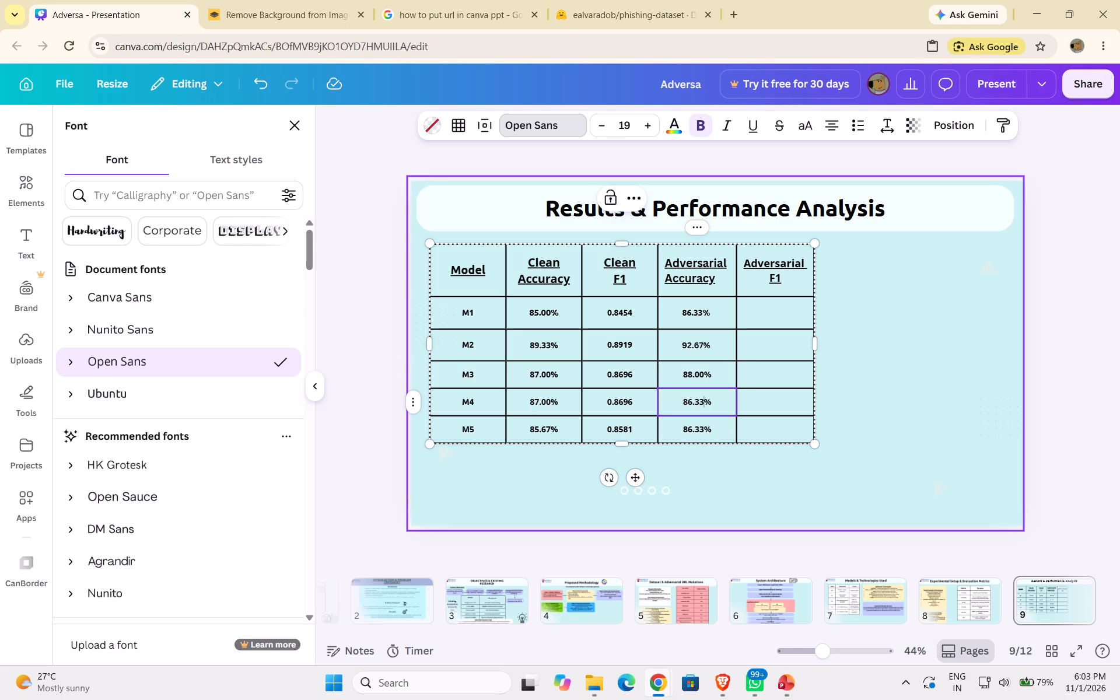
key(BackSpace)
key(BackSpace)
key(BackSpace)
key(BackSpace)
key(BackSpace)
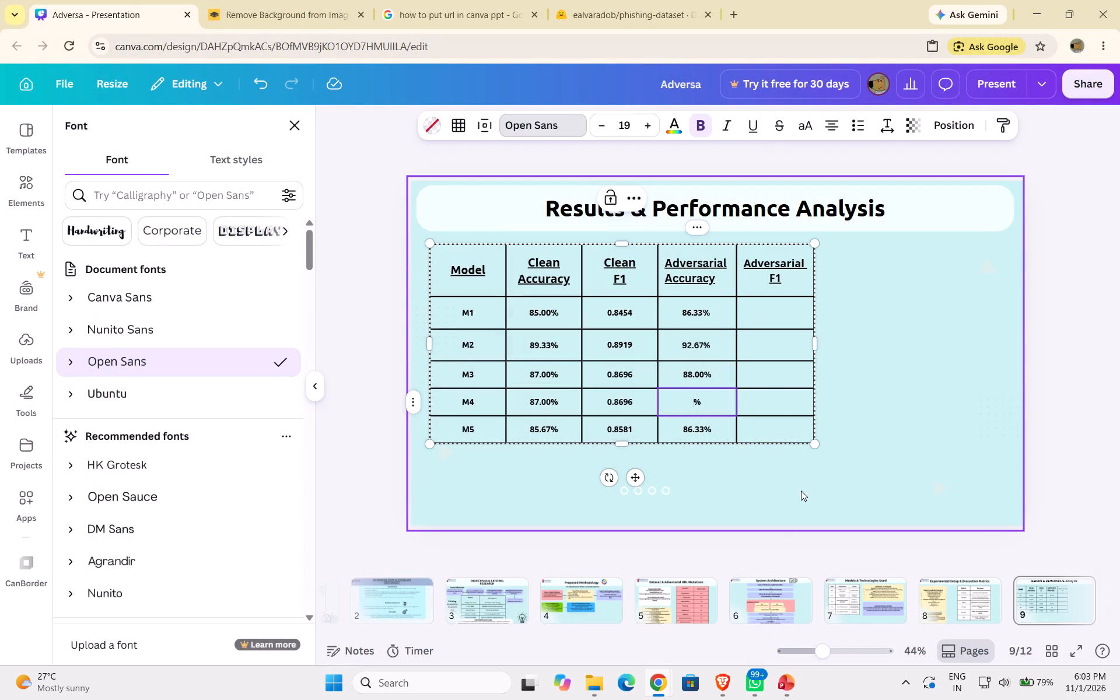
text(88.)
text(67)
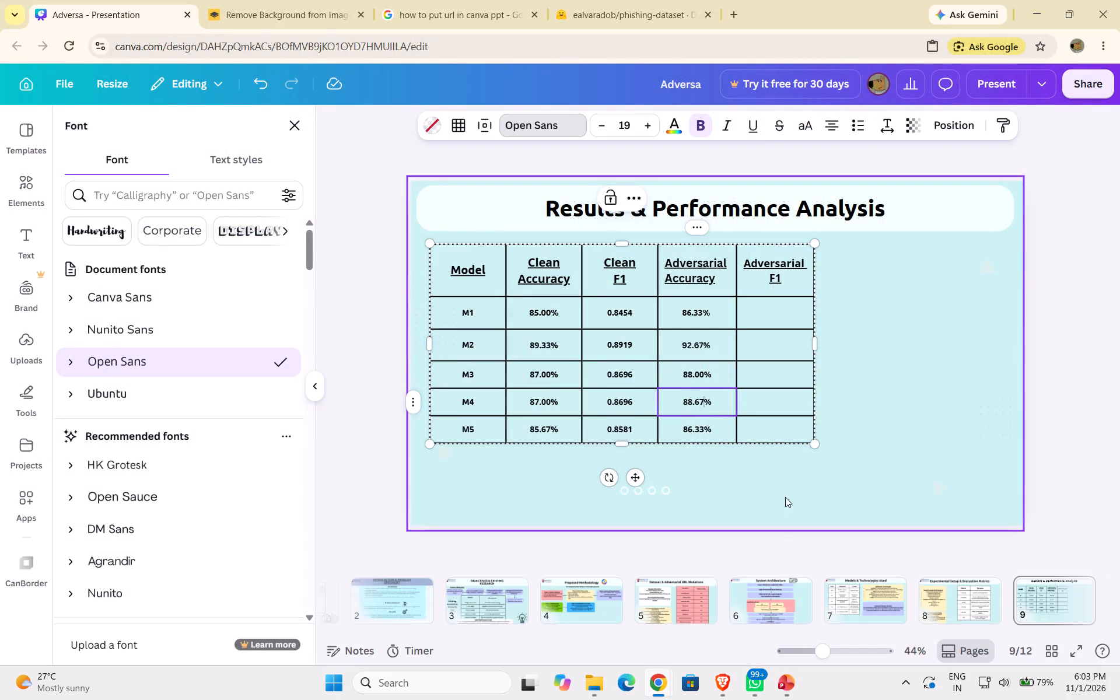
Set M5's Adversarial Accuracy value to 88.00%.
click(706, 430)
click(705, 429)
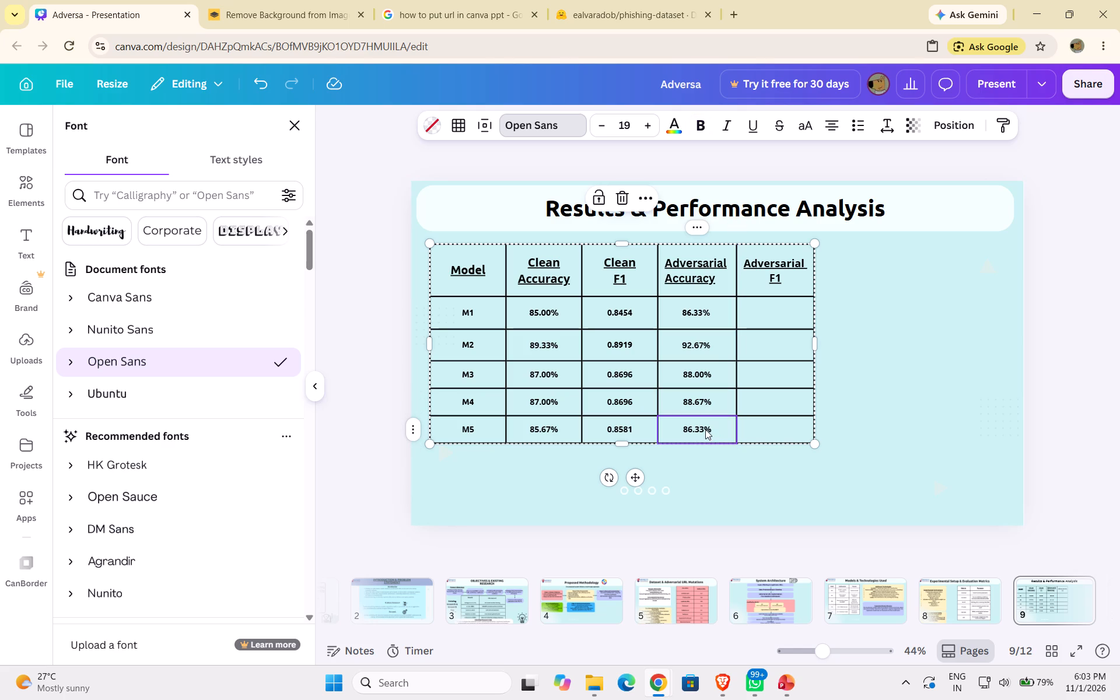
click(706, 428)
key(BackSpace)
key(BackSpace)
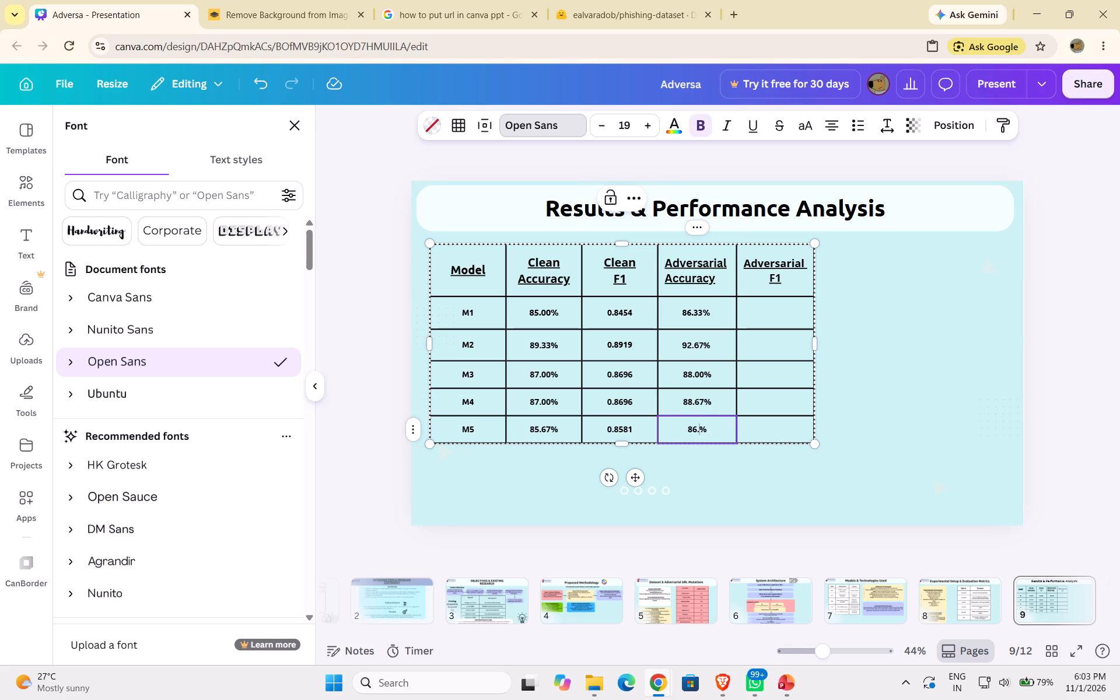
key(BackSpace)
key(BackSpace)
key(BackSpace)
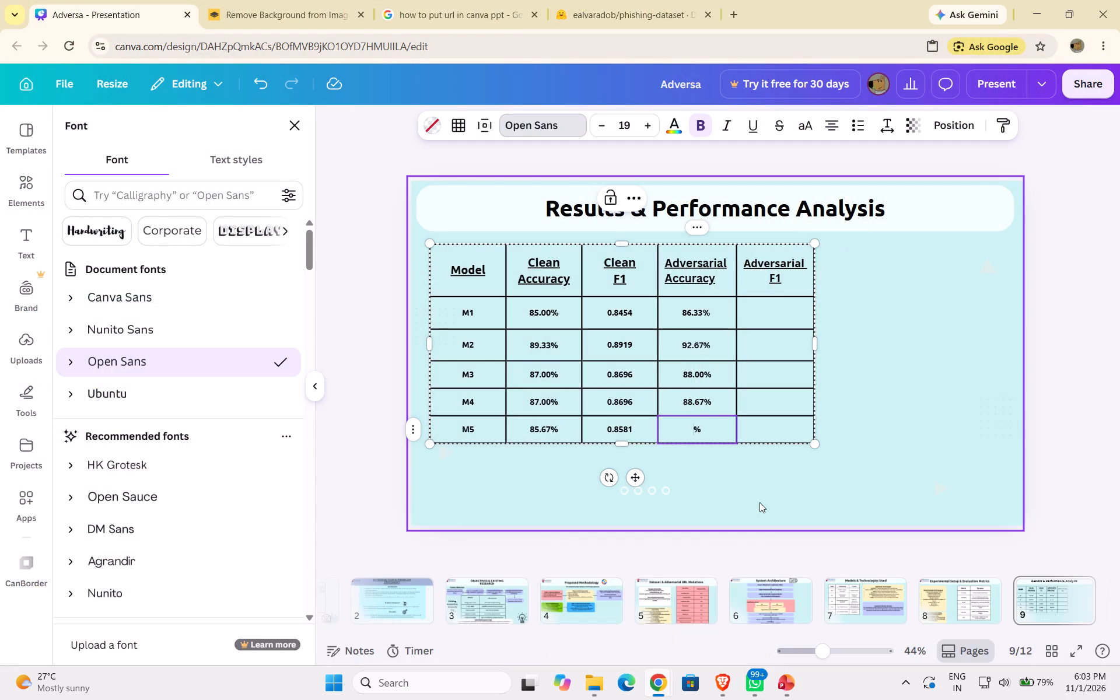
text(88.00)
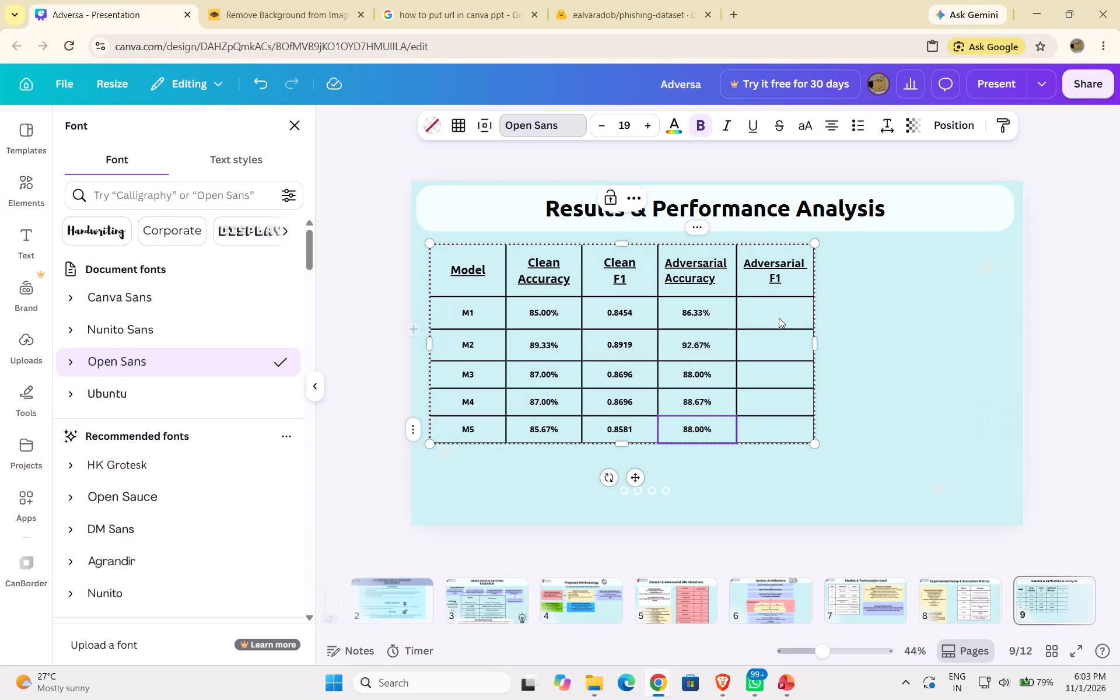
Format M1's empty Adversarial F1 cell as Ubuntu at size 19 without underline.
click(779, 318)
click(776, 311)
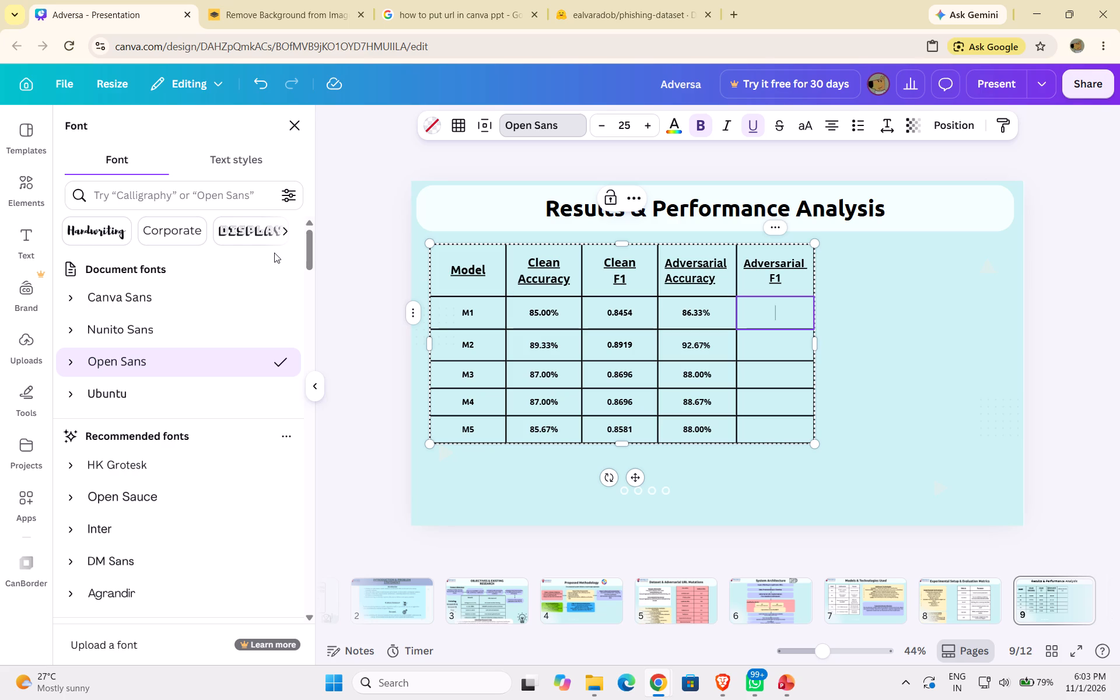
click(120, 394)
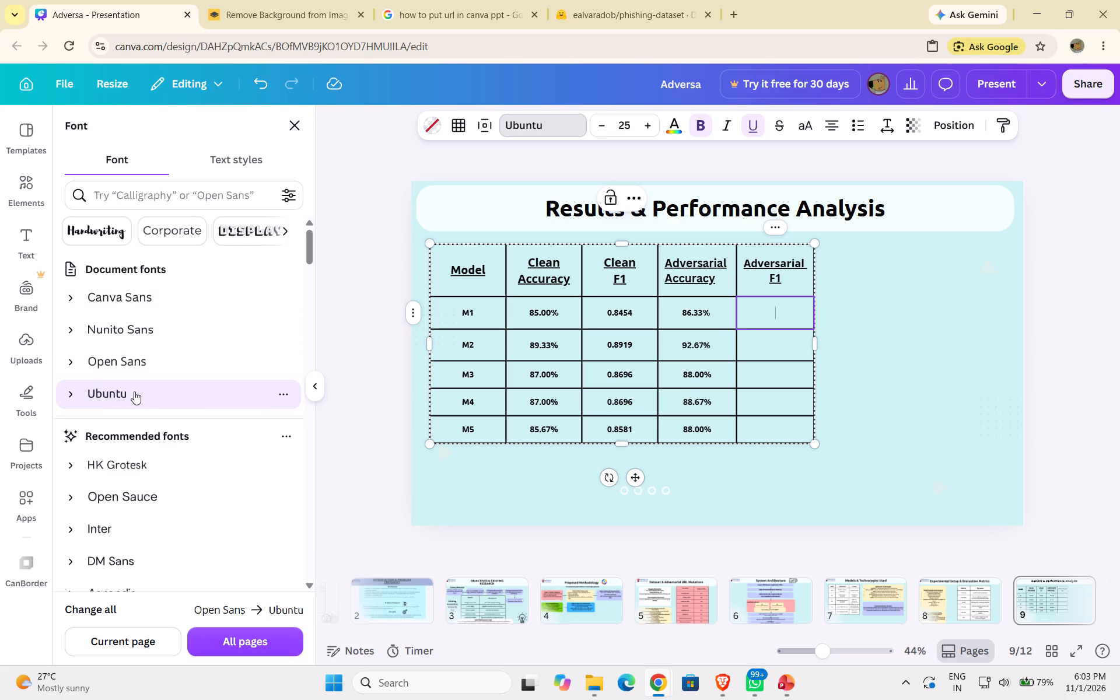
click(752, 120)
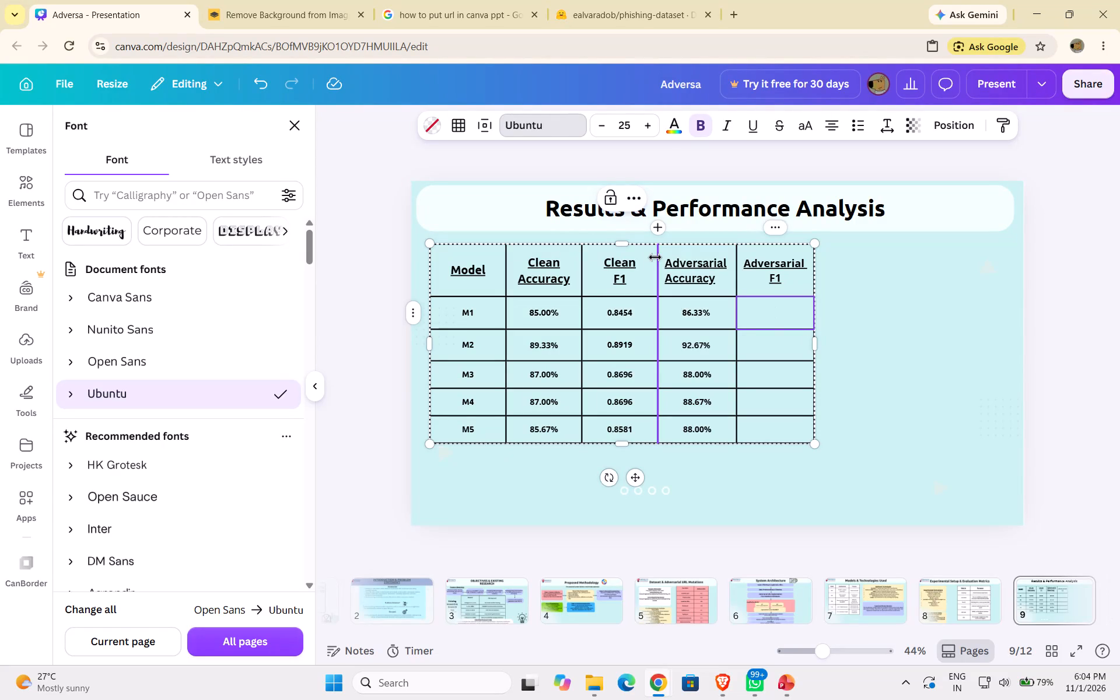
triple_click(608, 131)
double_click(608, 131)
click(608, 131)
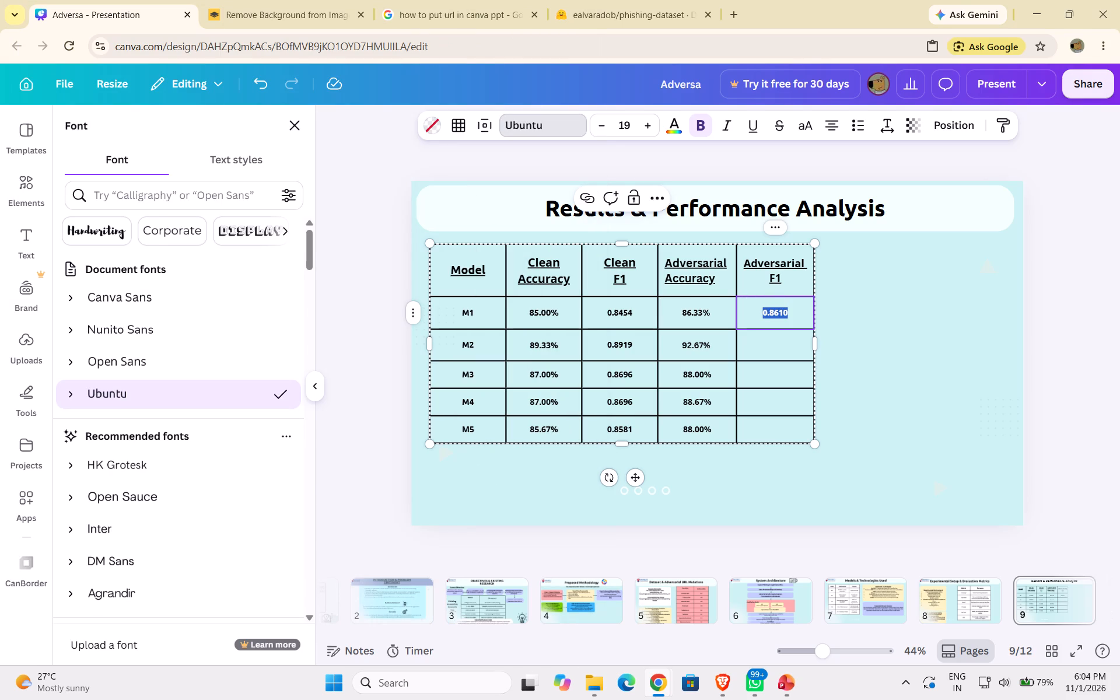
click(777, 342)
click(777, 342)
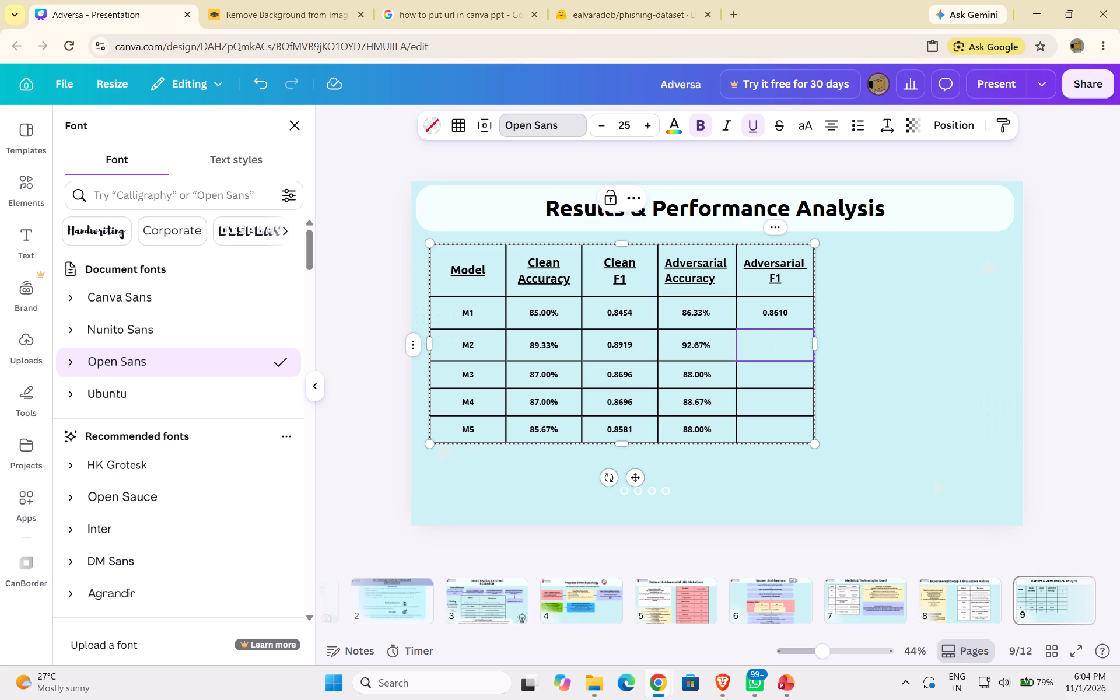
key(ctrl+v)
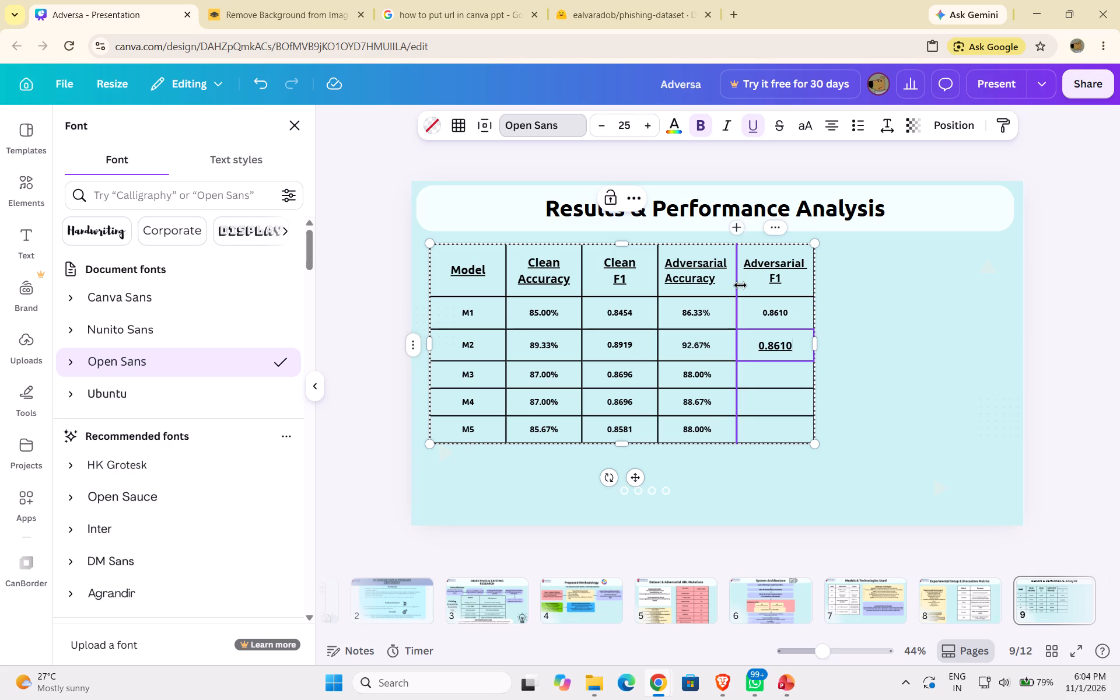
Format M2's Adversarial F1 value as Ubuntu at size 19 and remove its underline.
click(628, 122)
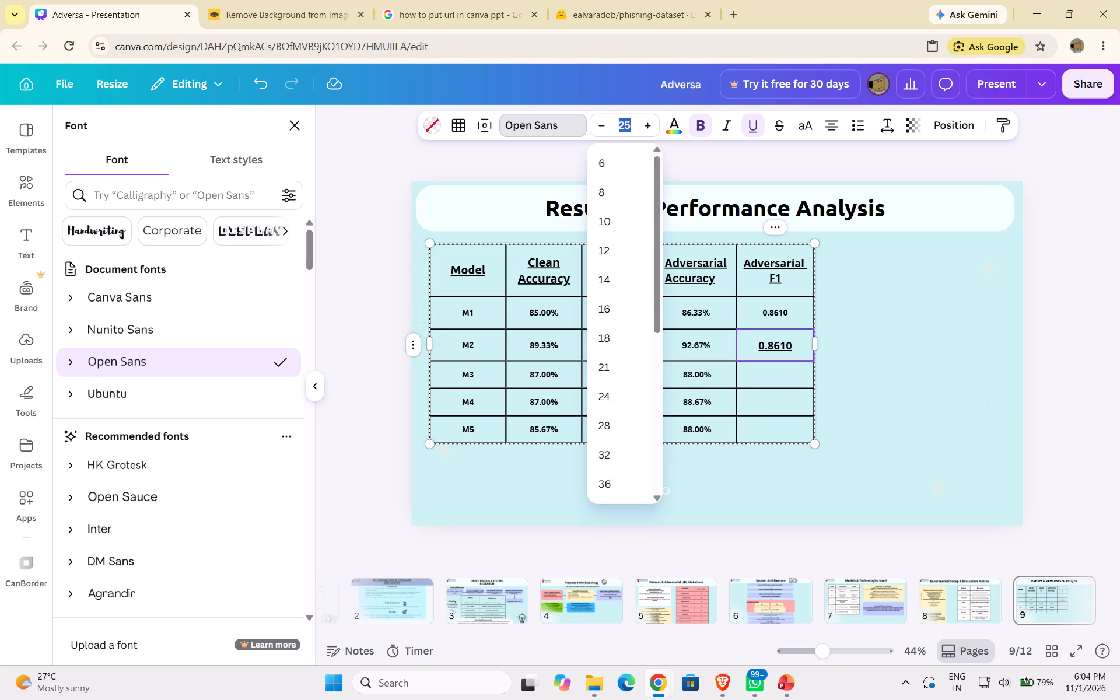
key(BackSpace)
text(19)
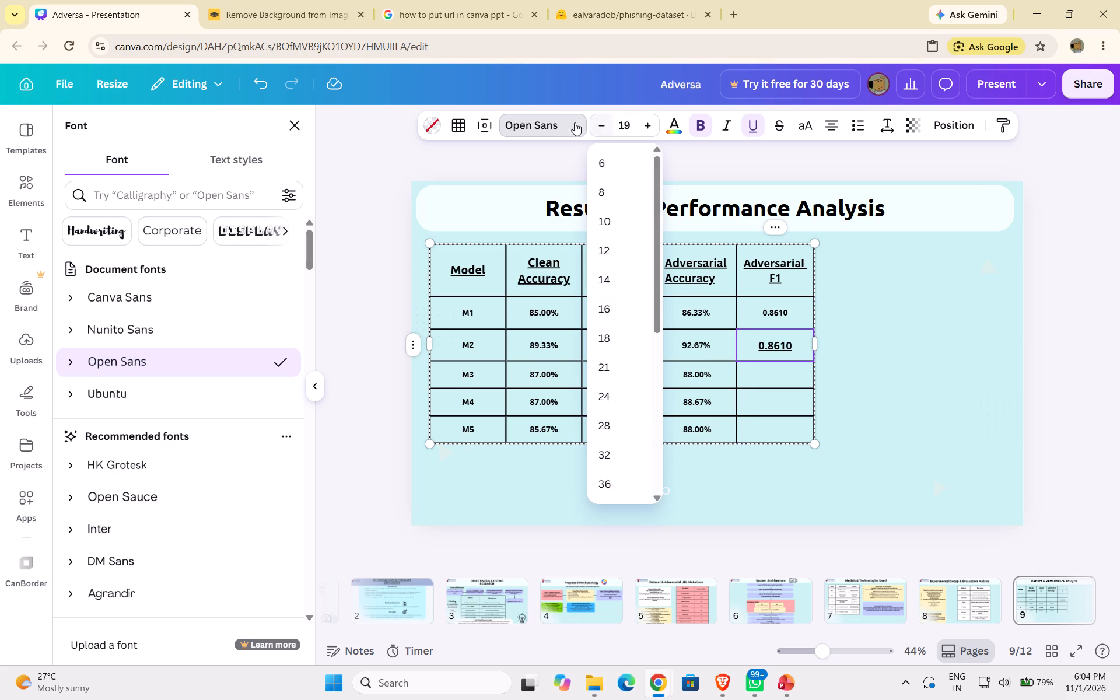
click(565, 124)
click(432, 127)
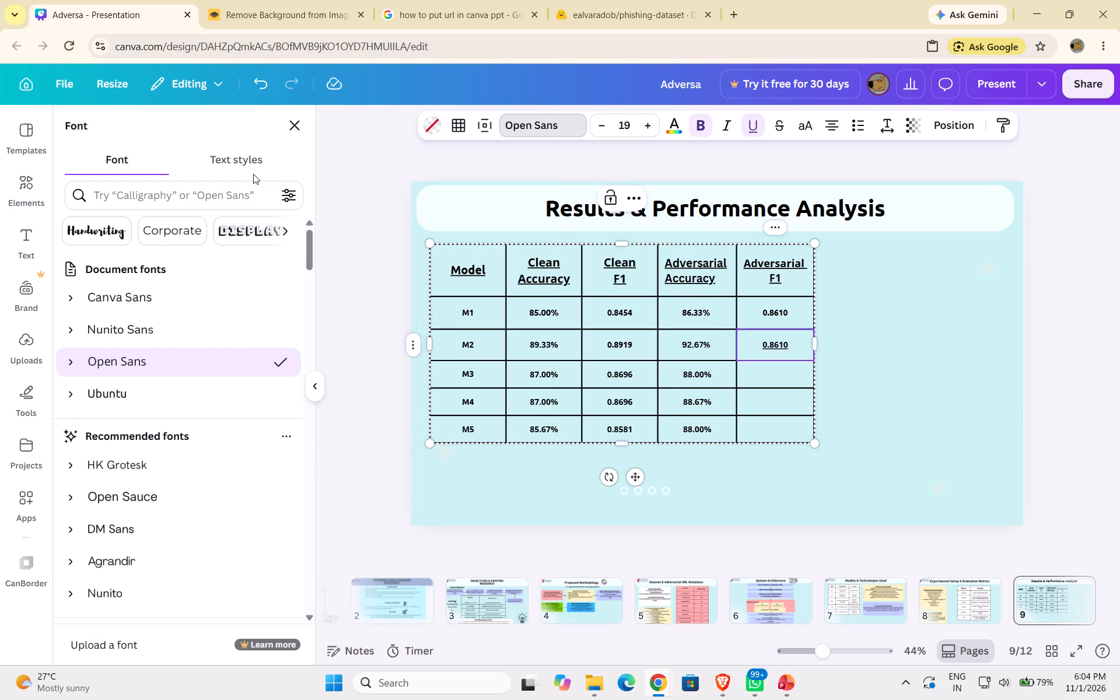
click(120, 396)
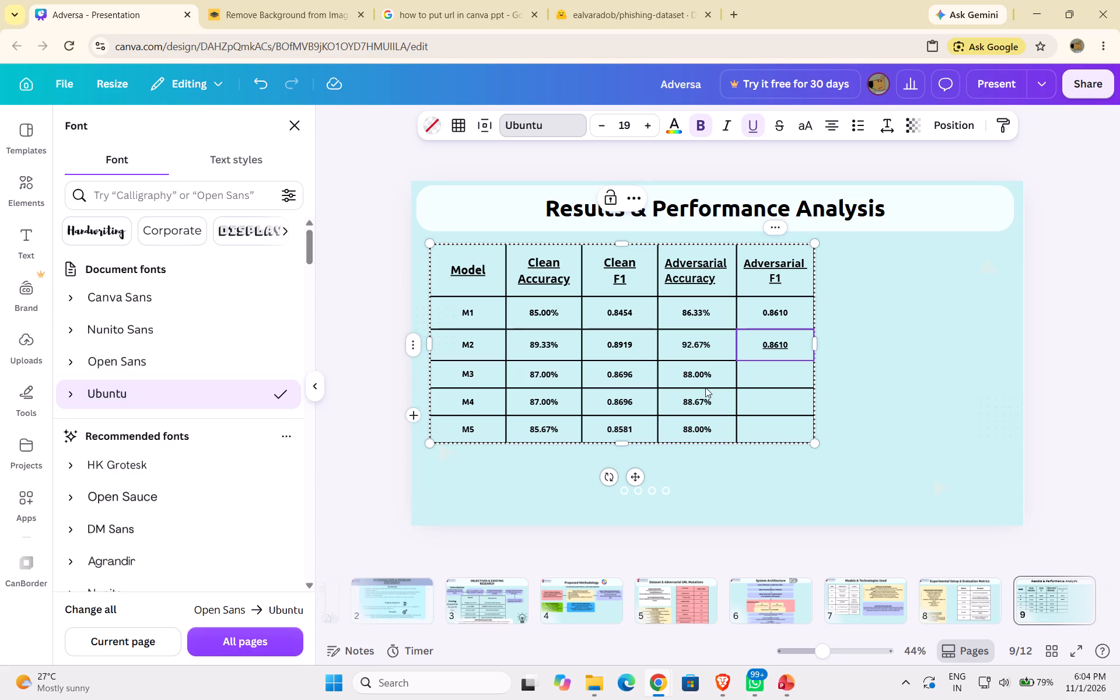
click(744, 123)
click(793, 346)
key(ctrl+a)
click(754, 118)
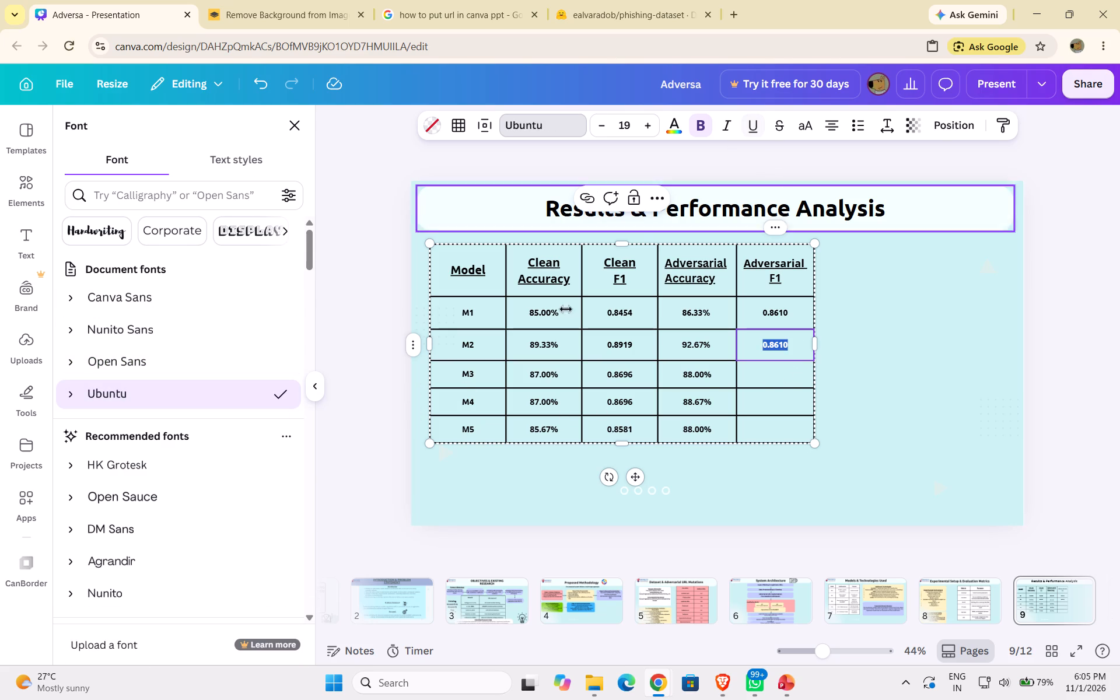
Paste the placeholder 0.8610 into the Adversarial F1 cells of M3, M4 and M5.
click(787, 361)
click(780, 370)
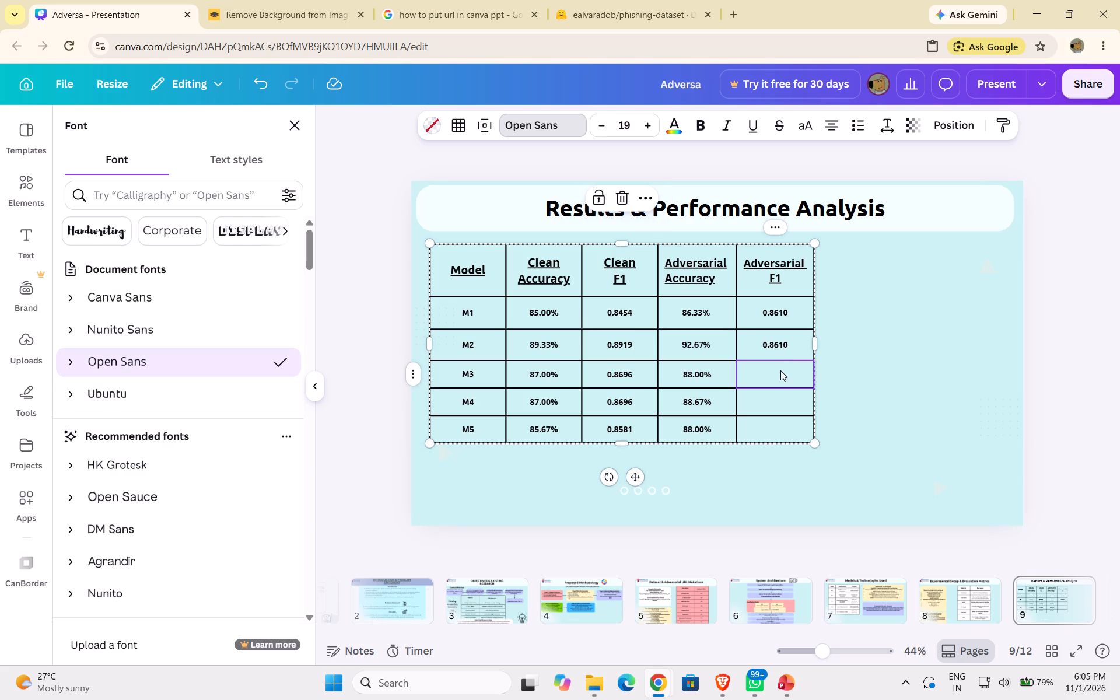
key(ctrl+v)
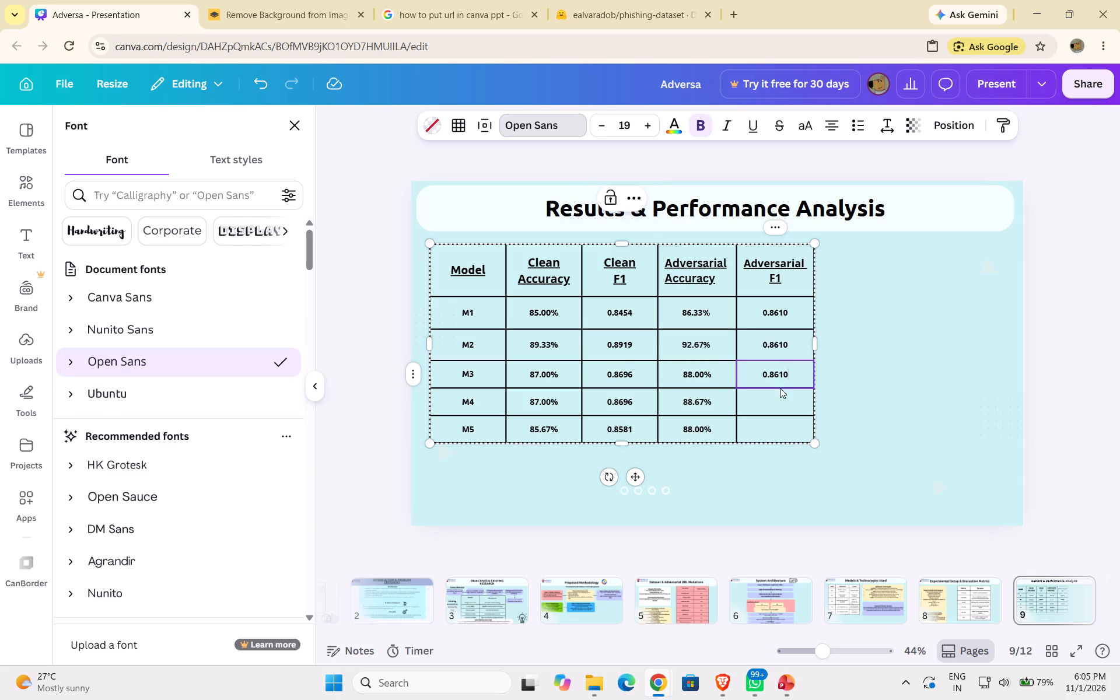
double_click(779, 394)
key(ctrl+v)
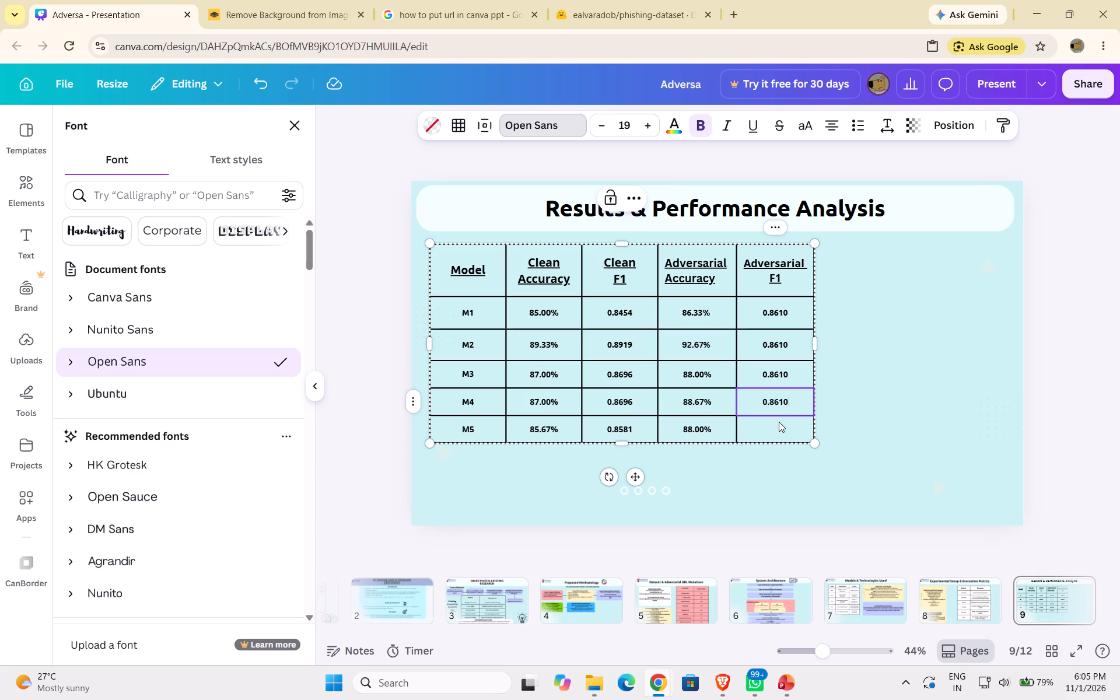
double_click(779, 430)
key(ctrl+v)
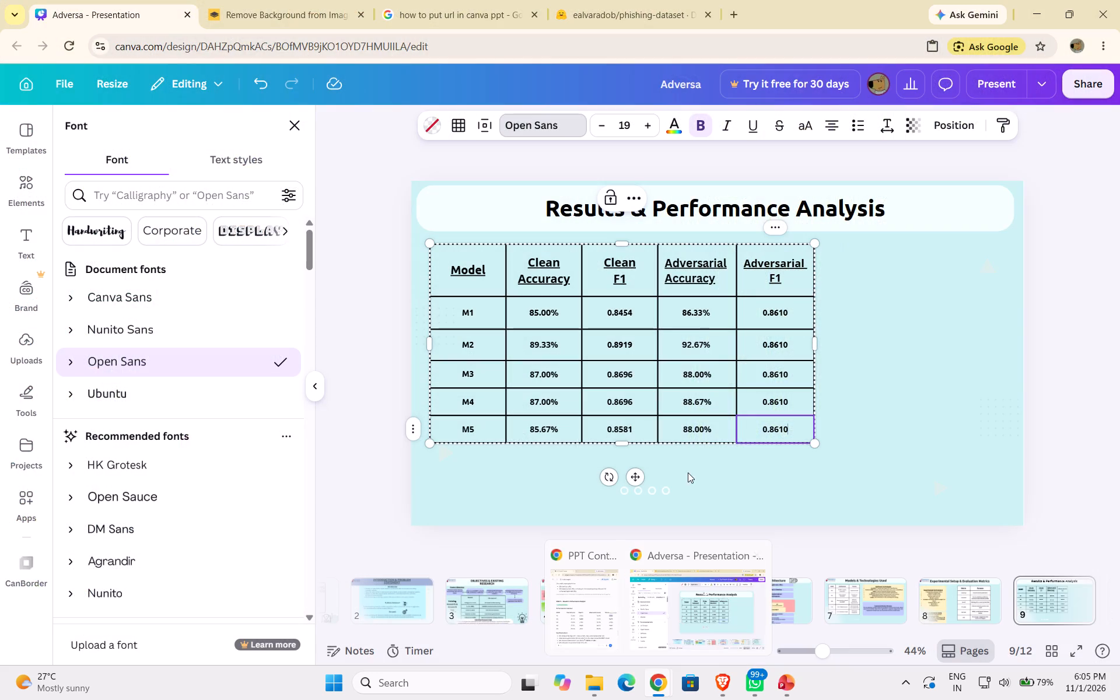
Set M2's Adversarial F1 value to 0.9281.
click(791, 341)
click(787, 342)
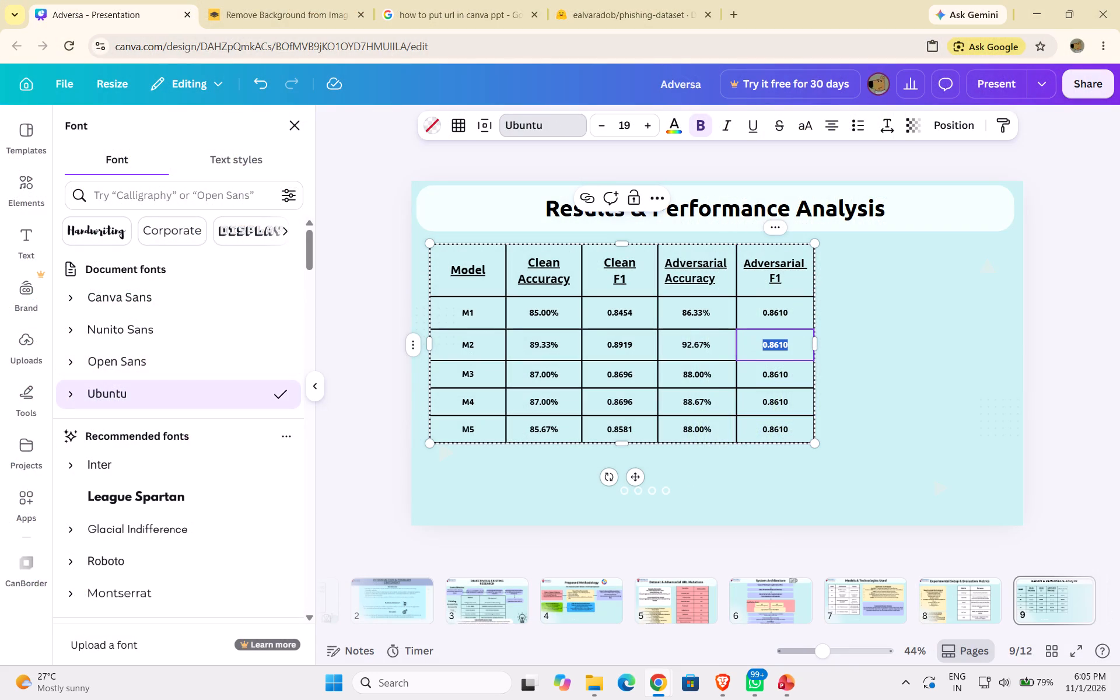
click(788, 342)
key(BackSpace)
key(BackSpace)
key(BackSpace)
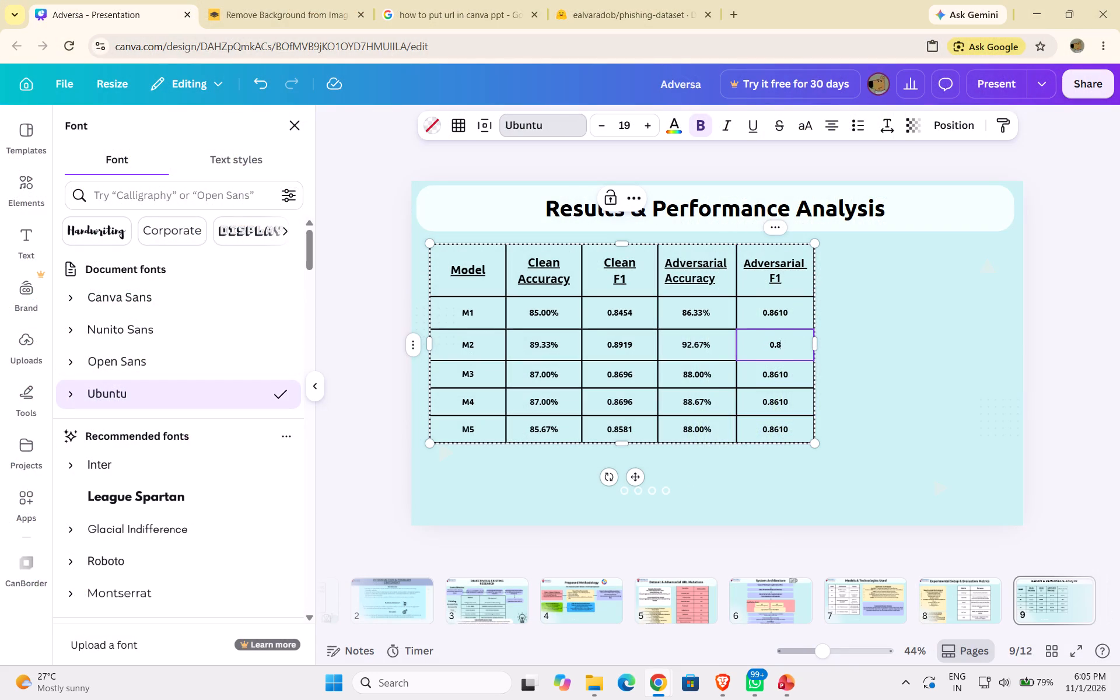
key(BackSpace)
text(9281)
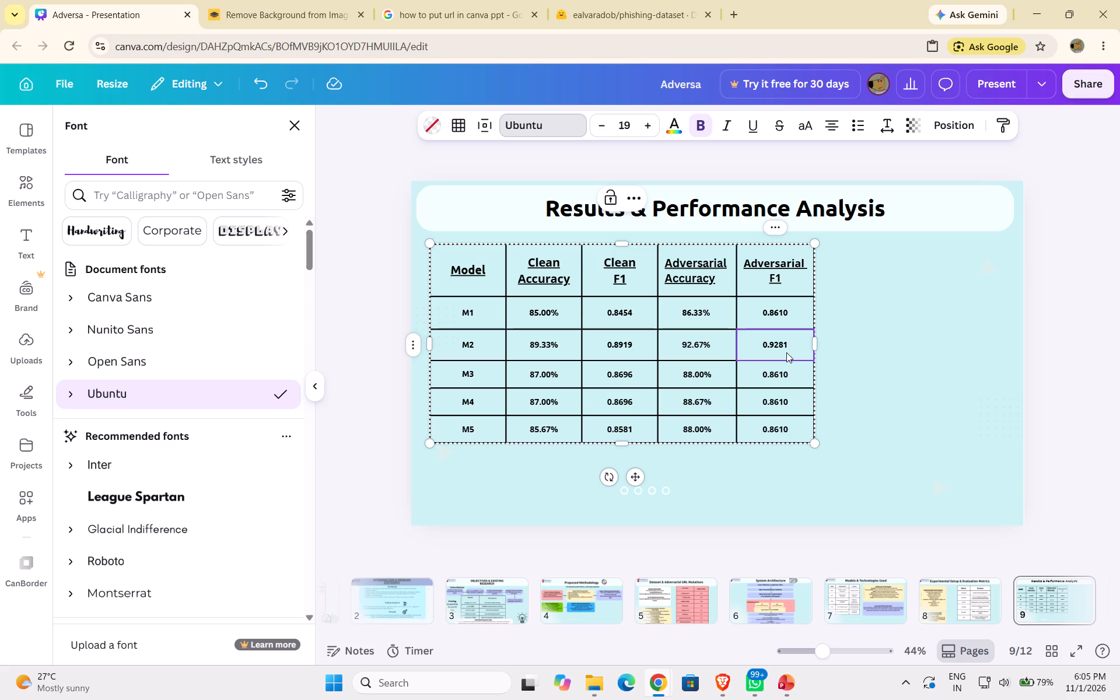
Replace M3's Adversarial F1 value with 0.8808 in bold.
click(787, 370)
click(787, 370)
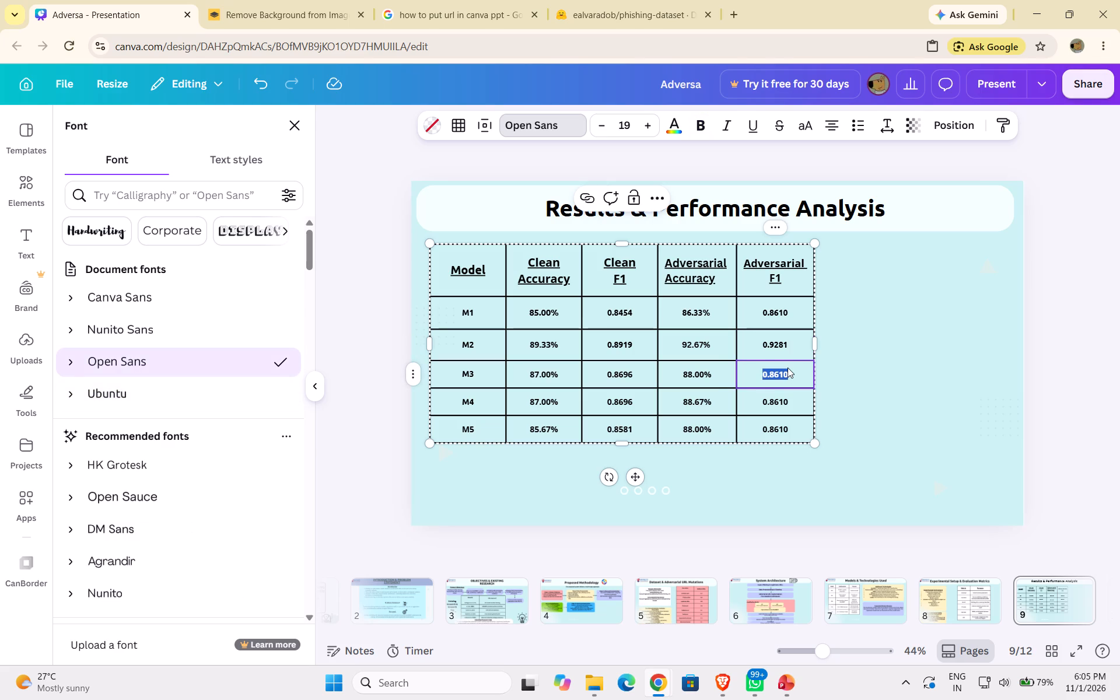
click(787, 367)
key(BackSpace)
key(BackSpace)
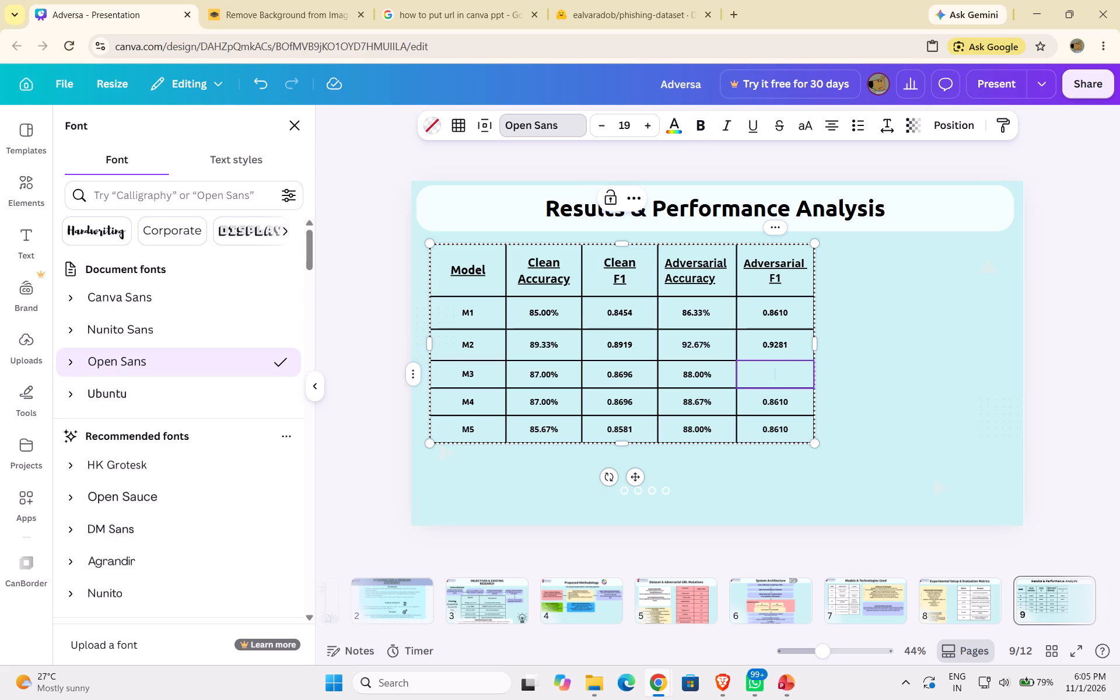
key(0)
key(BackSpace)
click(699, 125)
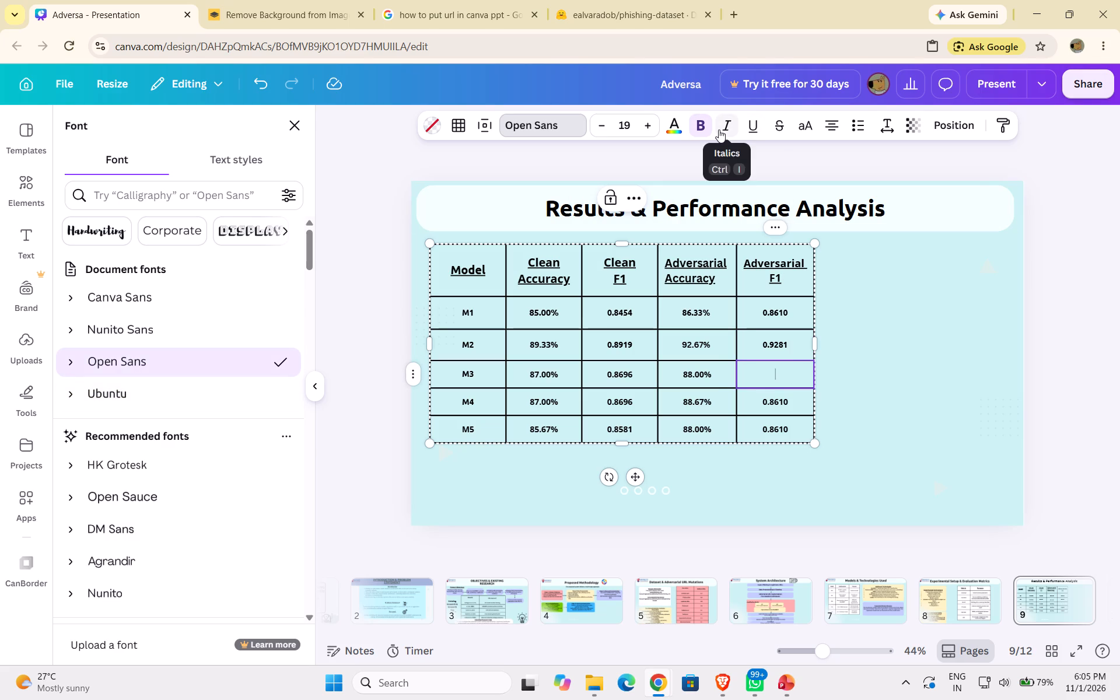
key(0)
key(comma)
key(BackSpace)
key(period)
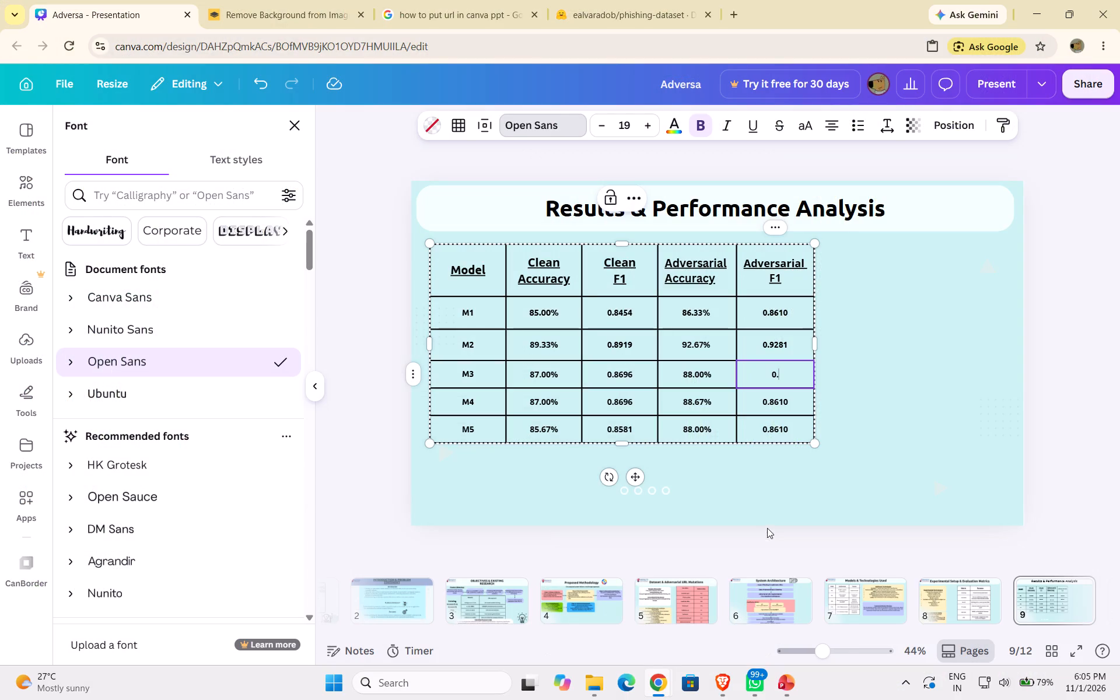
text(88)
text(08)
Set M4's Adversarial F1 value to 0.8882.
key(Down)
key(Right)
key(Right)
key(Right)
key(Right)
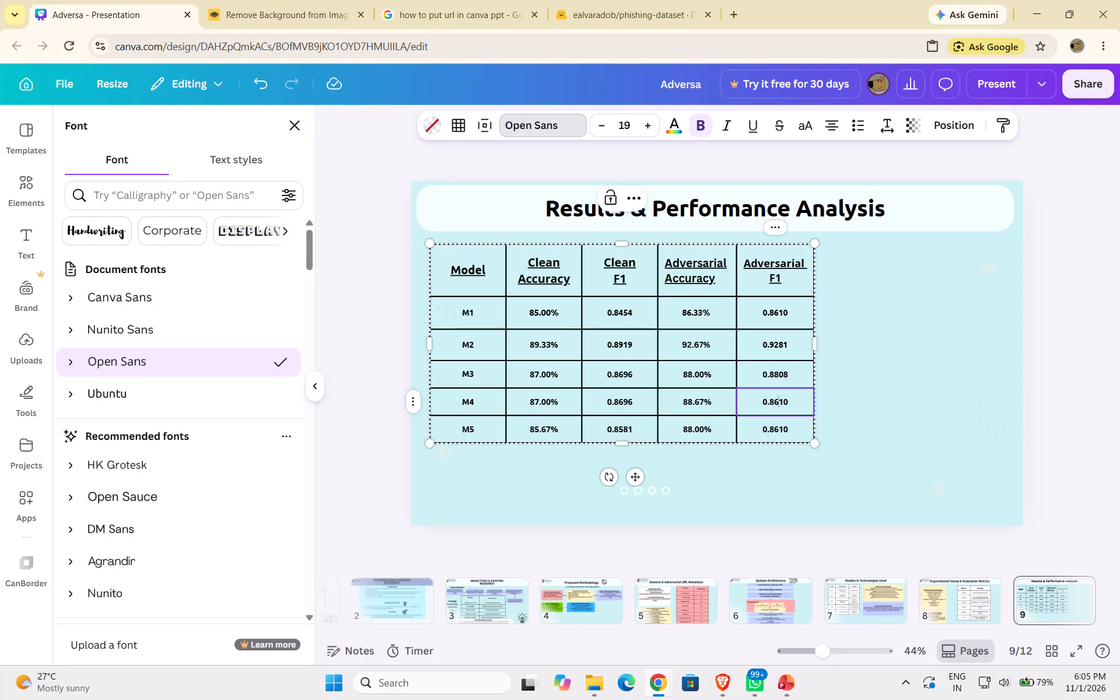
key(Right)
key(Right)
key(BackSpace)
key(BackSpace)
key(BackSpace)
key(BackSpace)
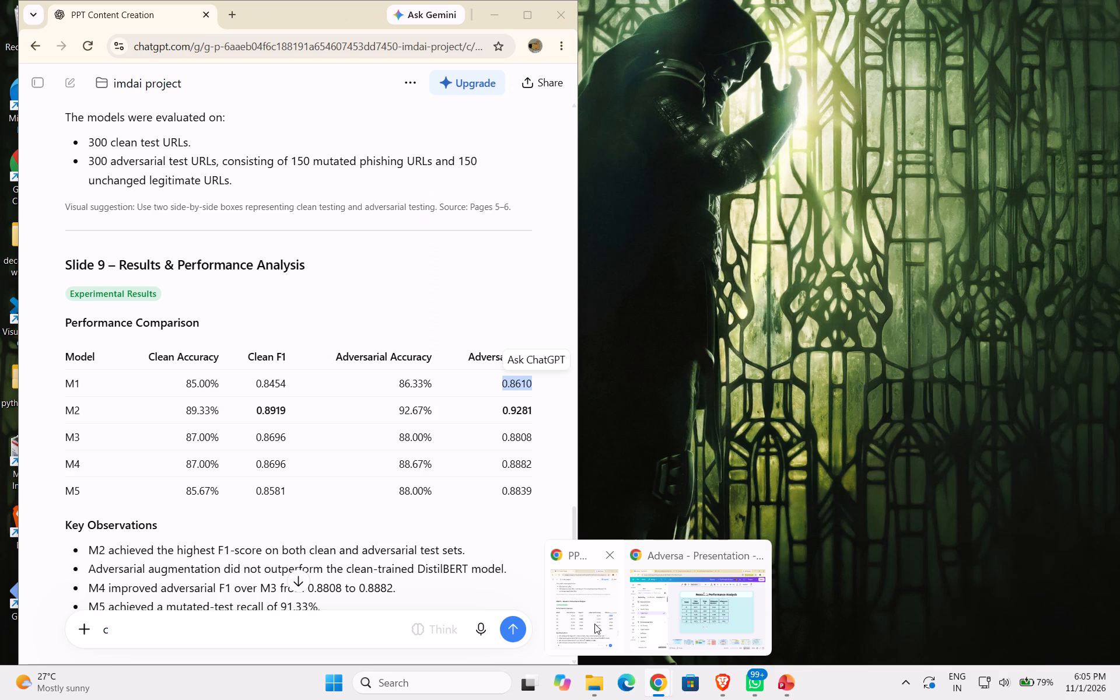
text(999)
key(BackSpace)
key(BackSpace)
key(BackSpace)
text(8882)
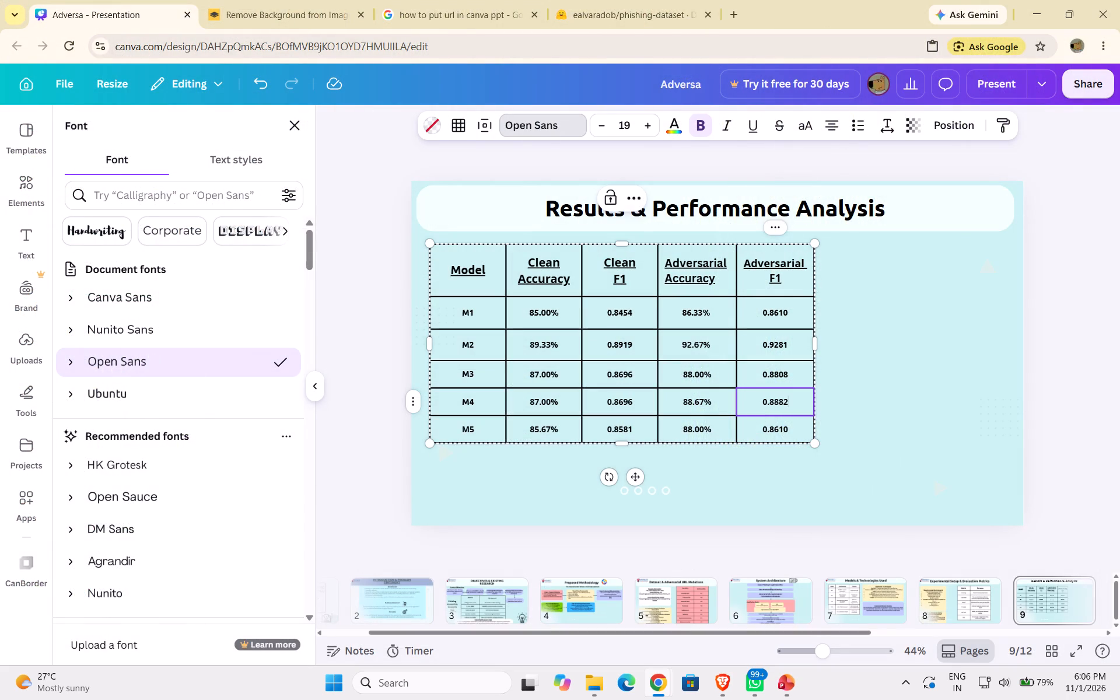
Set M5's Adversarial F1 value to 0.8839 and leave the table.
key(Down)
key(Right)
key(Right)
key(Right)
key(Right)
key(Right)
key(Right)
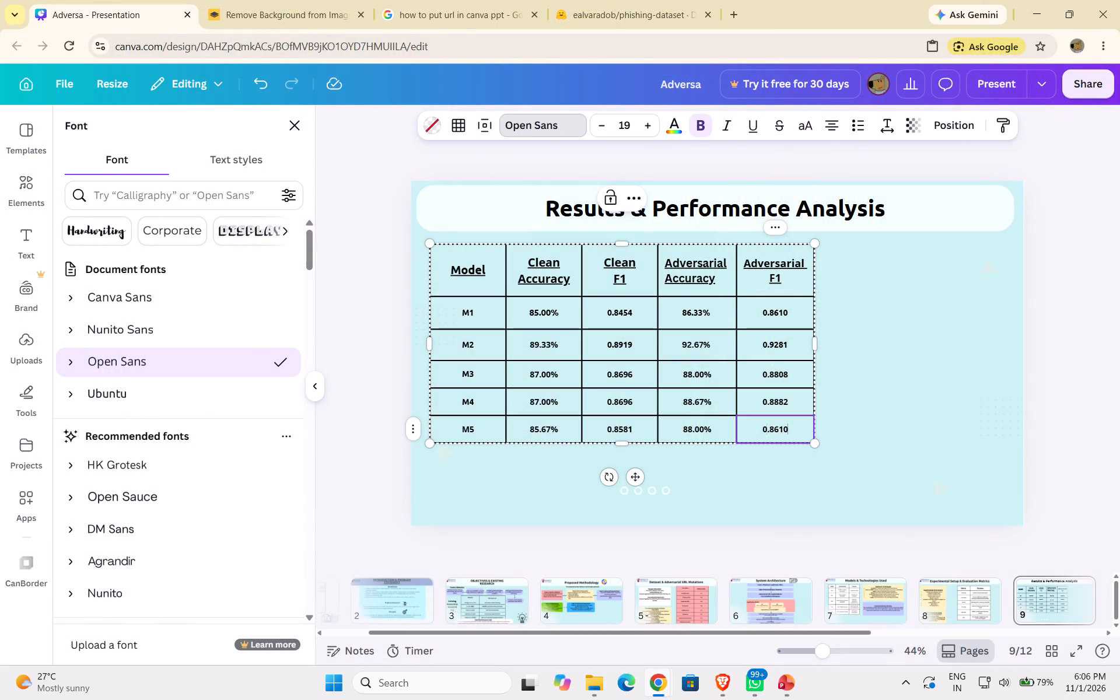
key(BackSpace)
key(BackSpace)
key(BackSpace)
key(BackSpace)
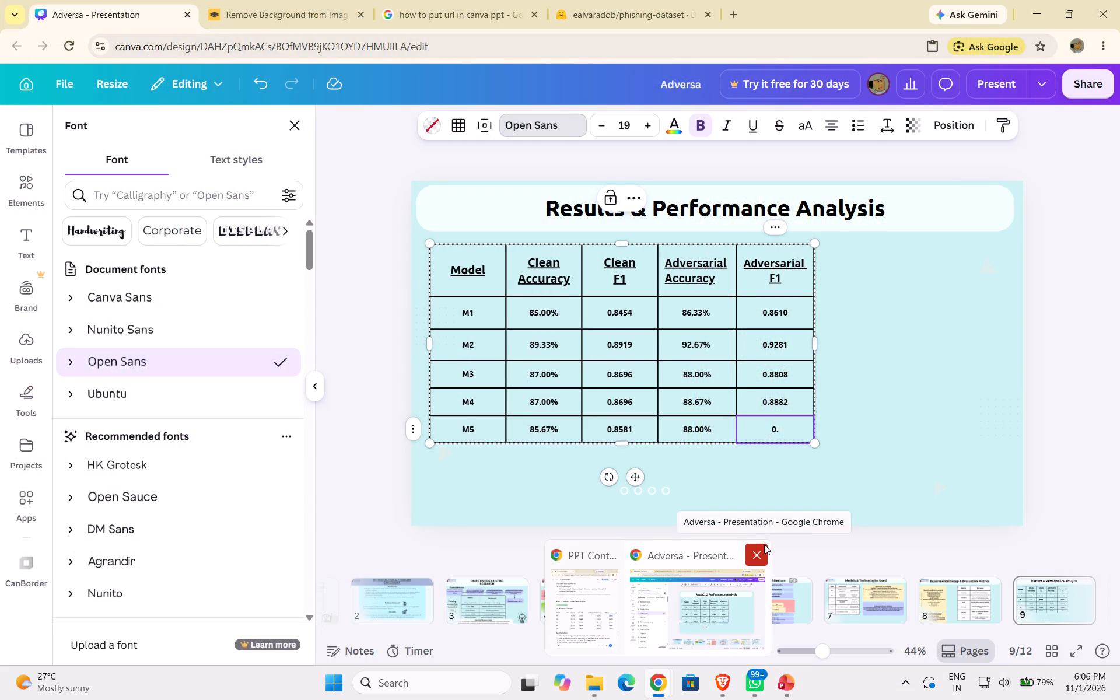
text(88)
key(3)
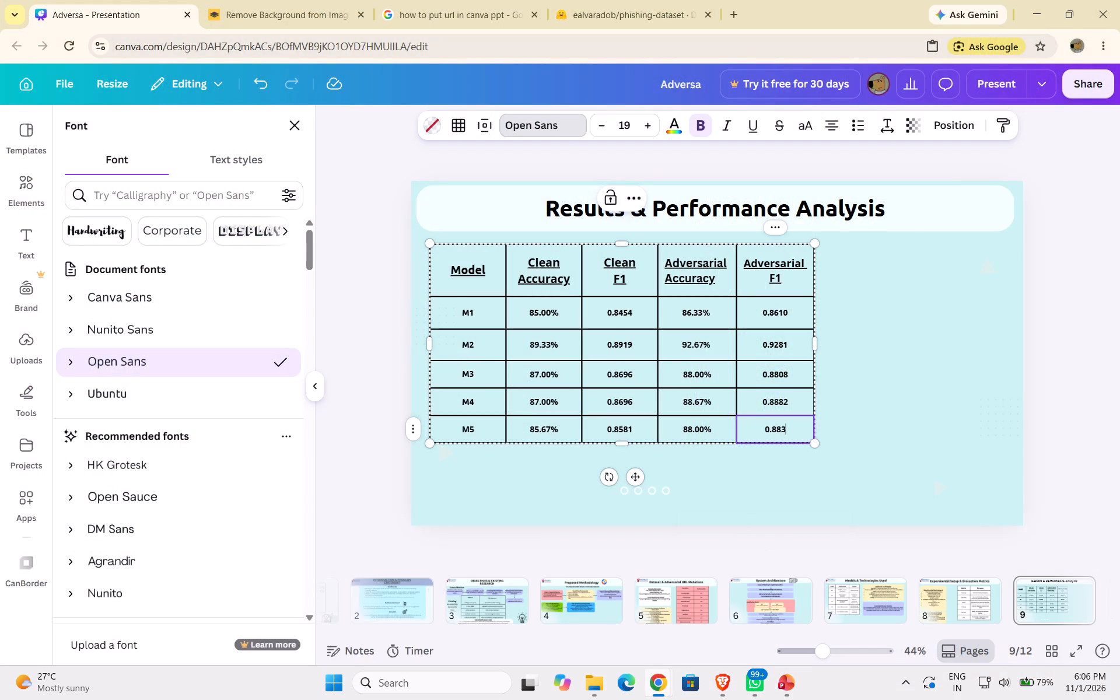
key(9)
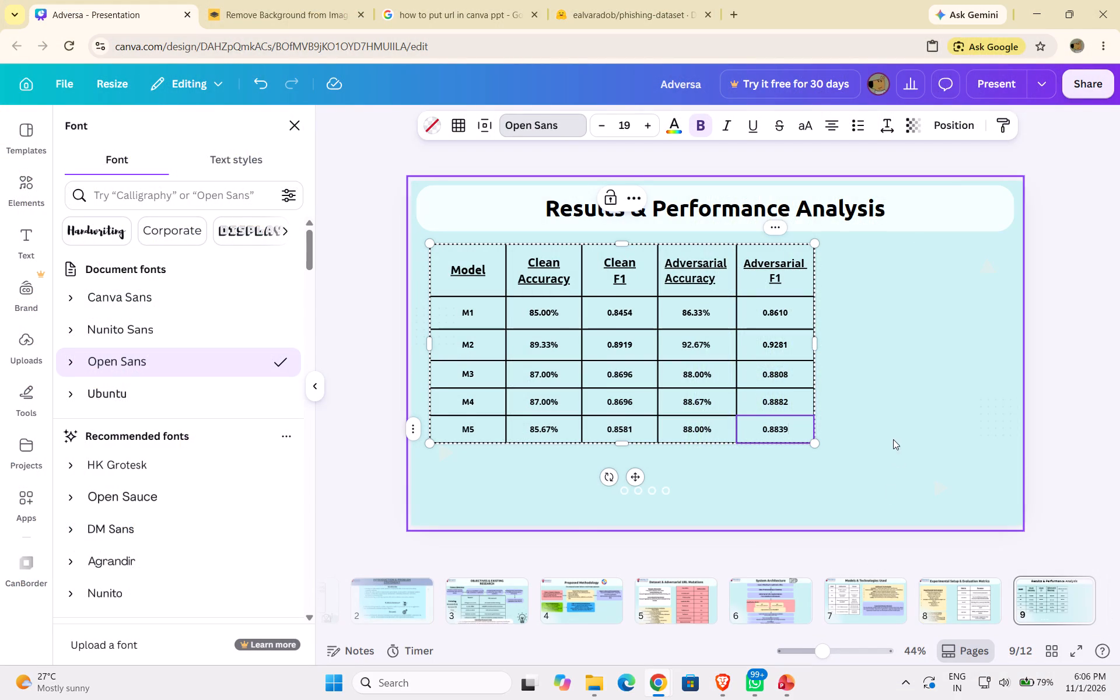
click(894, 439)
click(759, 379)
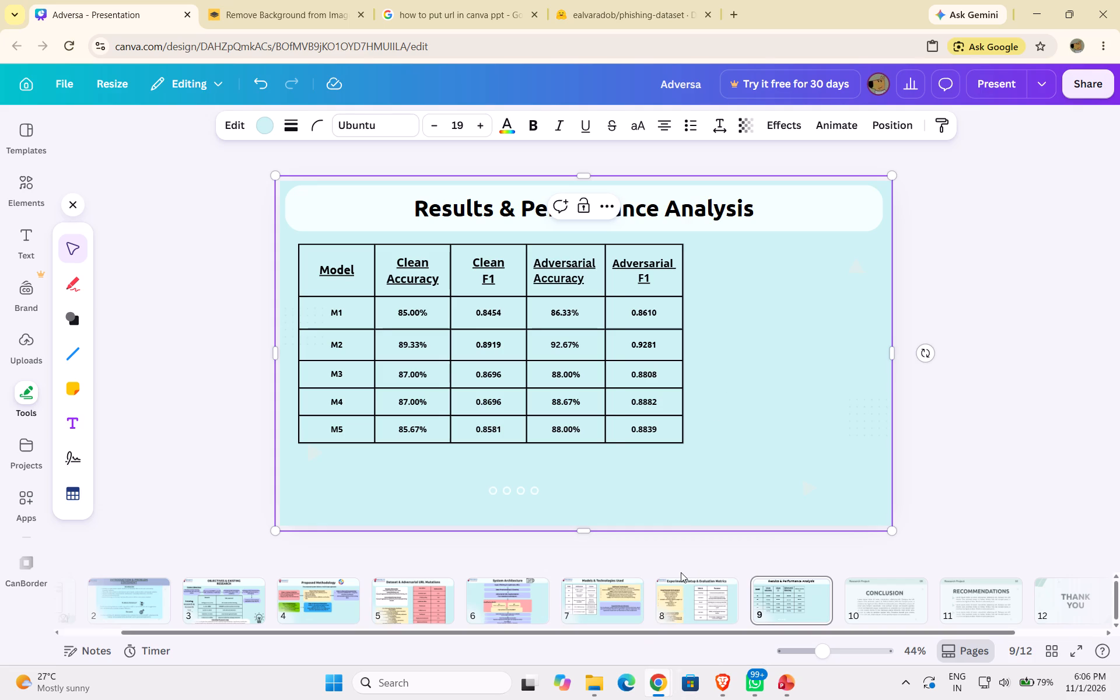
Add a rounded rectangle shape to slide 9 and fill it white.
click(12, 197)
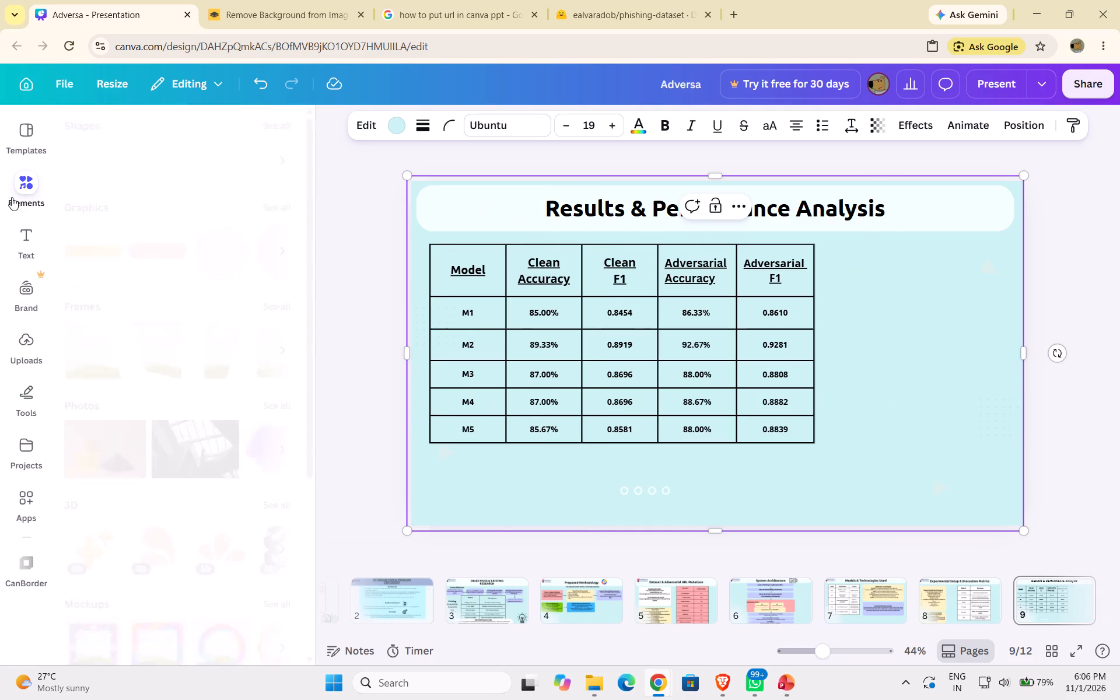
click(69, 249)
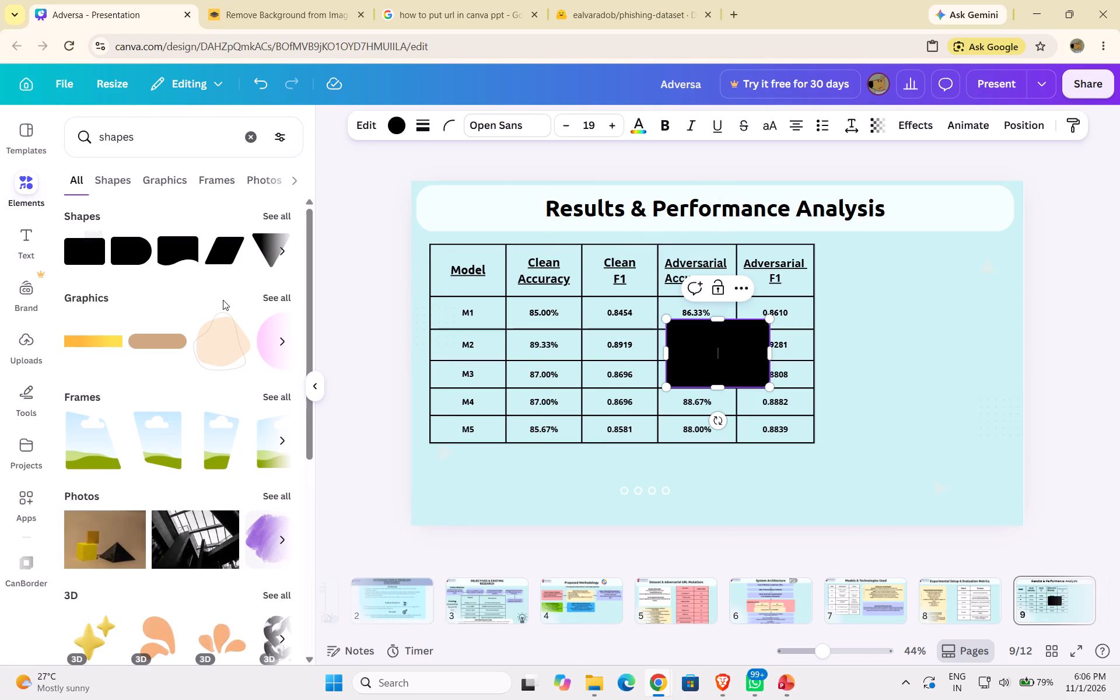
click(391, 123)
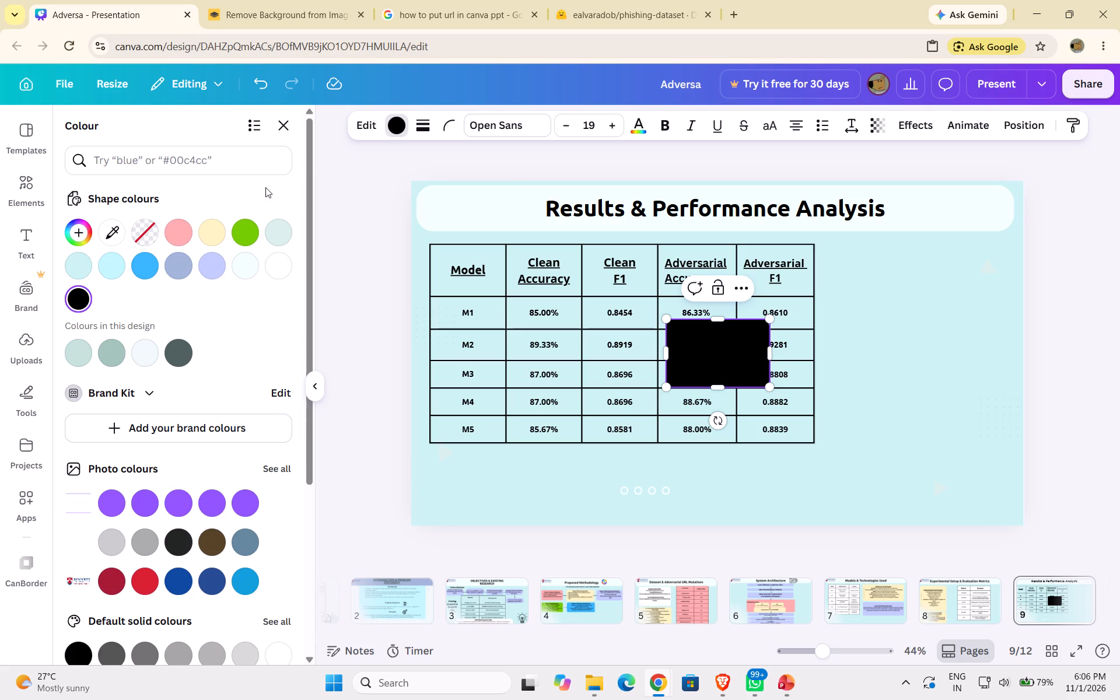
click(272, 260)
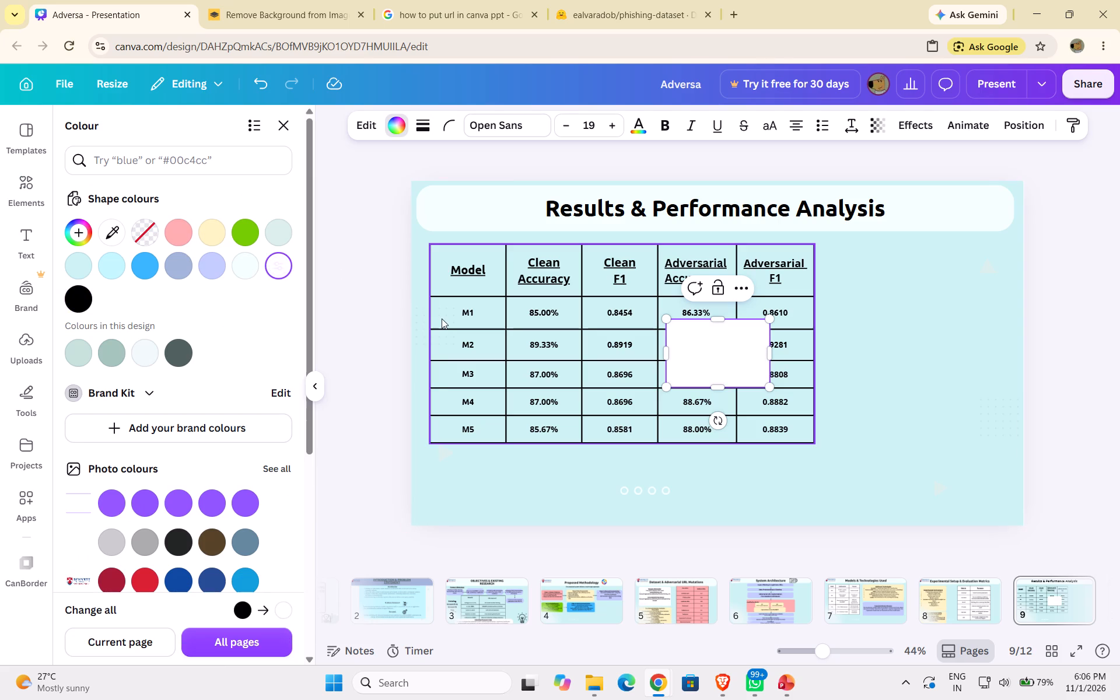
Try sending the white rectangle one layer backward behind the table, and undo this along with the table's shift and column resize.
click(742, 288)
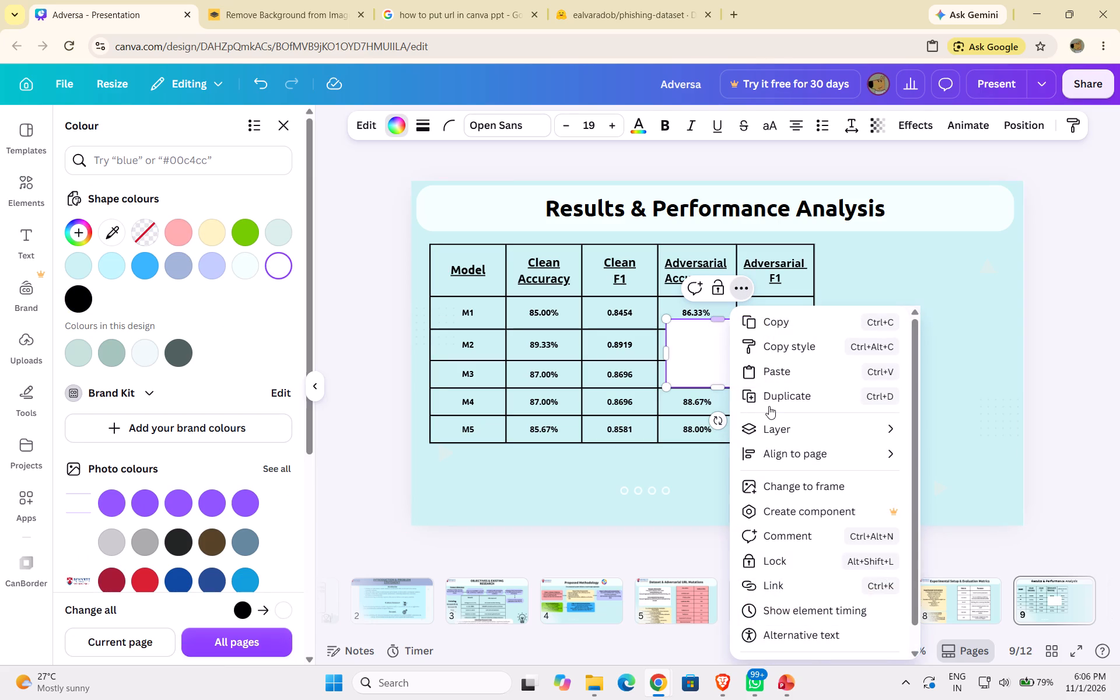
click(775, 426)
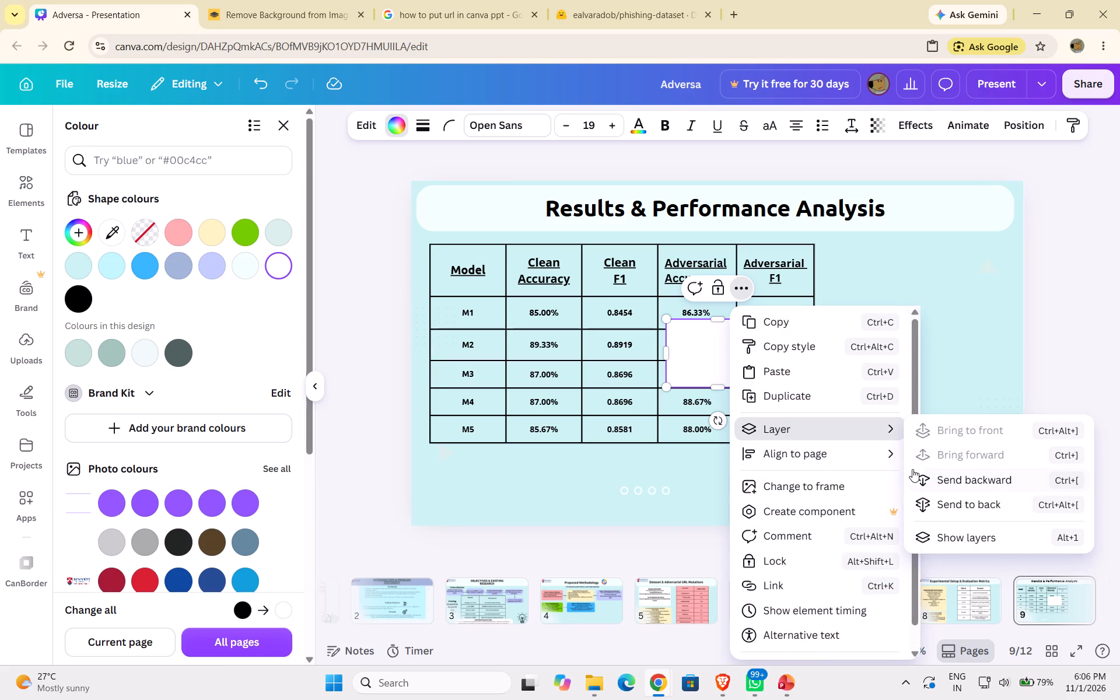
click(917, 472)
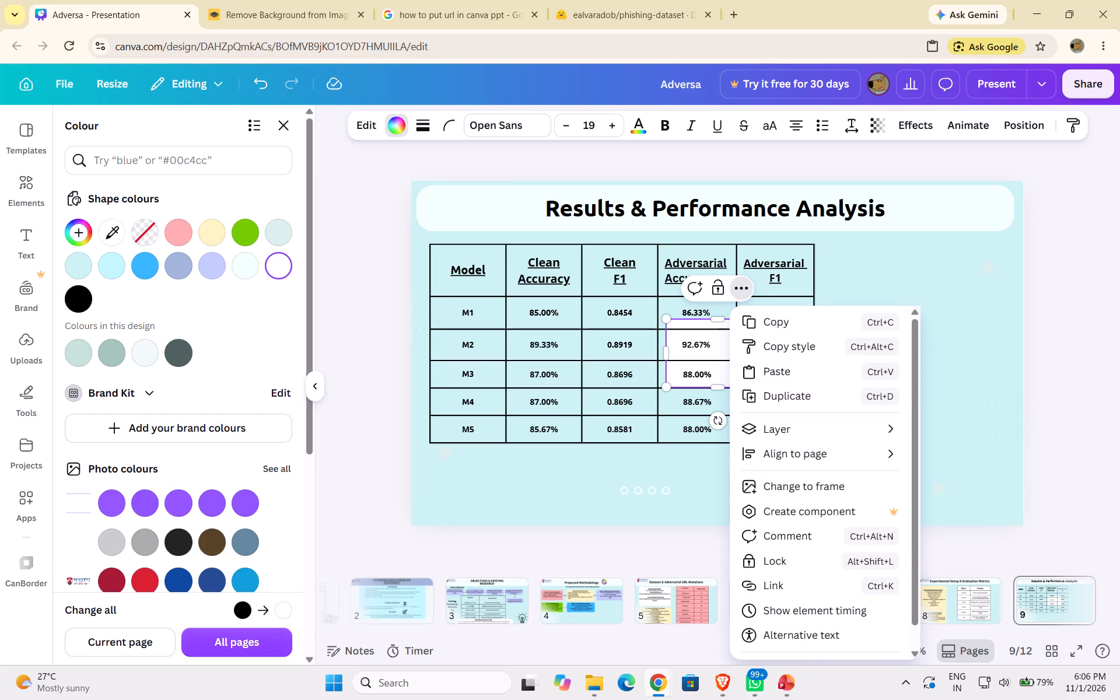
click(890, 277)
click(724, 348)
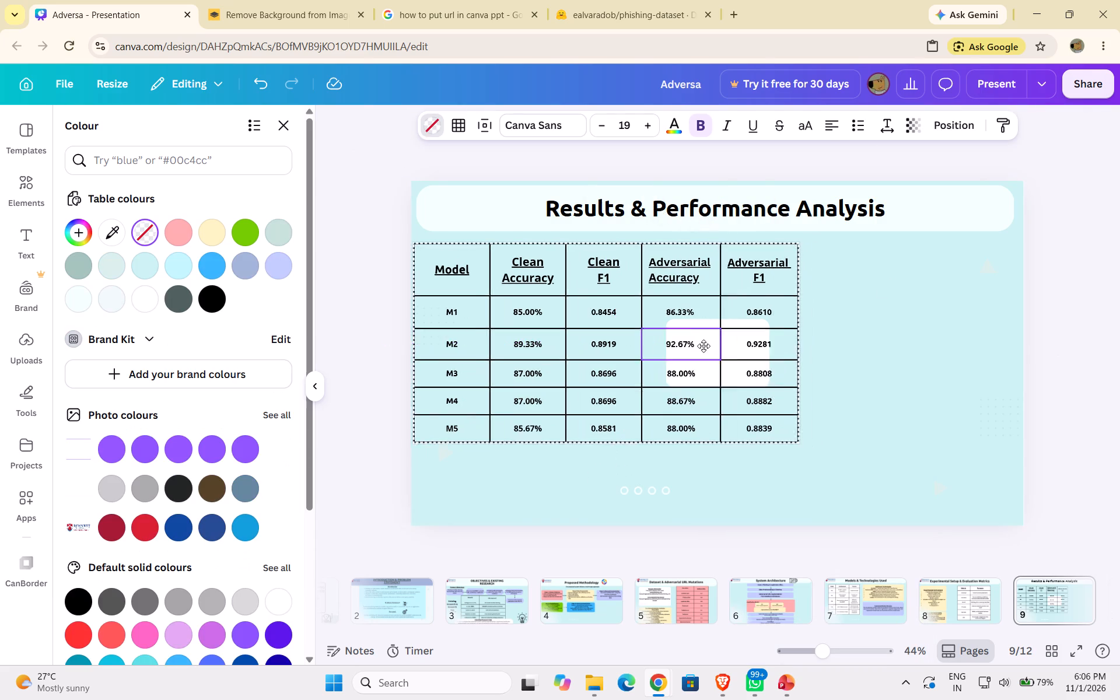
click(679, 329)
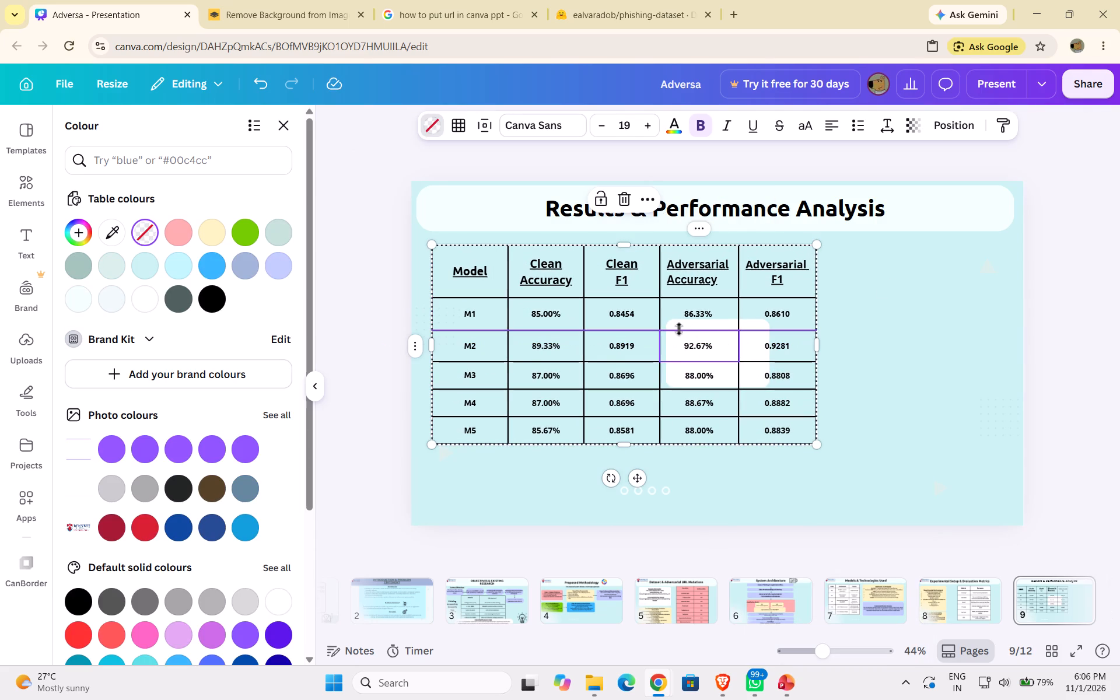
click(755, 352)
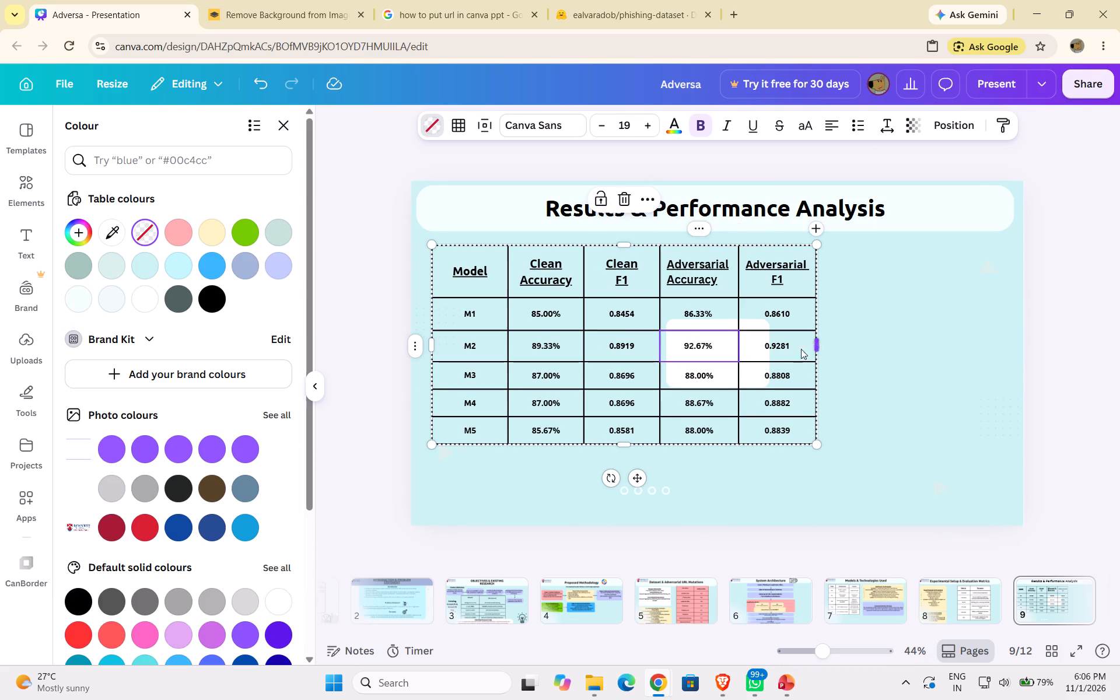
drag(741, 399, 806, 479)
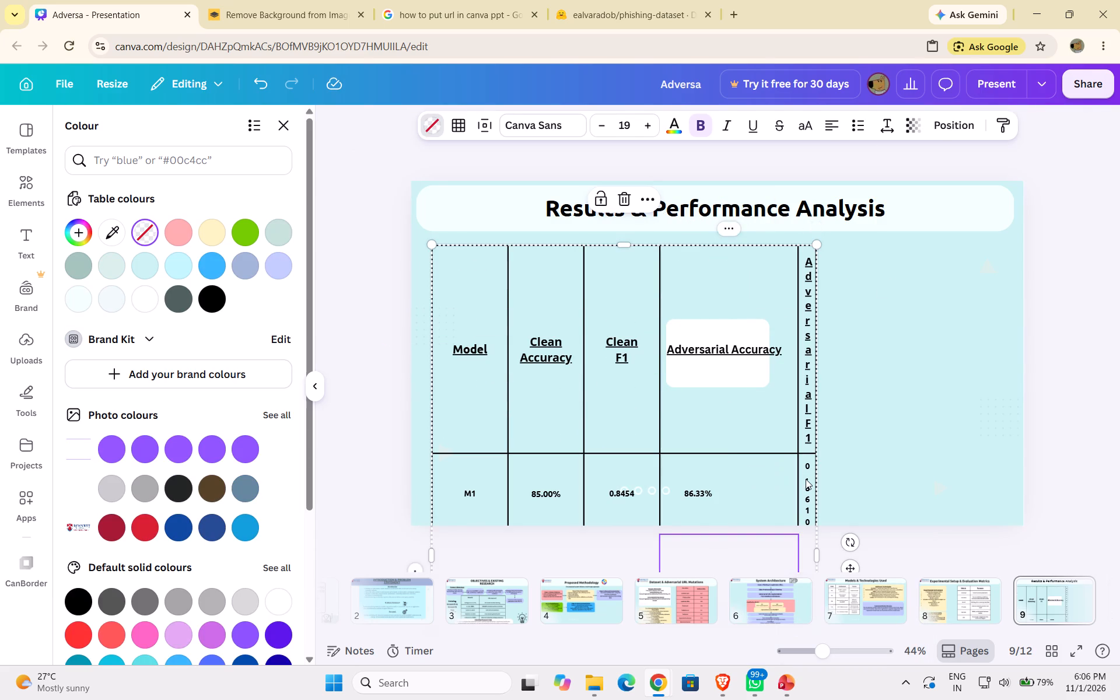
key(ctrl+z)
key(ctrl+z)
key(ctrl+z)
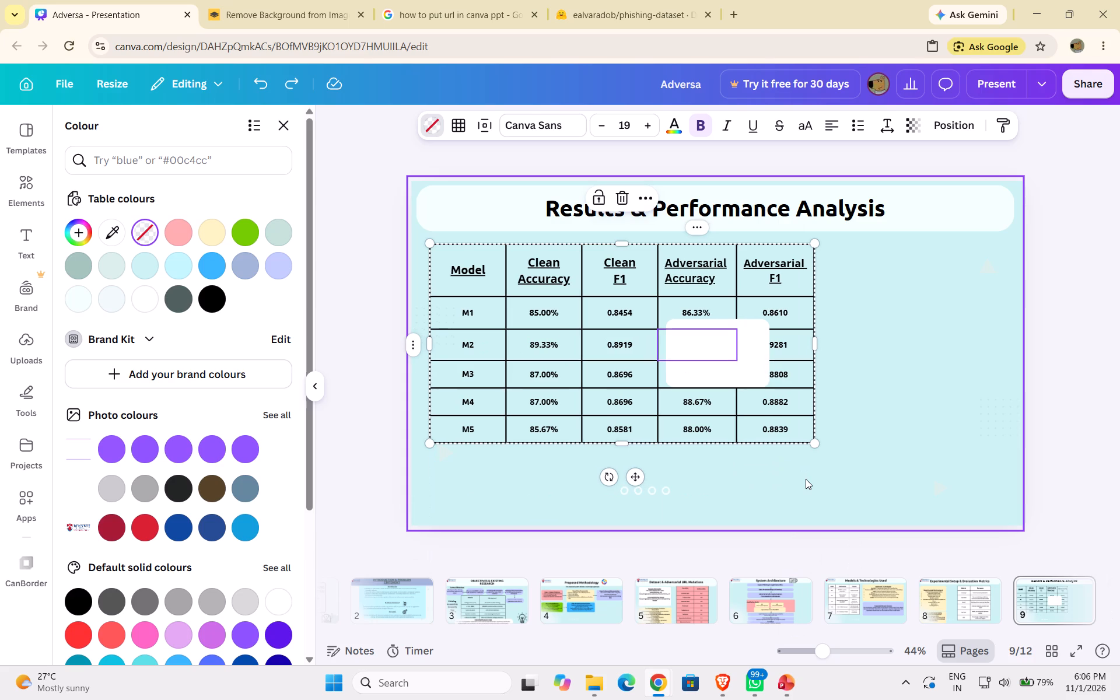
Move the white rectangle over the table's lower-right corner and send it one layer backward, behind the table.
click(738, 354)
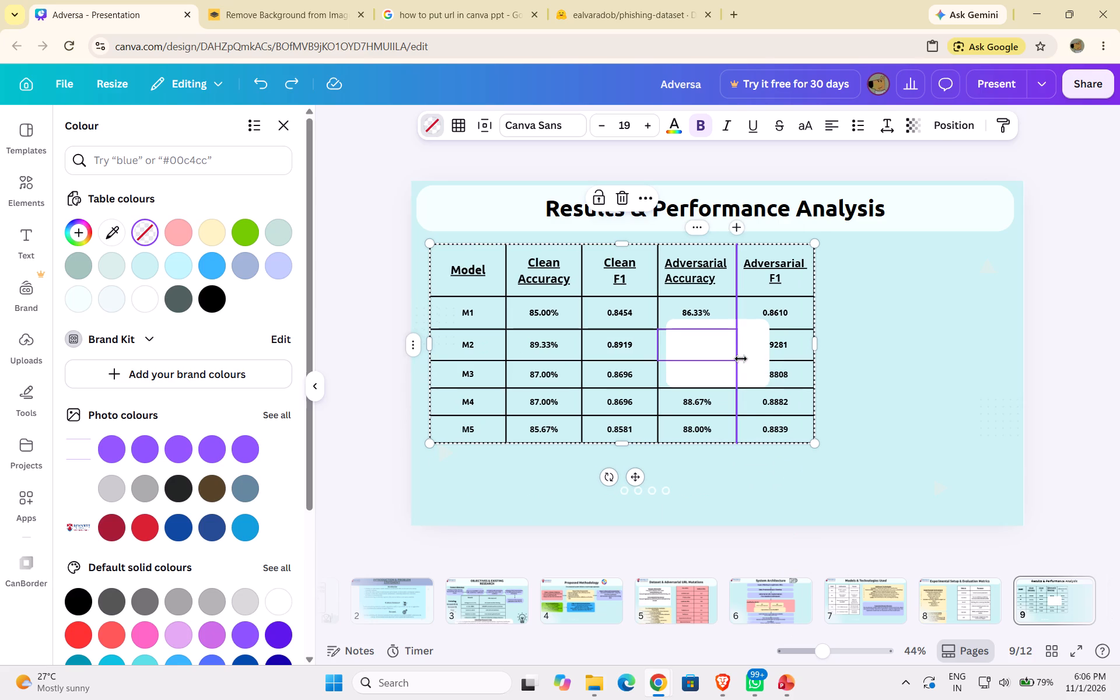
click(755, 349)
drag(739, 358, 828, 407)
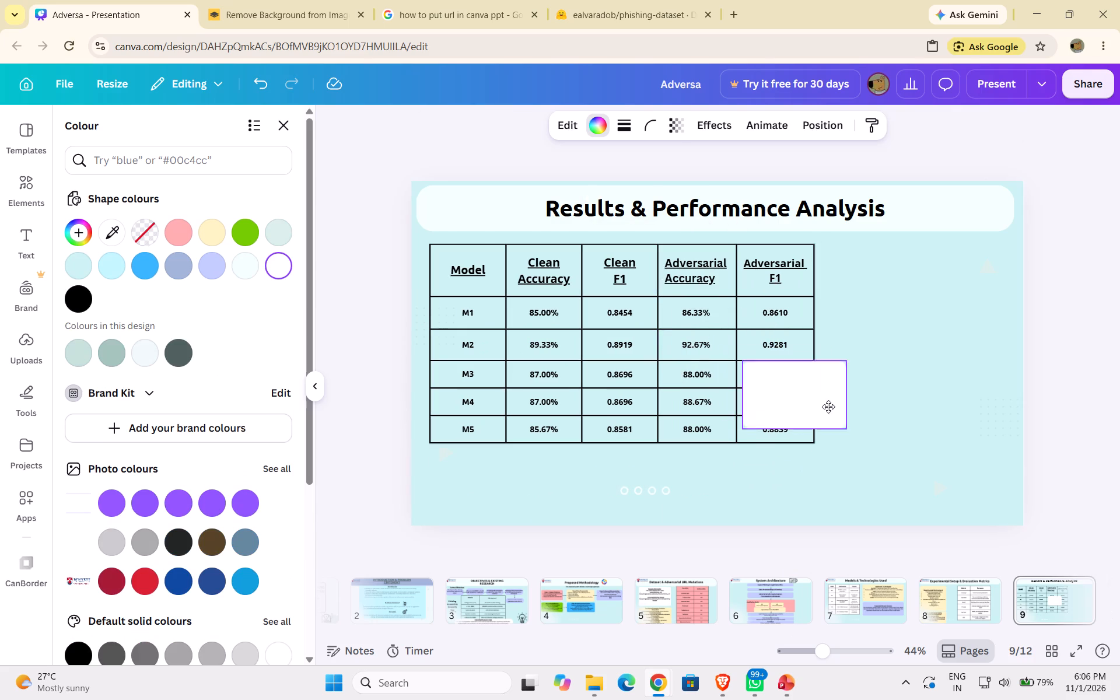
drag(828, 407, 835, 401)
click(853, 336)
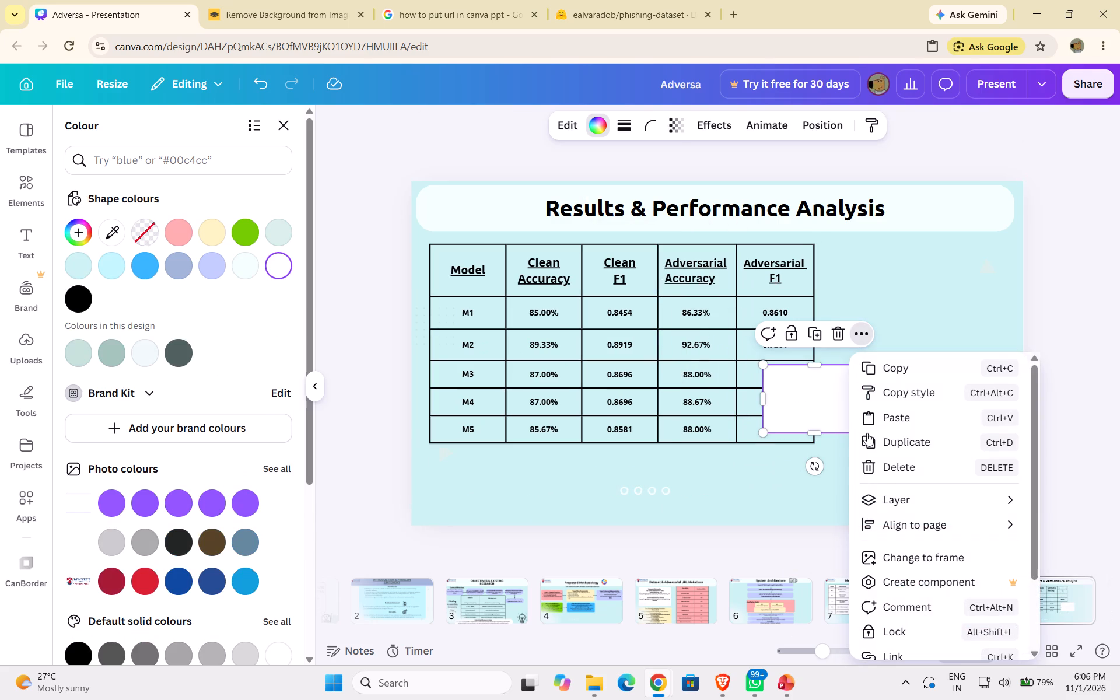
click(892, 507)
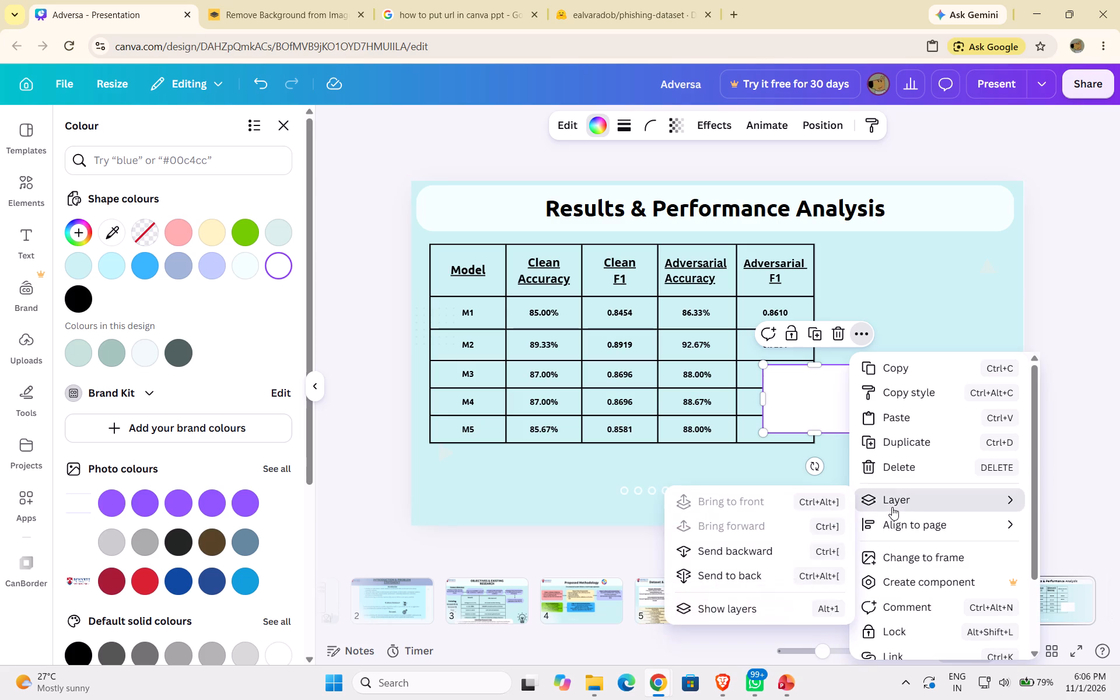
click(779, 556)
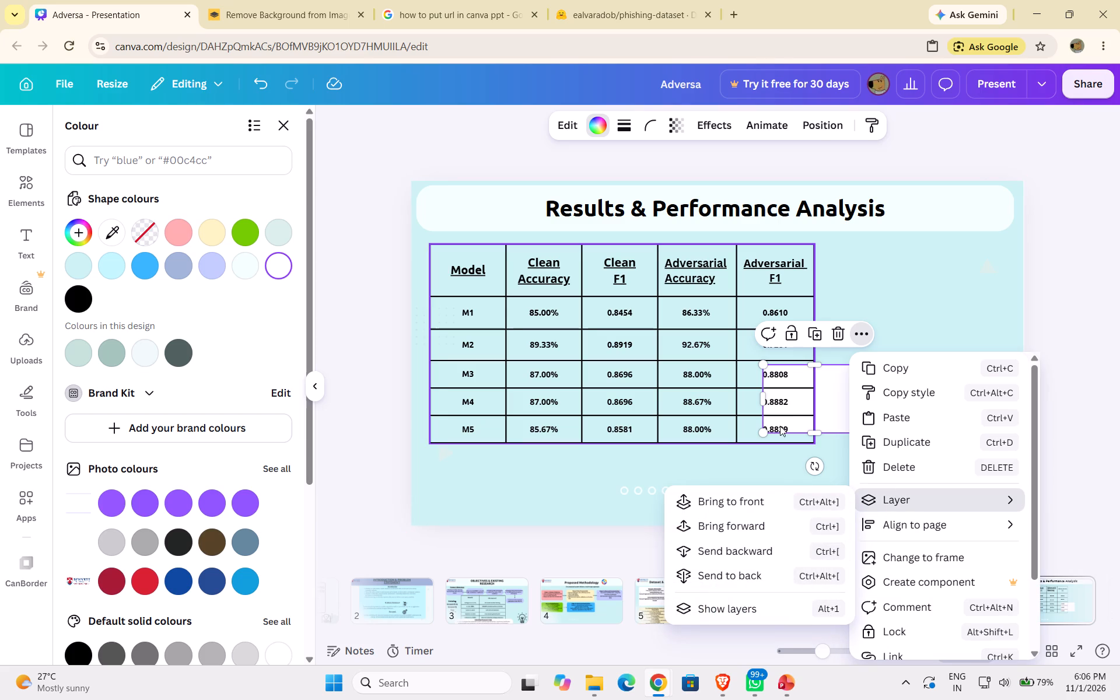
Move and resize the white rectangle to about 1,200 wide so it exactly backs the whole performance table on slide 9.
drag(824, 391, 832, 403)
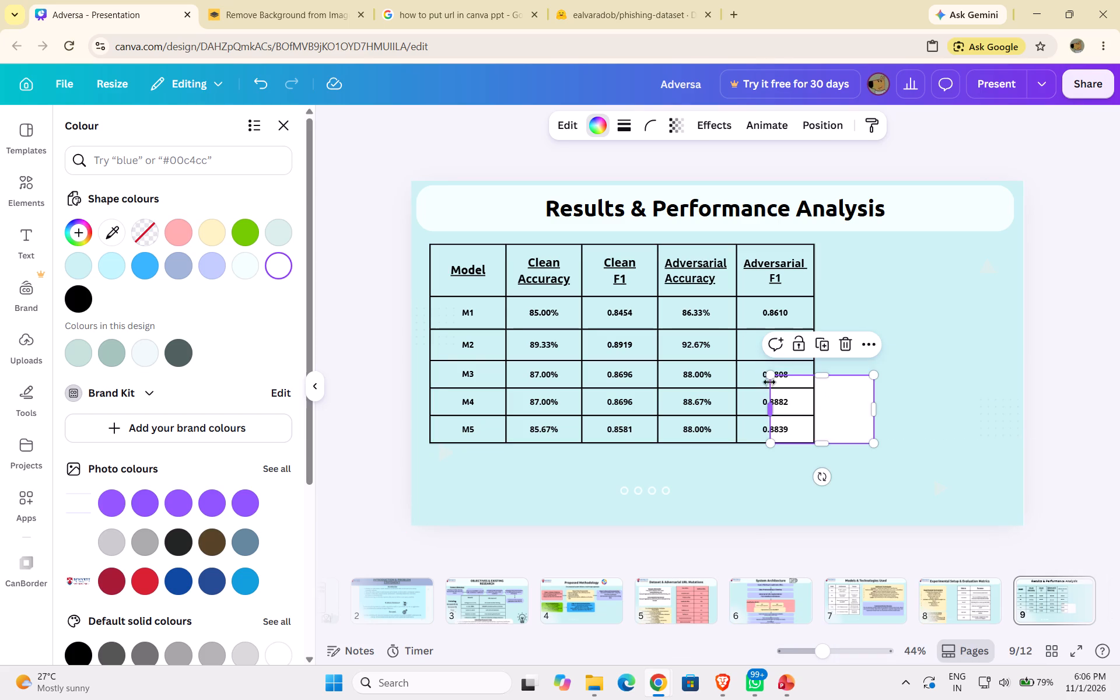
drag(769, 377, 468, 325)
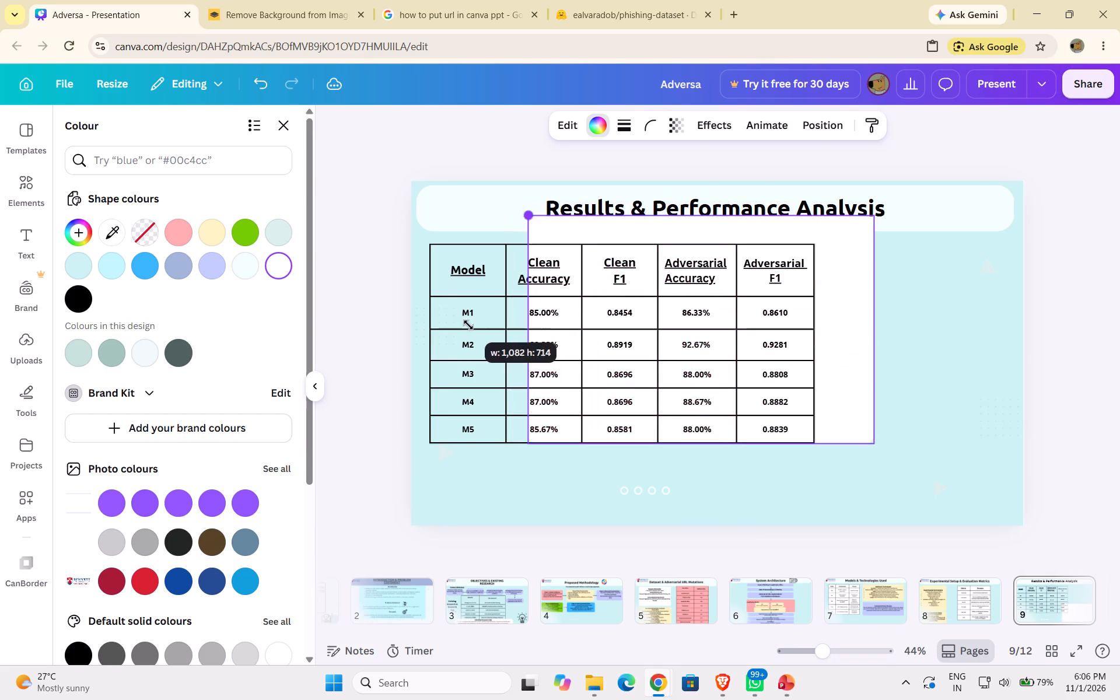
drag(468, 325, 471, 327)
drag(839, 240, 819, 261)
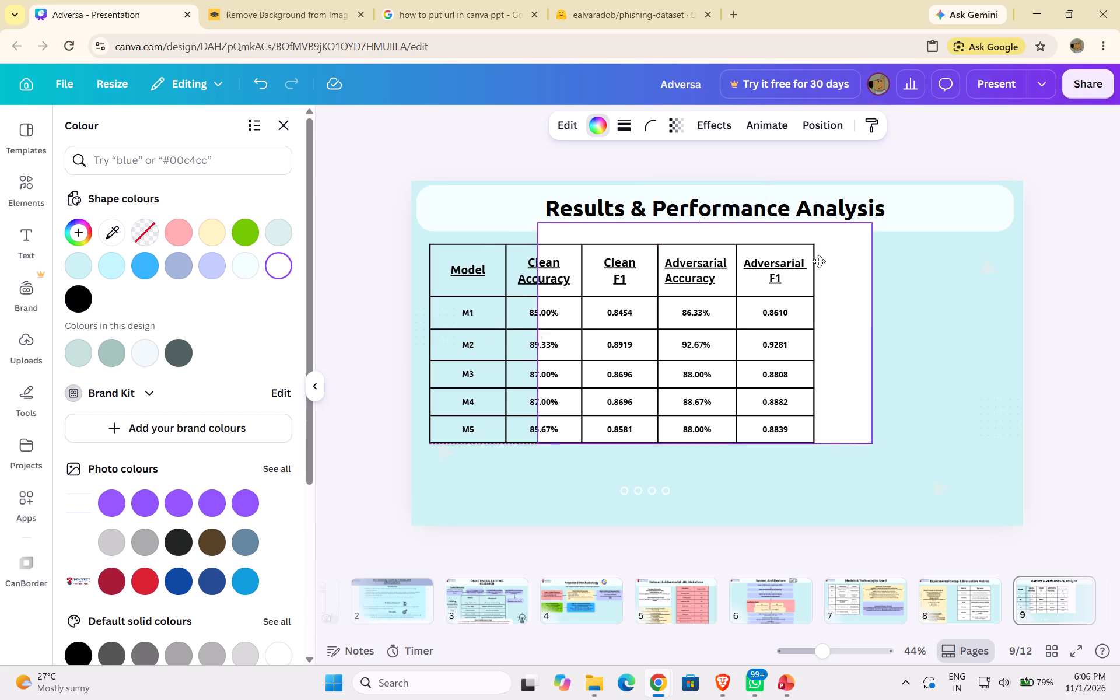
drag(819, 261, 734, 255)
drag(765, 350, 767, 350)
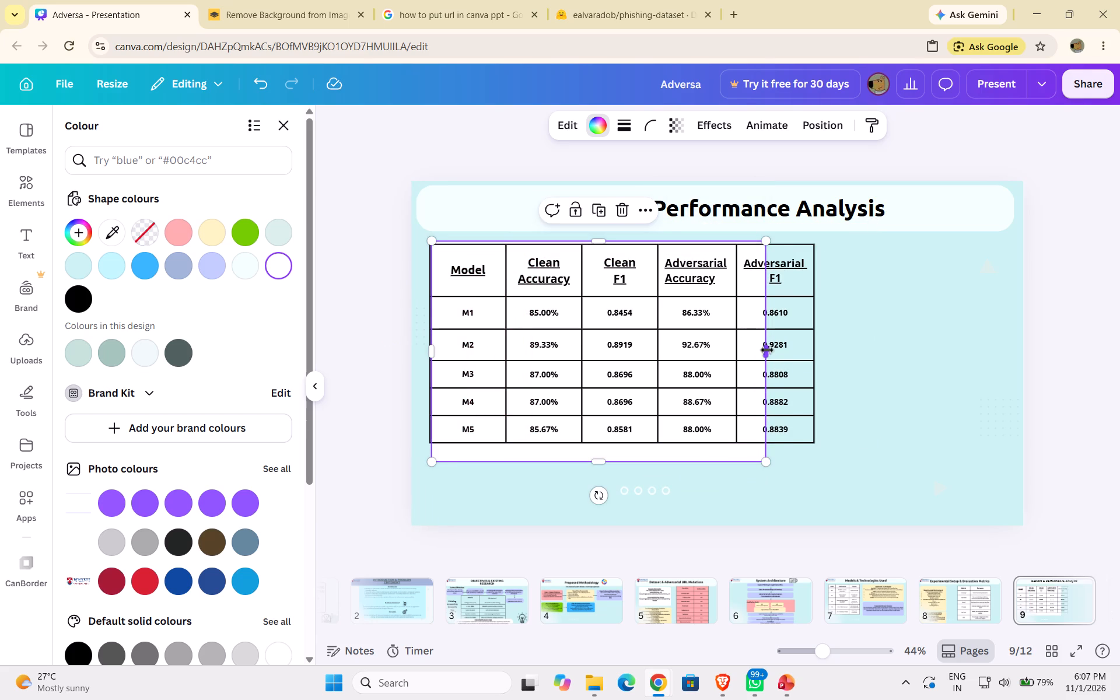
drag(767, 350, 813, 359)
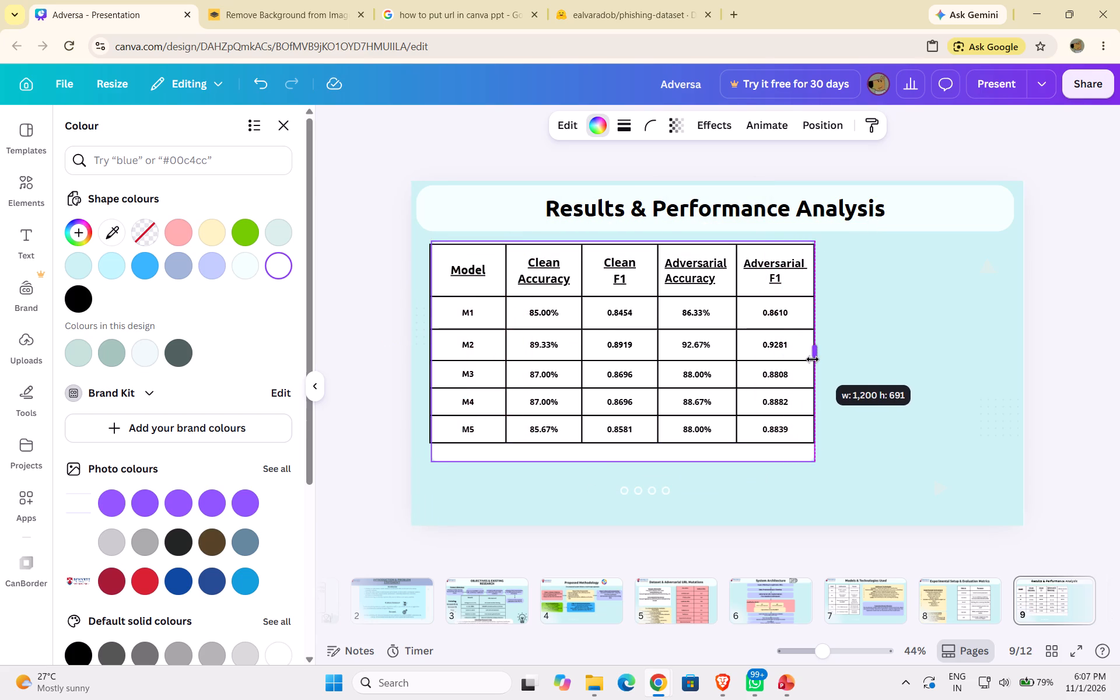
drag(813, 359, 813, 359)
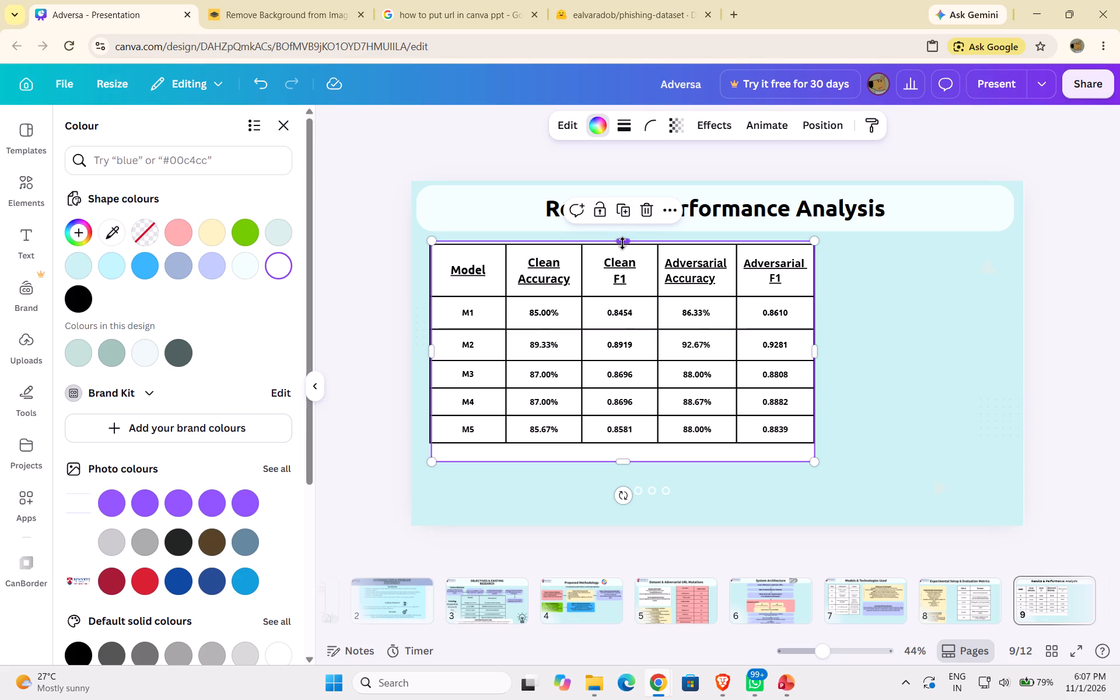
click(622, 243)
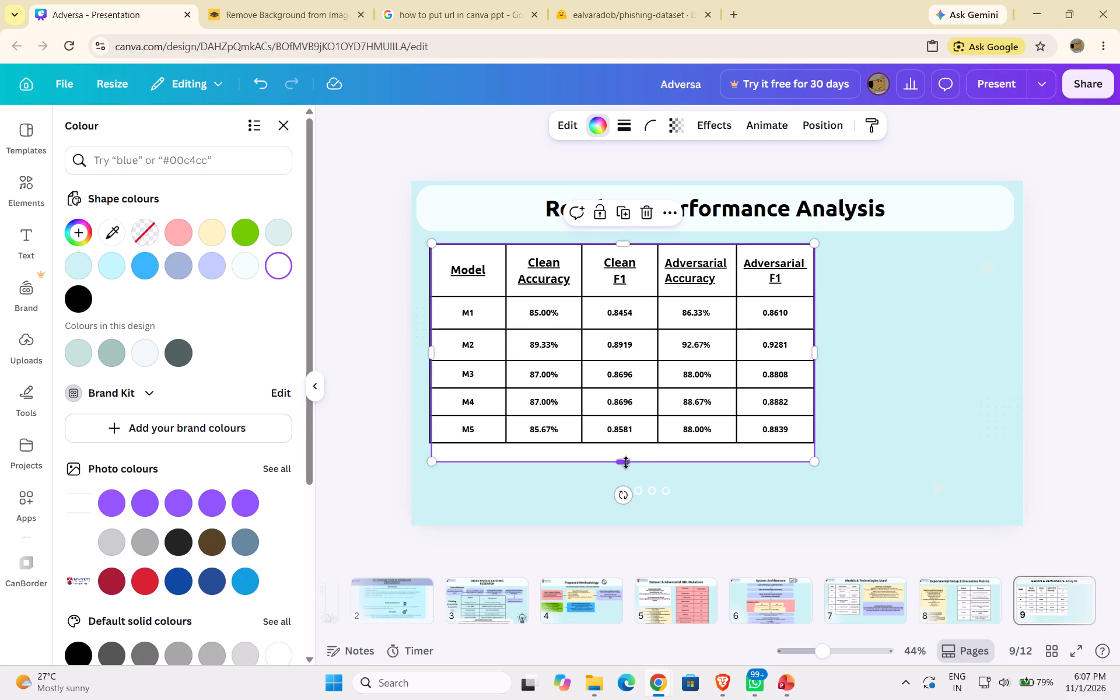
drag(626, 463, 623, 444)
click(926, 330)
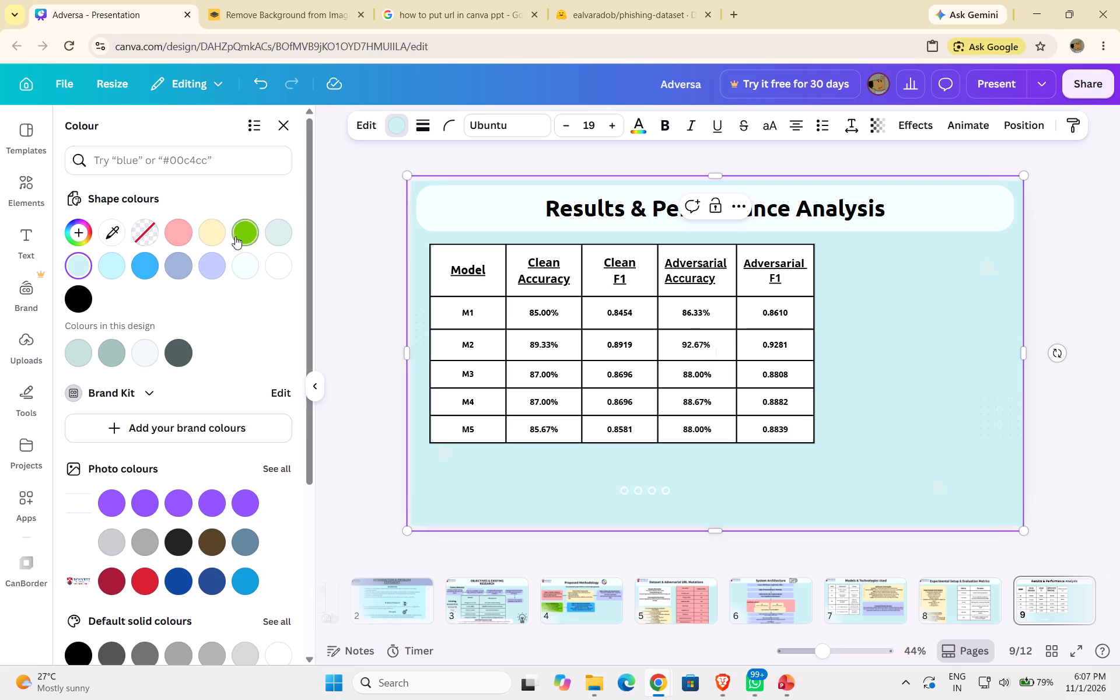
click(17, 185)
click(74, 246)
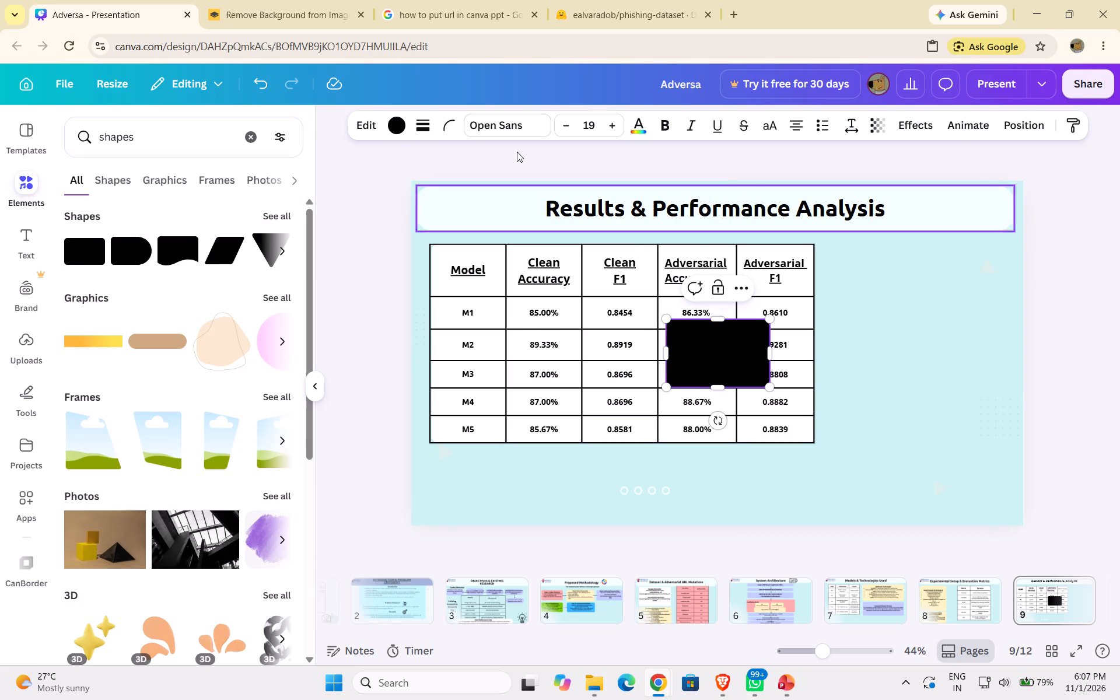
click(403, 125)
click(184, 223)
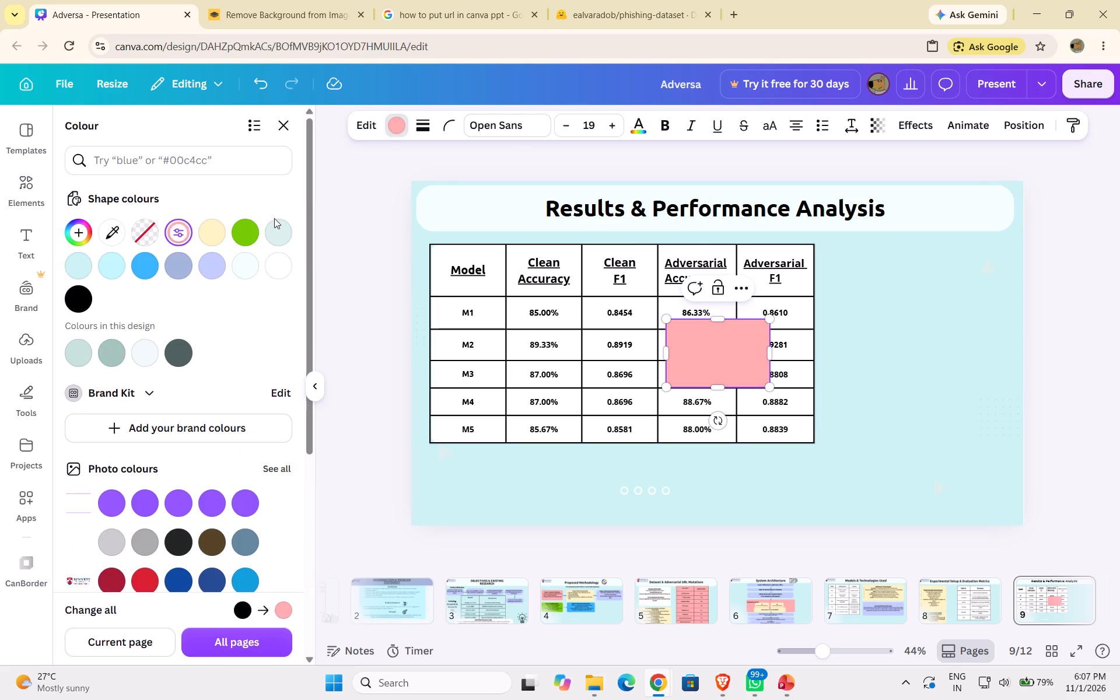
Paste the copied Key Observations text into the pink rectangle.
click(735, 351)
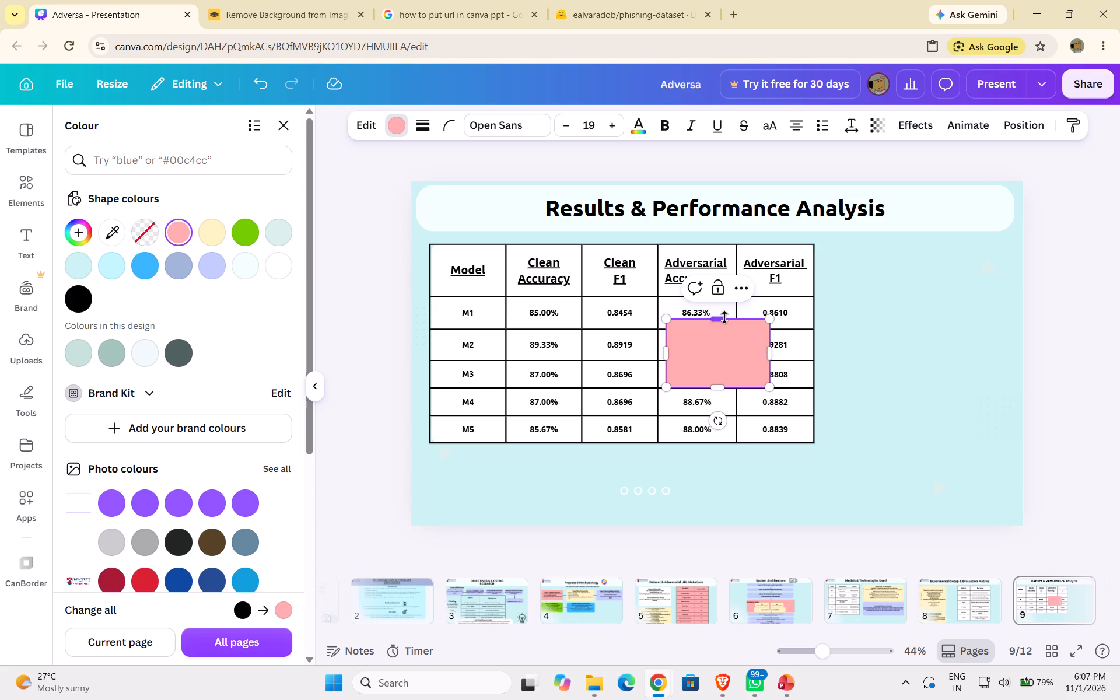
click(748, 353)
key(ctrl+v)
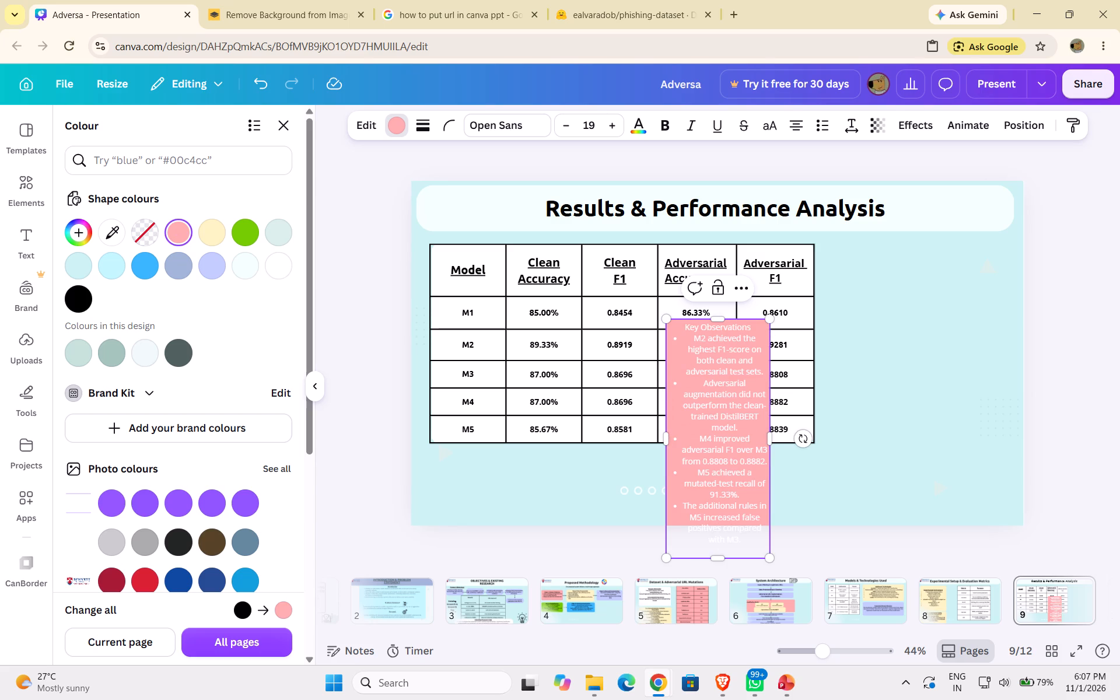
Make all the Key Observations text bold and black, applying the colour change to all matching text.
key(ctrl+a)
click(663, 127)
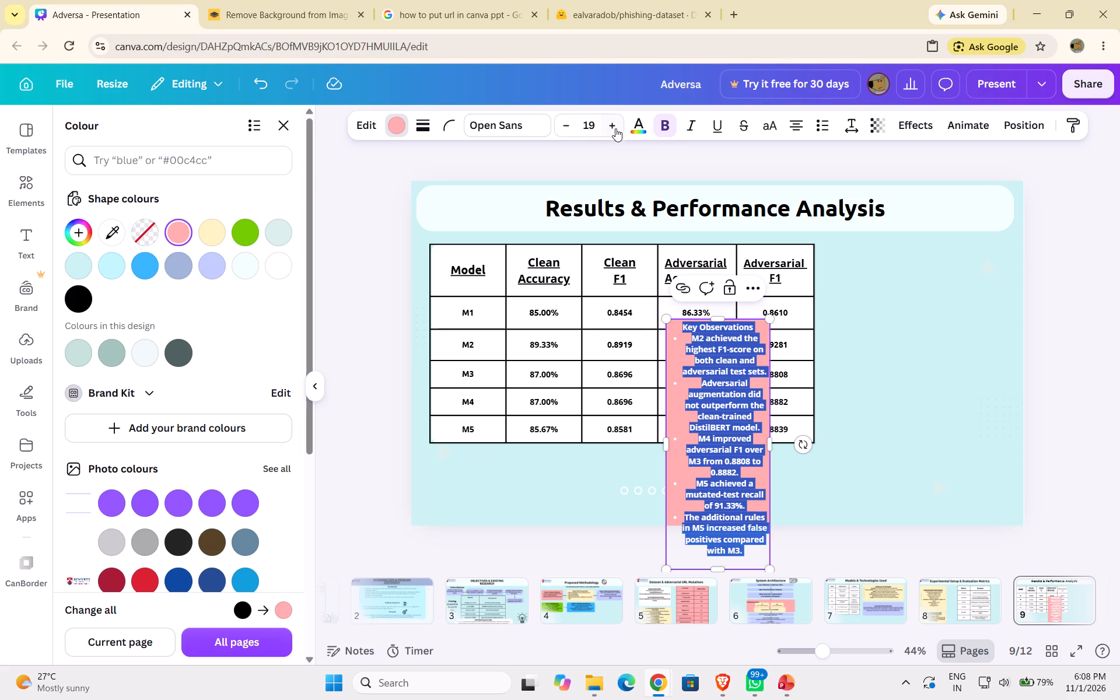
click(636, 126)
click(228, 229)
click(223, 229)
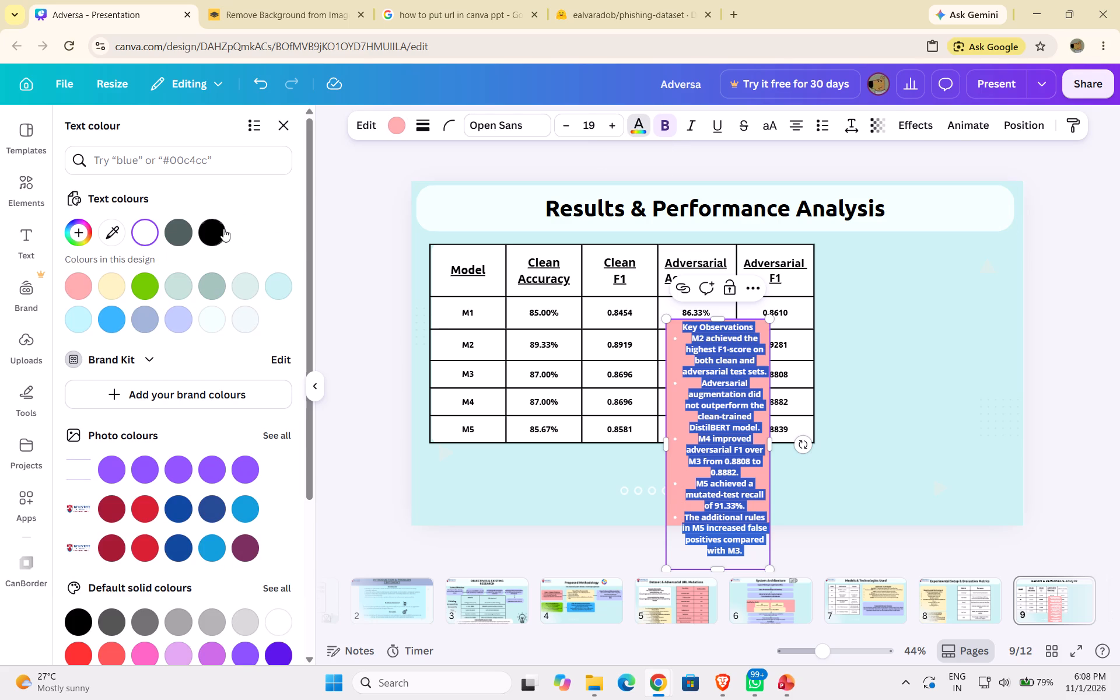
click(260, 635)
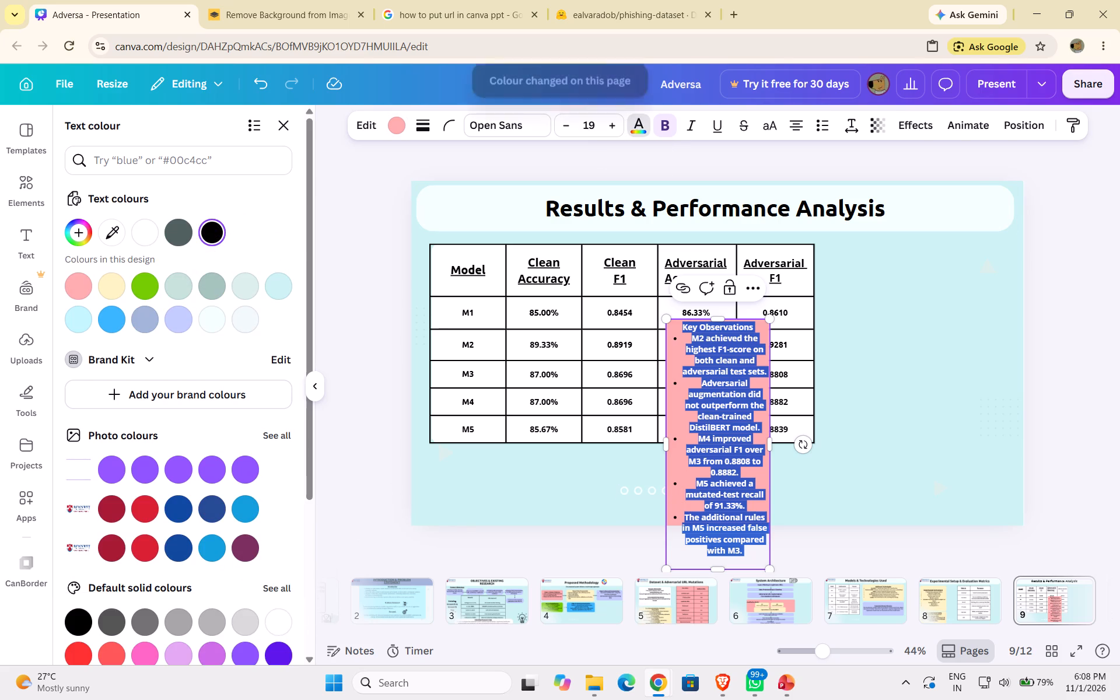
click(822, 478)
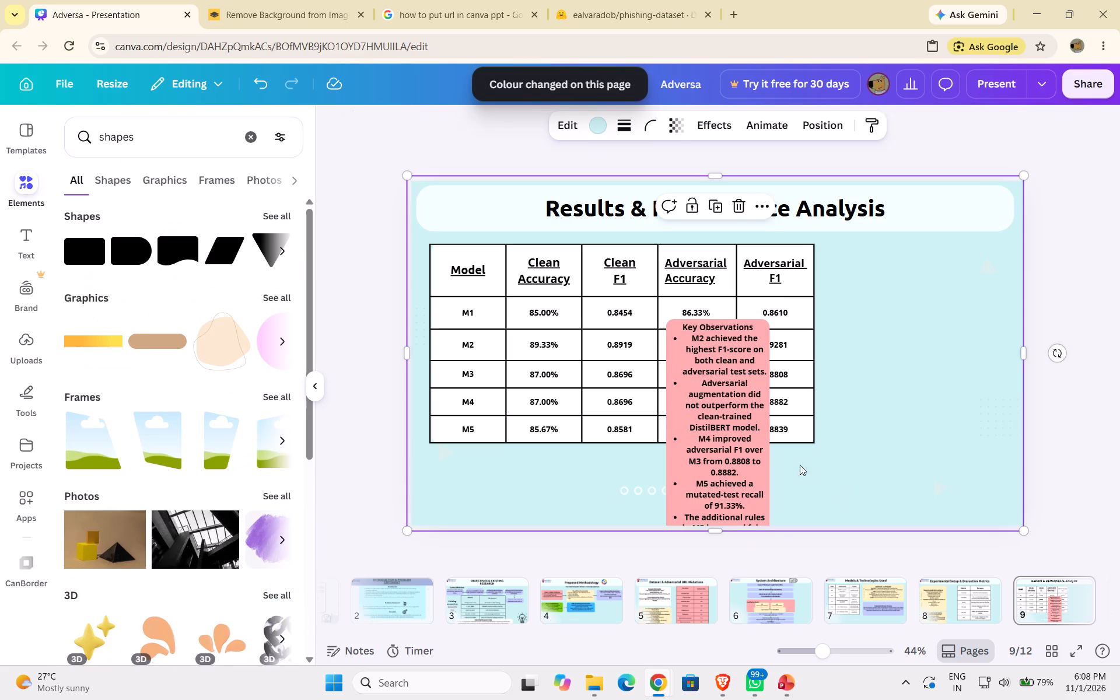
Resize the pink Key Observations box to about 685 wide and place it beside the table's right edge, near the table's top.
click(752, 432)
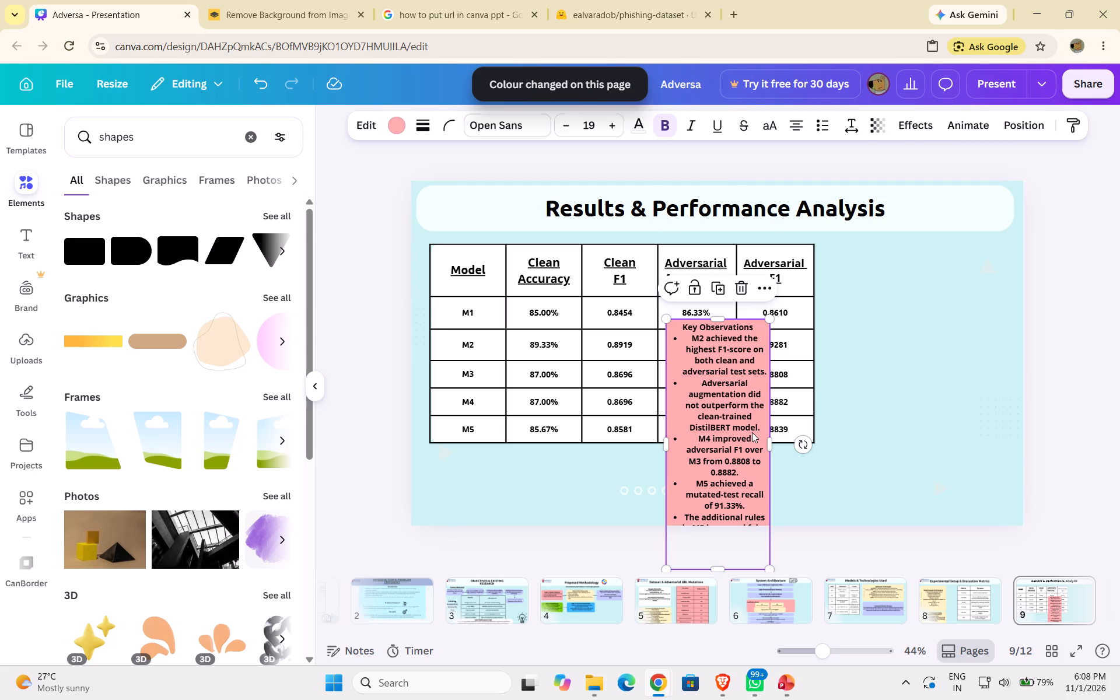
drag(772, 438, 895, 422)
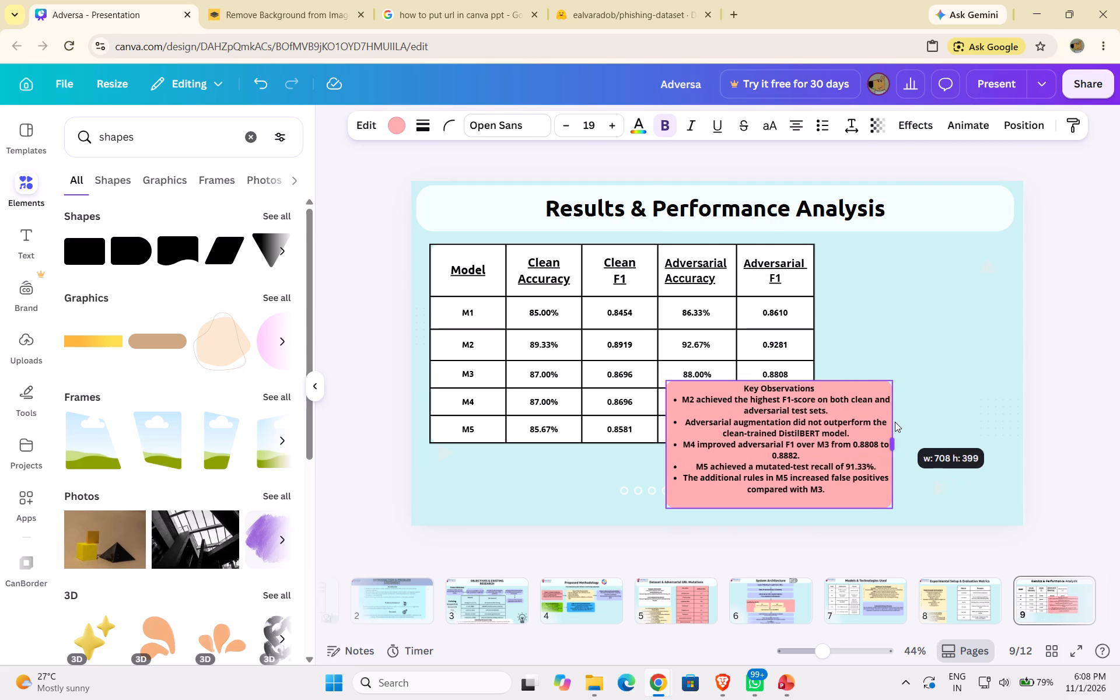
drag(895, 422, 937, 422)
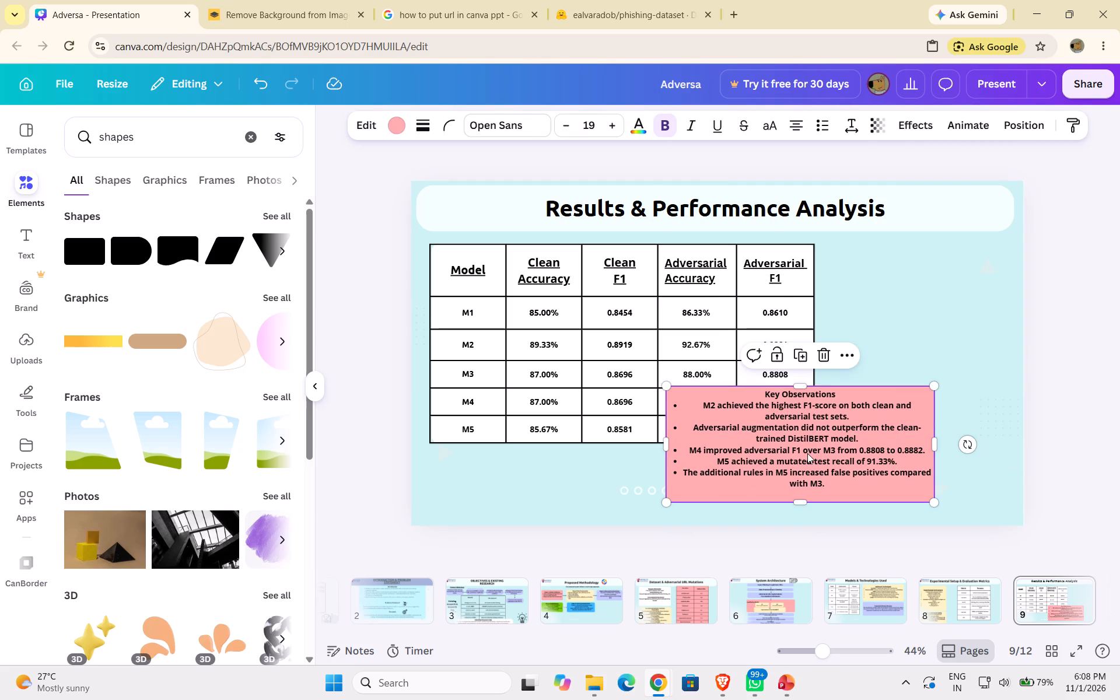
drag(859, 433, 884, 452)
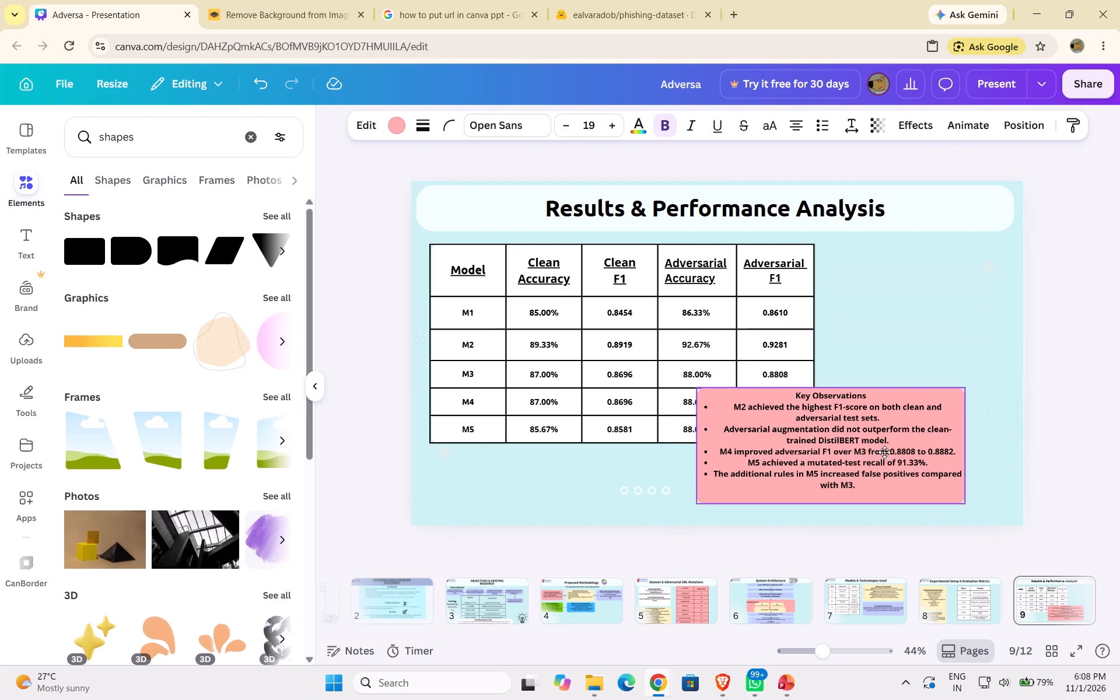
drag(884, 452, 897, 360)
drag(699, 370, 750, 370)
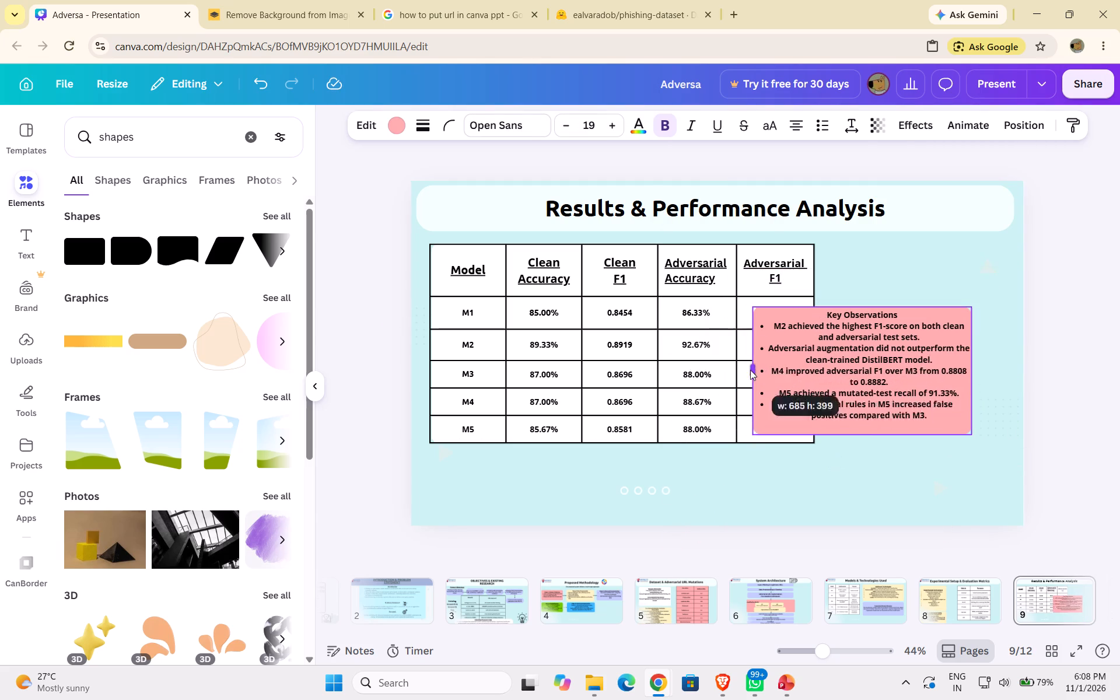
drag(750, 370, 750, 369)
drag(841, 365, 901, 302)
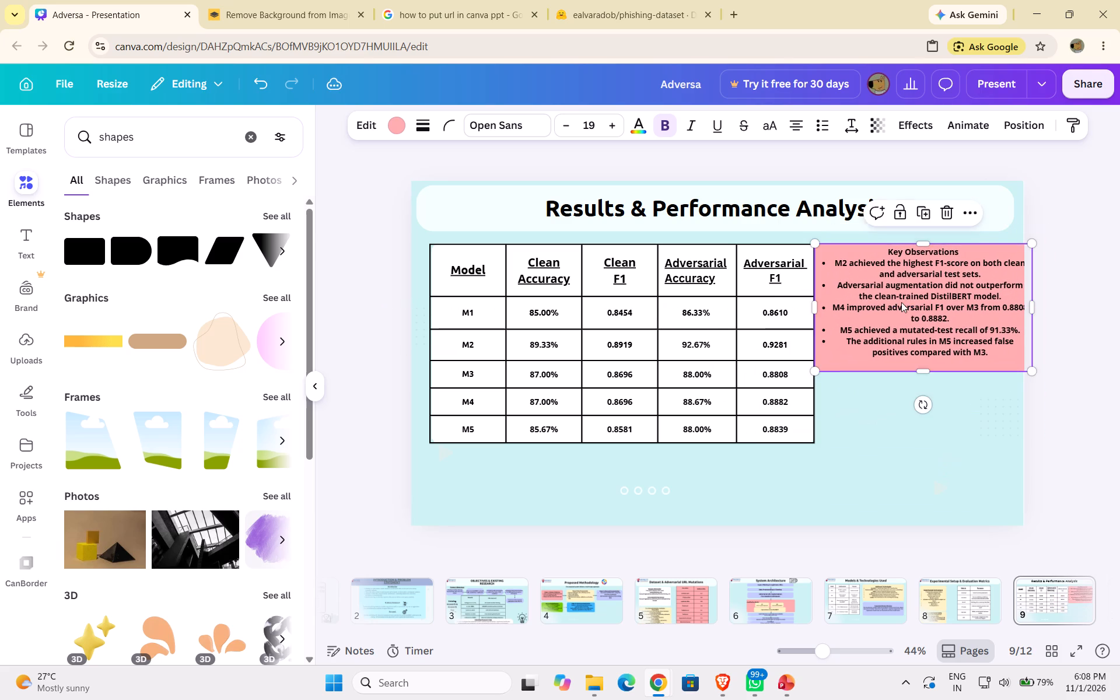
drag(901, 302, 910, 308)
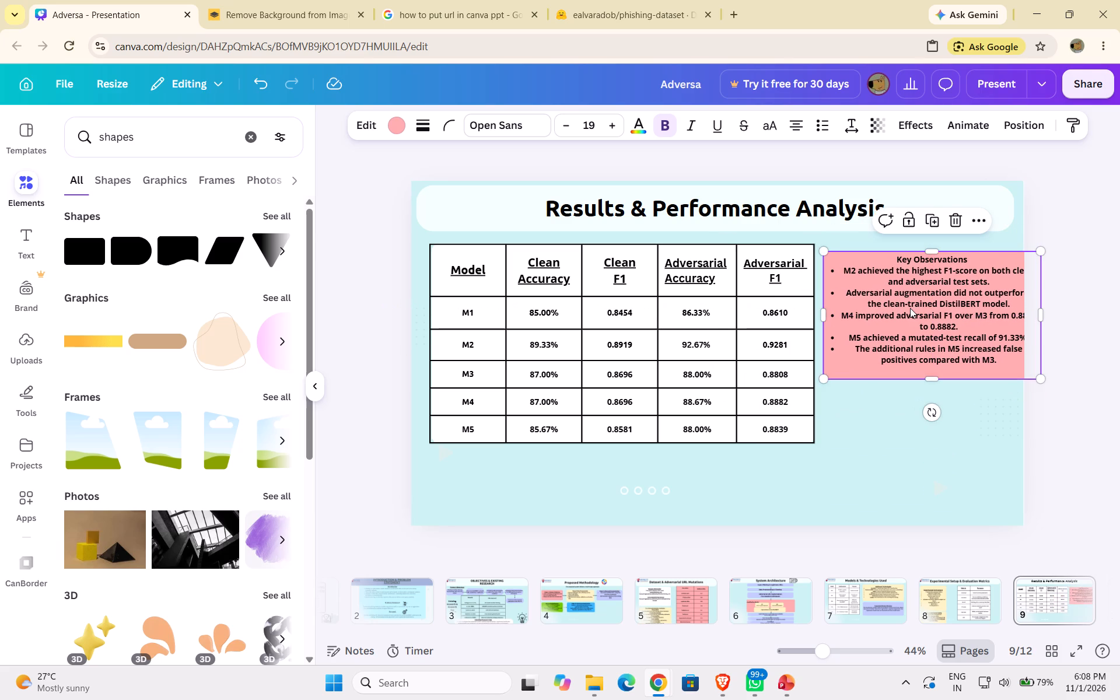
drag(910, 308, 904, 307)
Shift the performance table slightly towards the slide's left edge and resize its white background to match the table.
drag(768, 300, 748, 300)
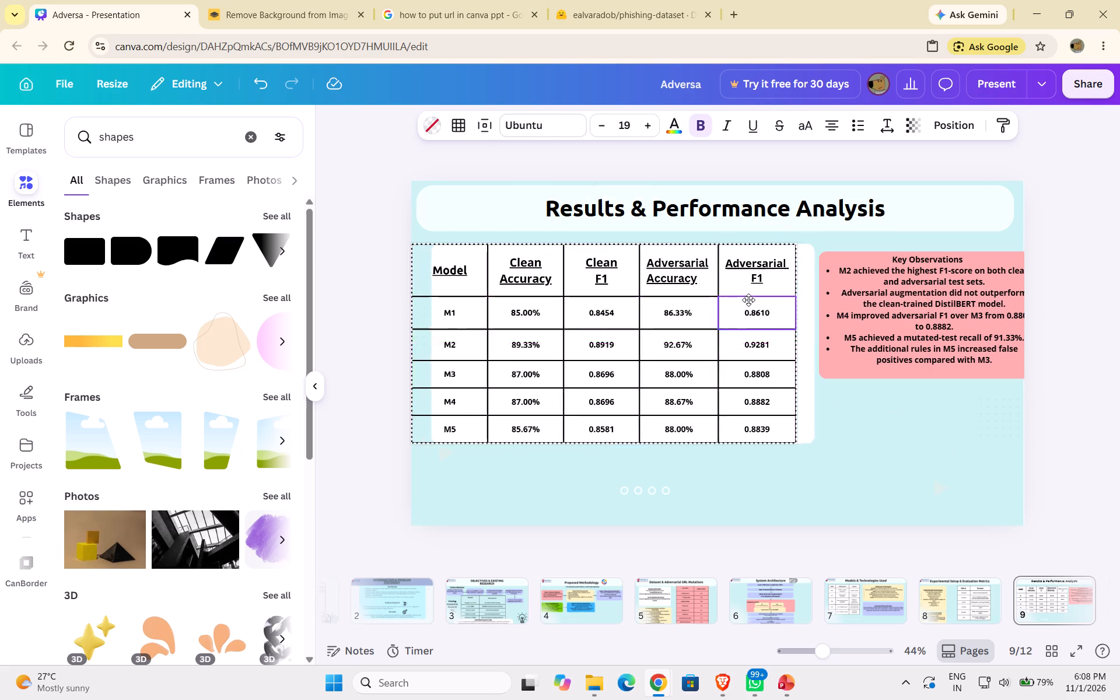
drag(748, 300, 757, 300)
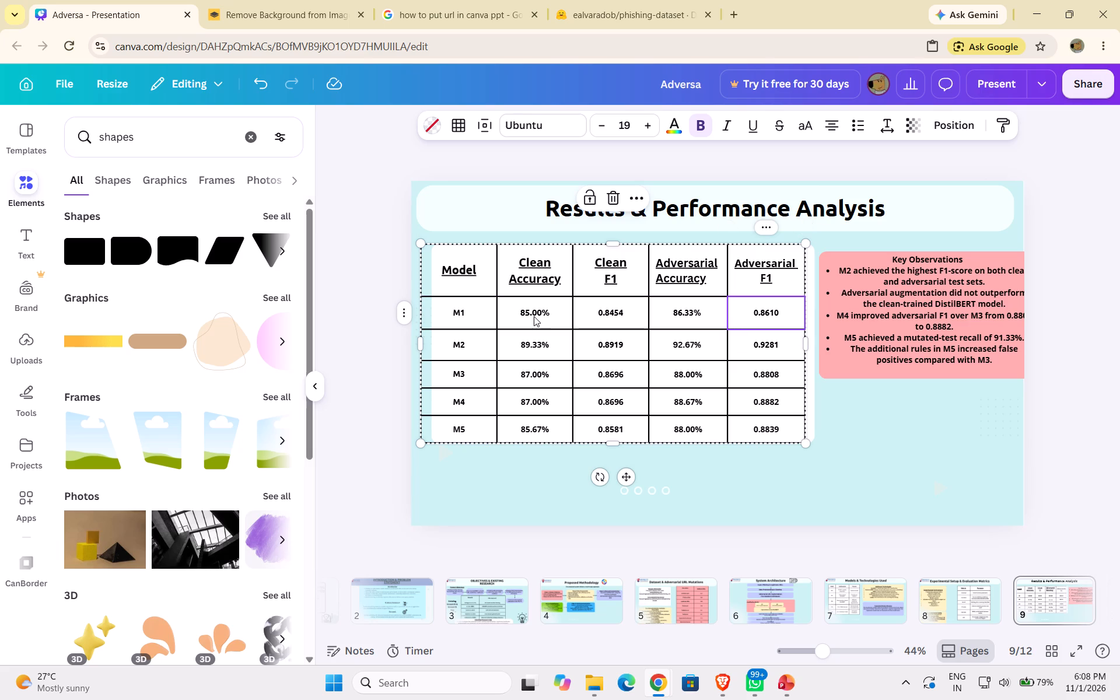
click(463, 286)
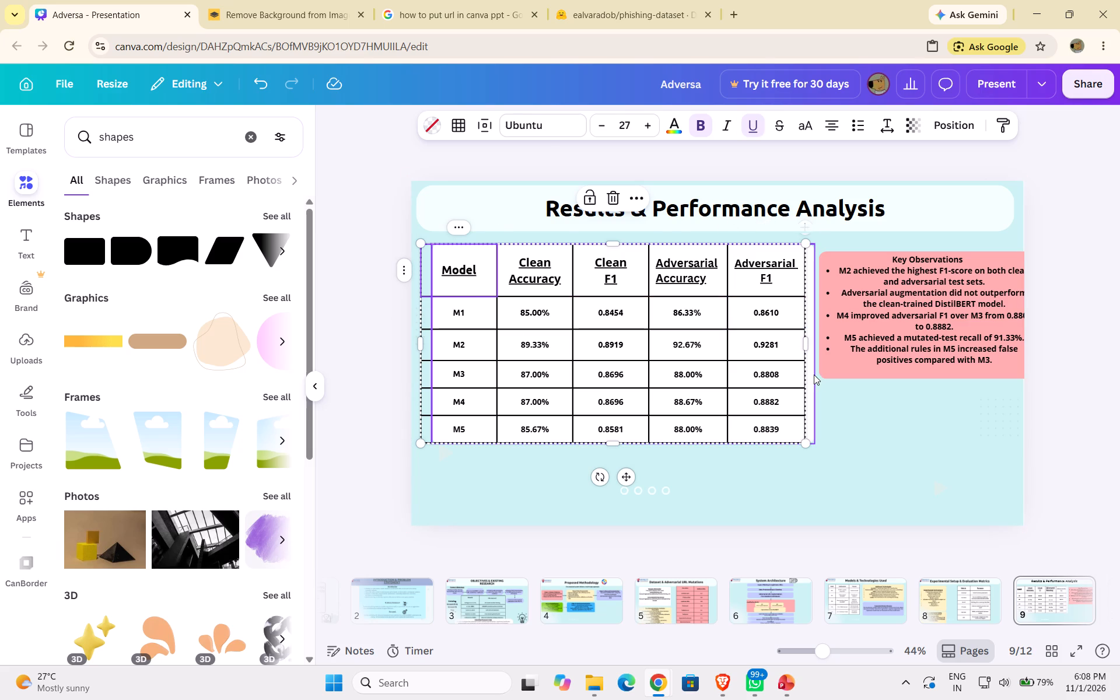
click(814, 374)
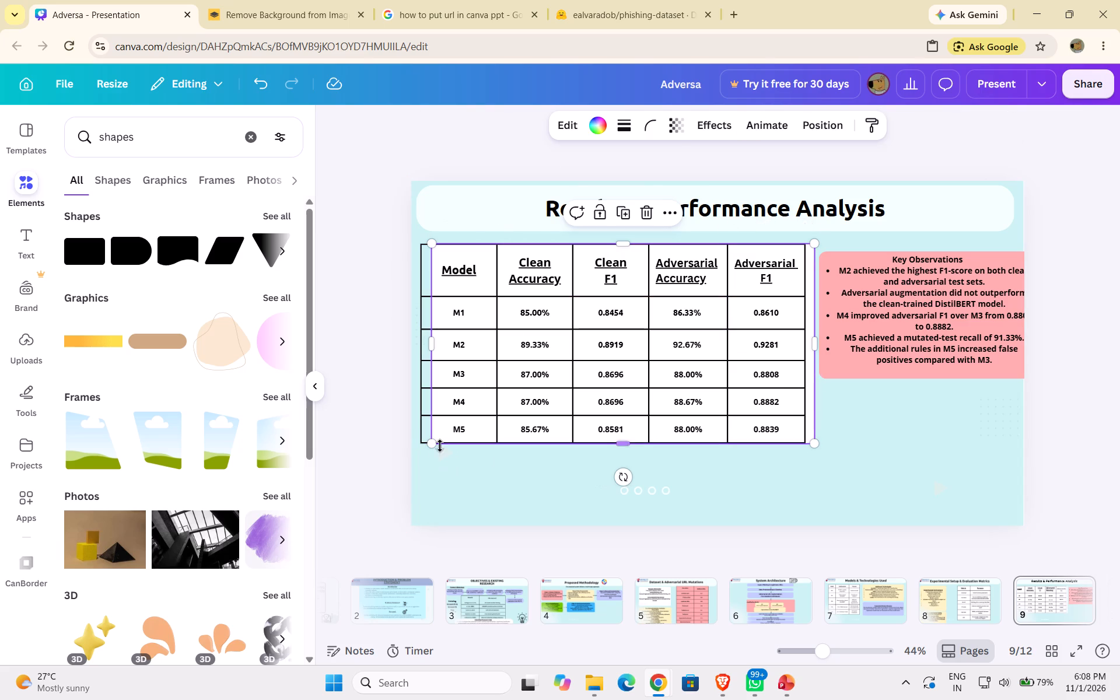
drag(435, 444, 425, 442)
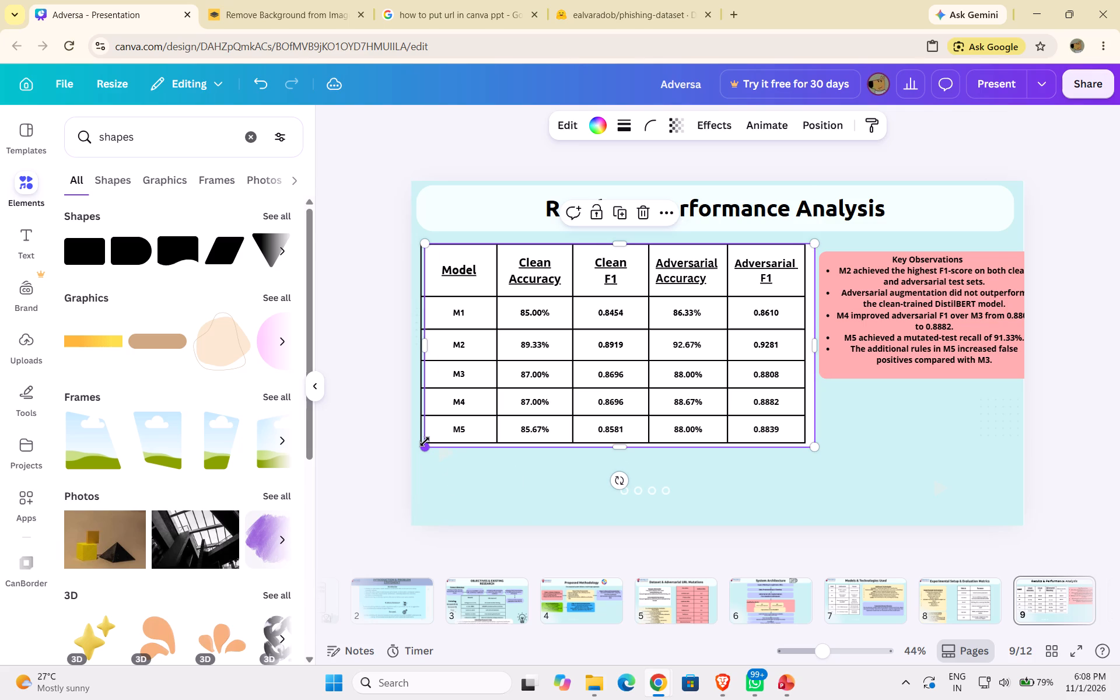
drag(814, 338, 805, 339)
Move the pink Key Observations box against the table's right edge so it fits within the slide.
drag(885, 323, 870, 325)
click(958, 425)
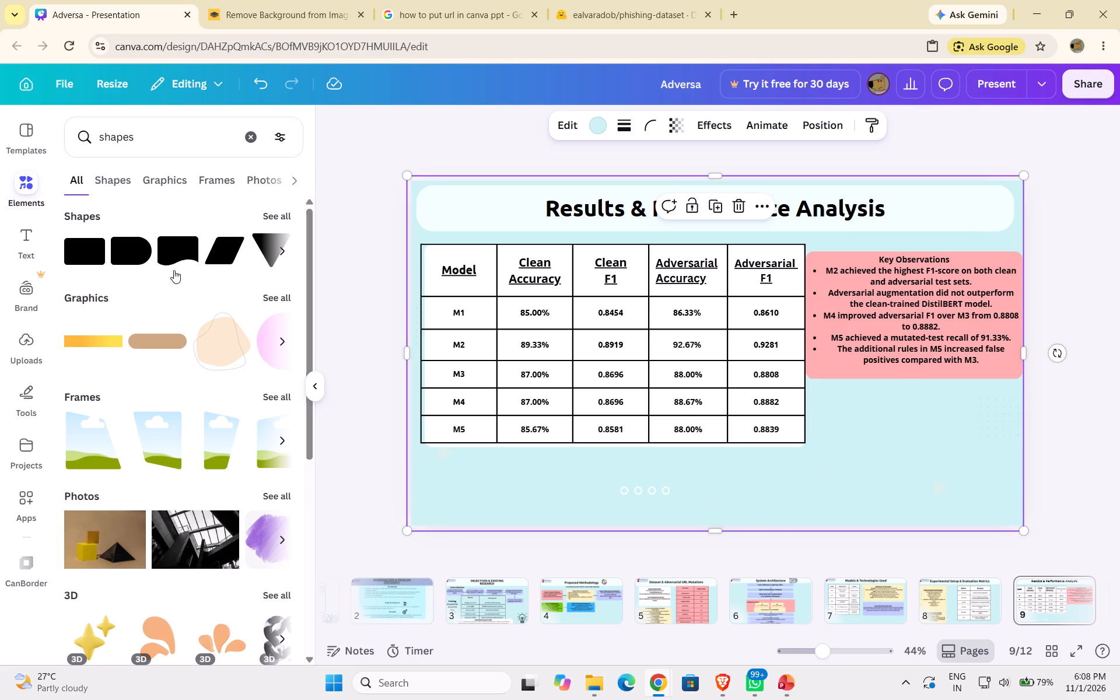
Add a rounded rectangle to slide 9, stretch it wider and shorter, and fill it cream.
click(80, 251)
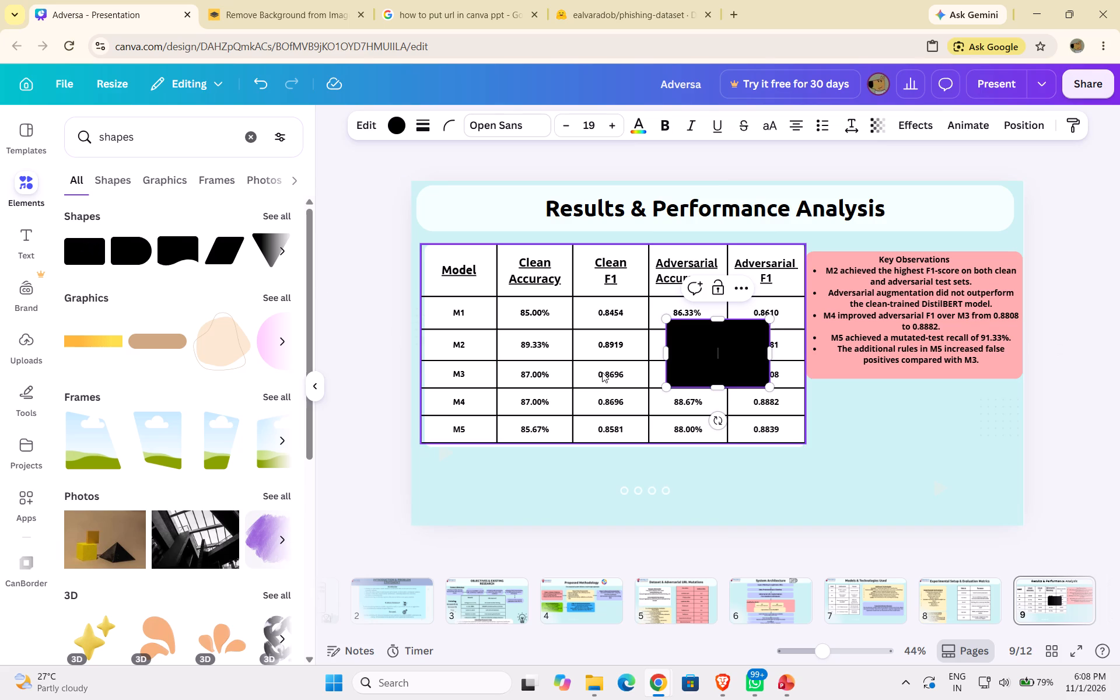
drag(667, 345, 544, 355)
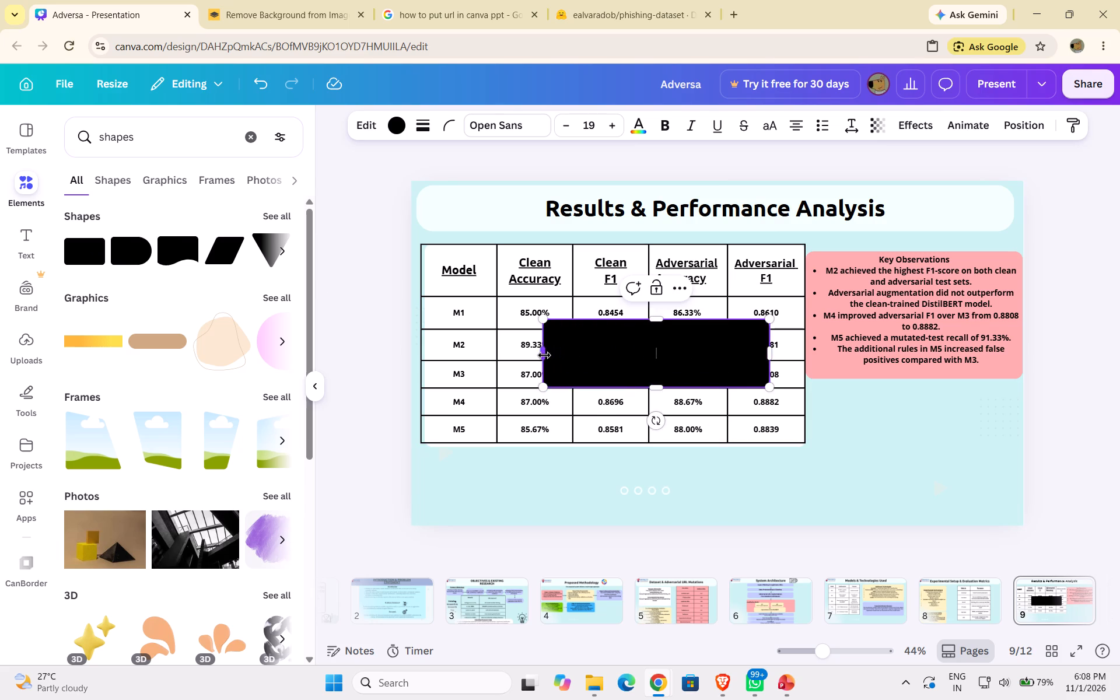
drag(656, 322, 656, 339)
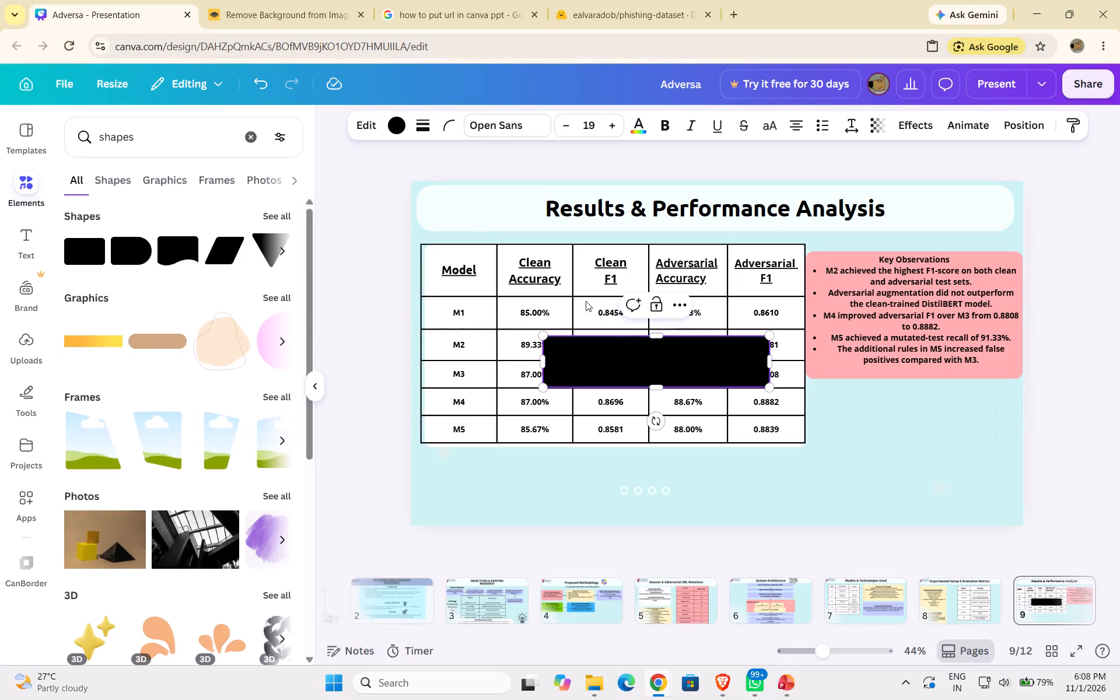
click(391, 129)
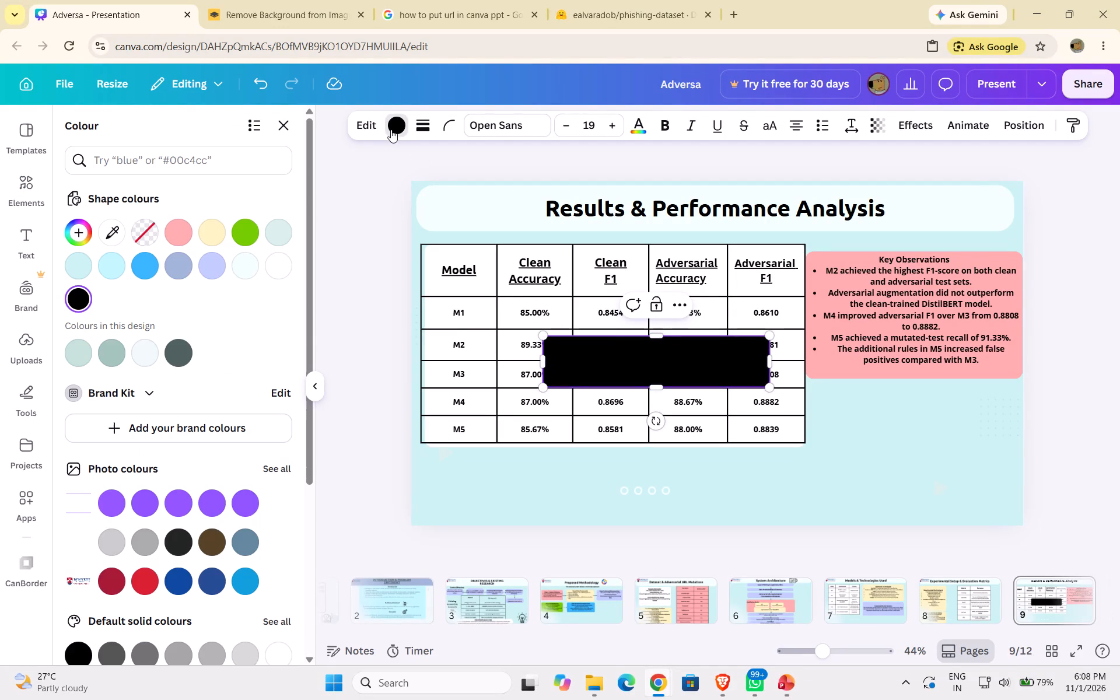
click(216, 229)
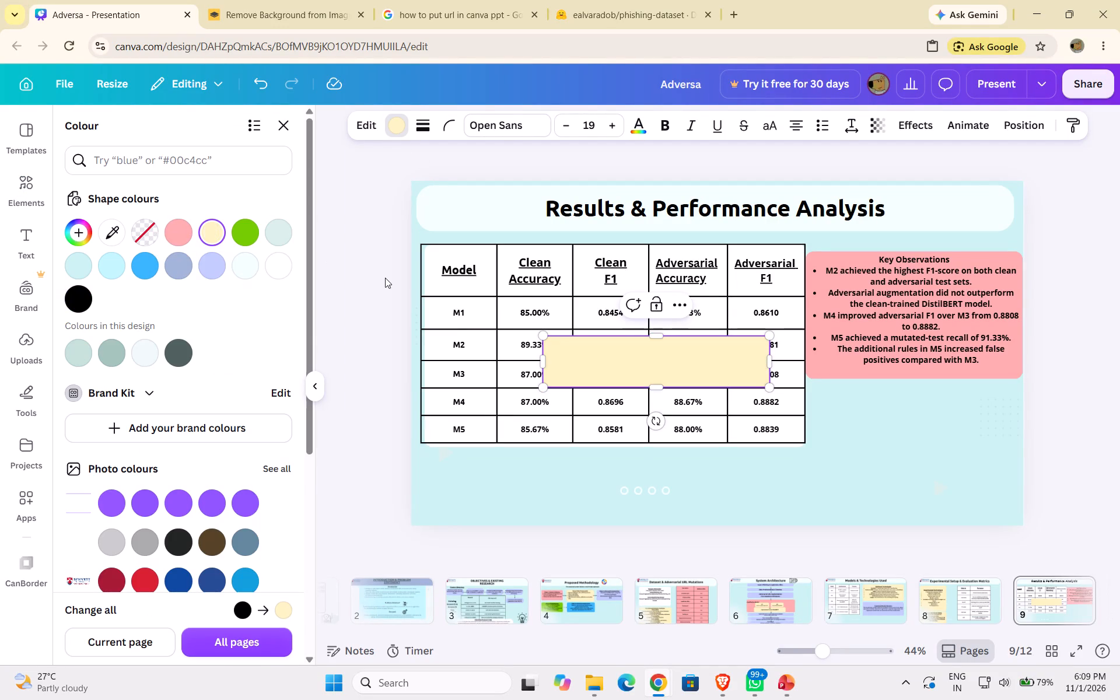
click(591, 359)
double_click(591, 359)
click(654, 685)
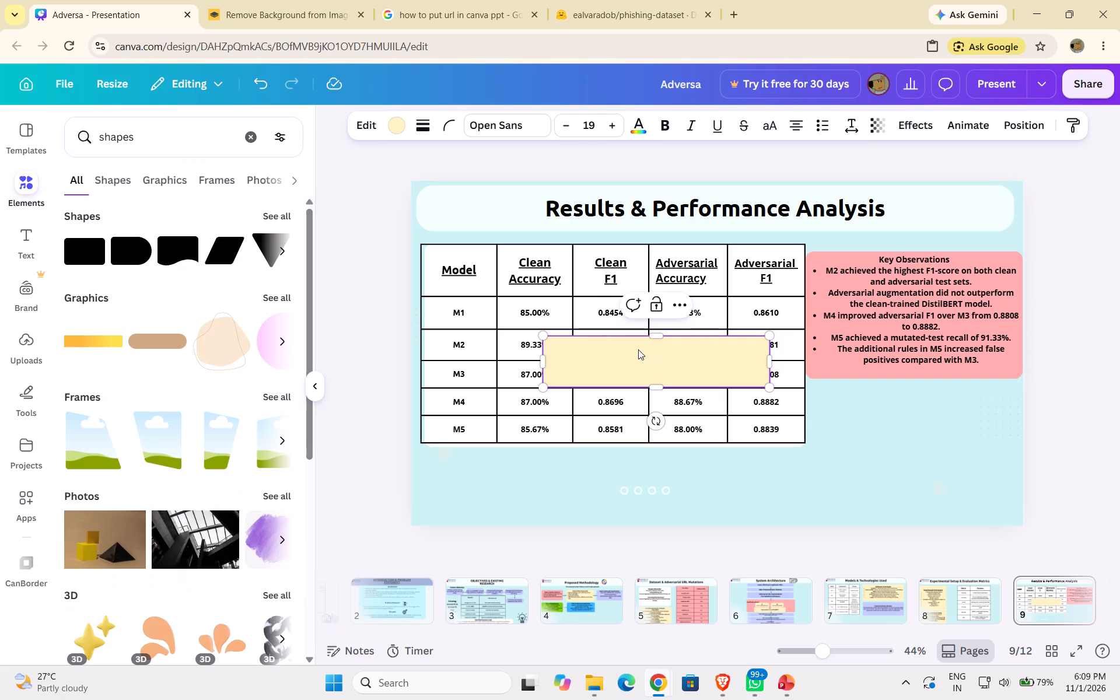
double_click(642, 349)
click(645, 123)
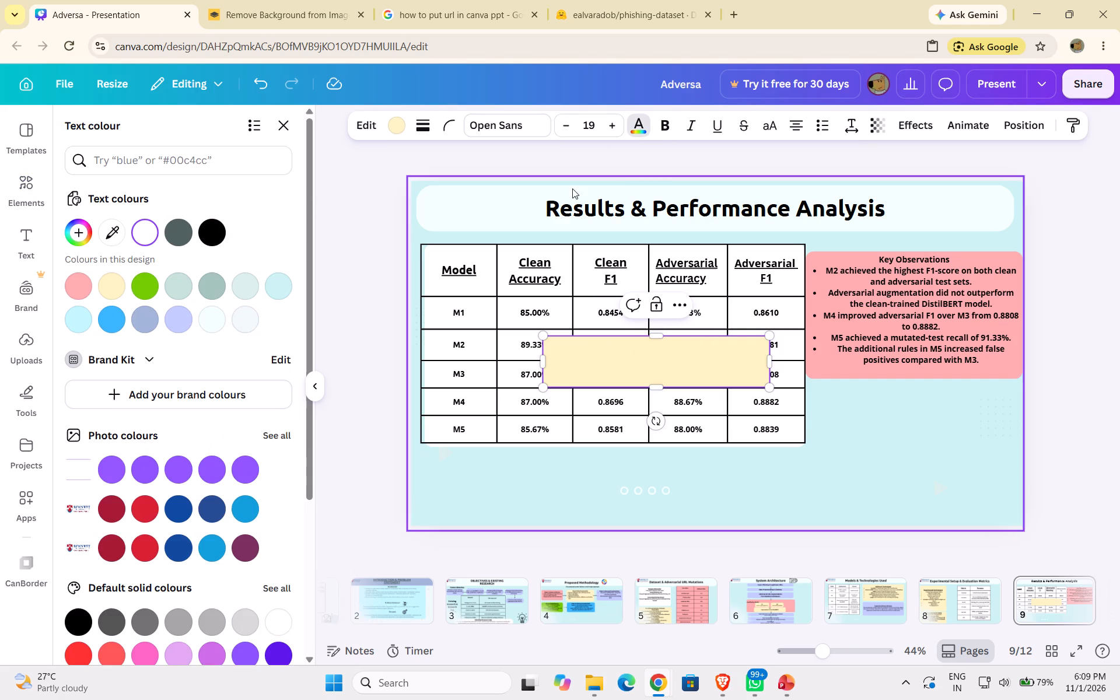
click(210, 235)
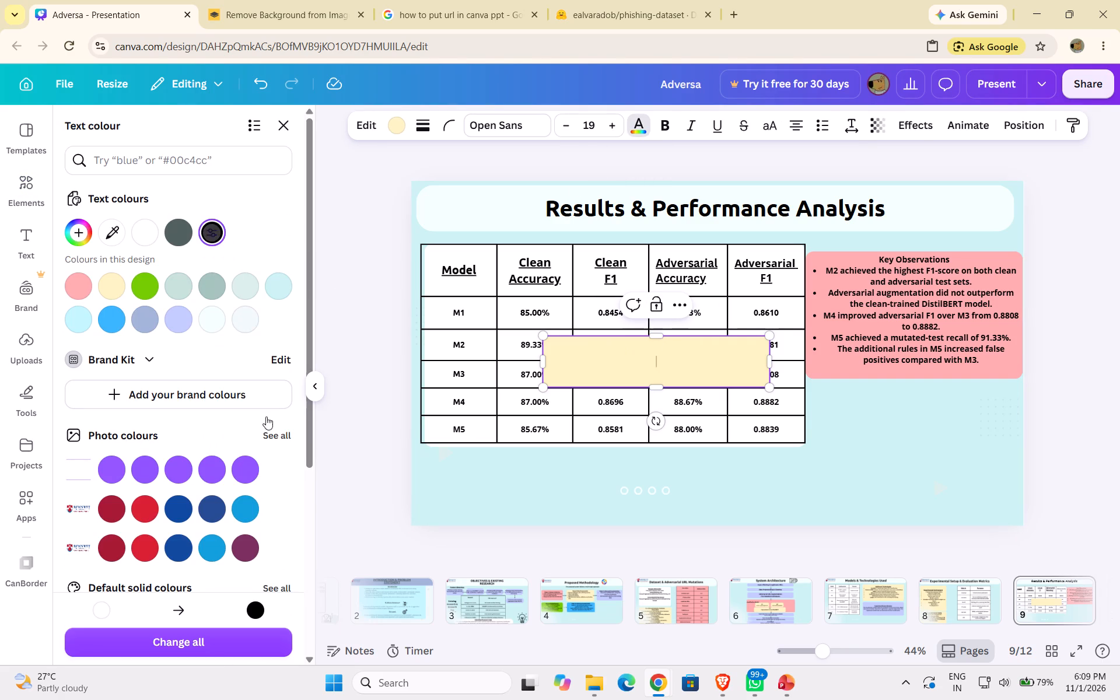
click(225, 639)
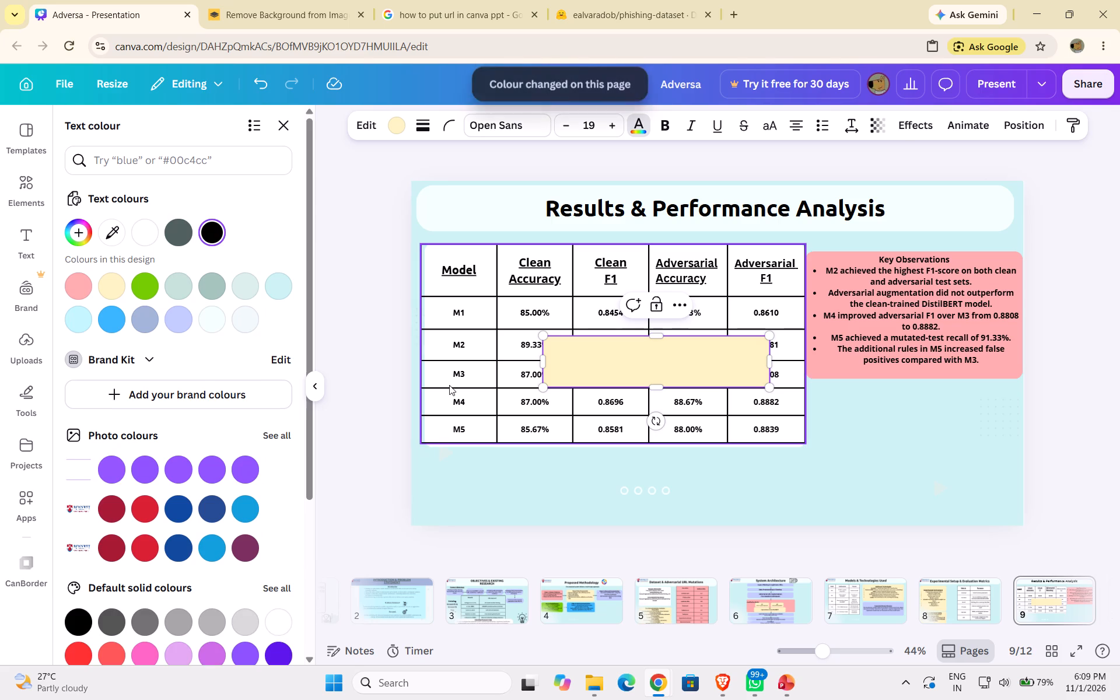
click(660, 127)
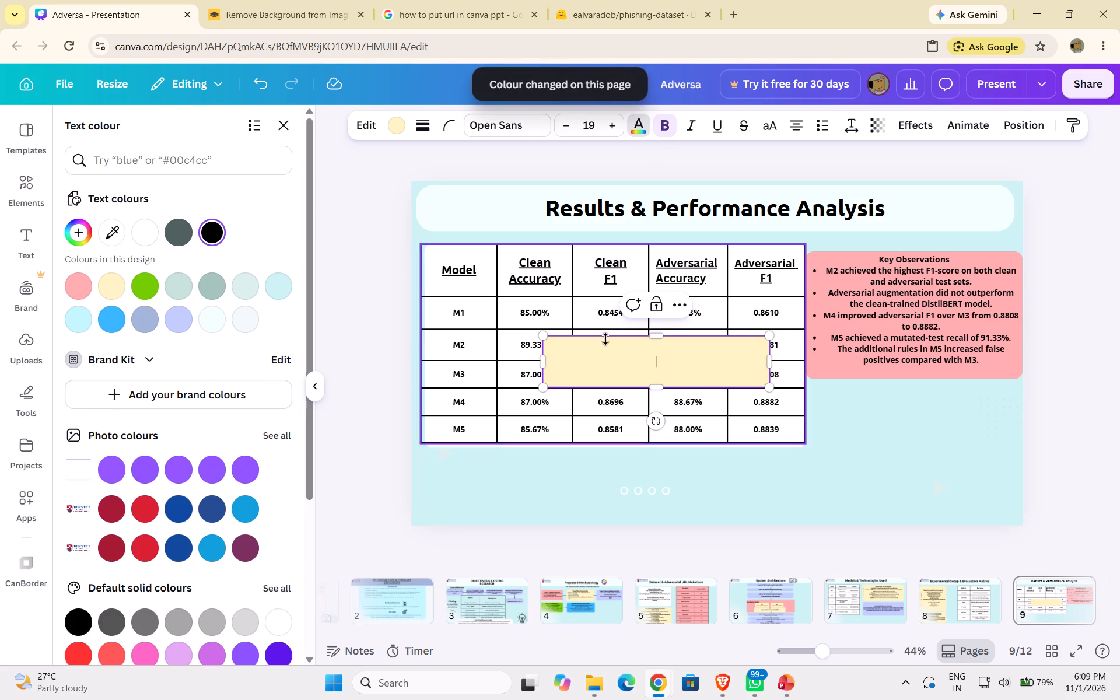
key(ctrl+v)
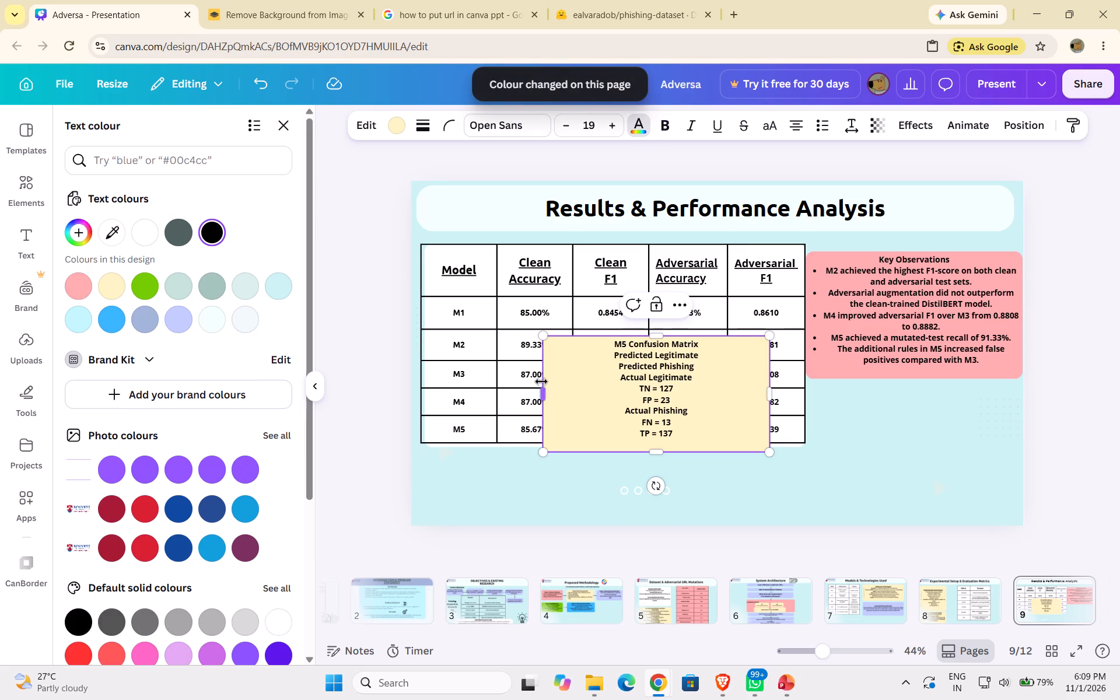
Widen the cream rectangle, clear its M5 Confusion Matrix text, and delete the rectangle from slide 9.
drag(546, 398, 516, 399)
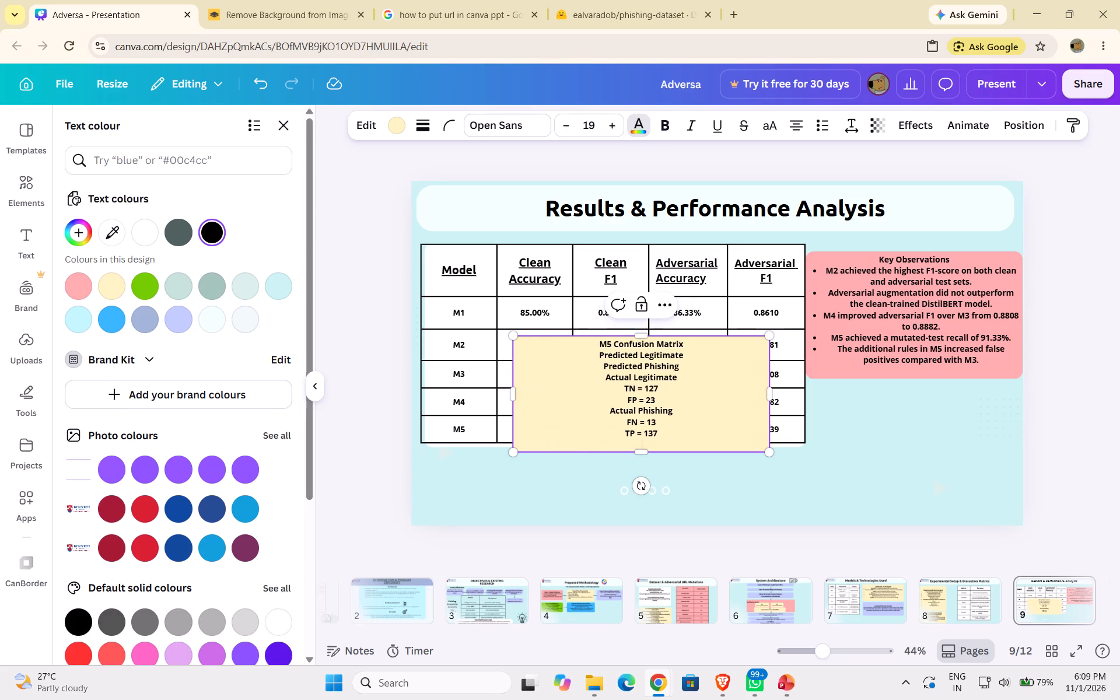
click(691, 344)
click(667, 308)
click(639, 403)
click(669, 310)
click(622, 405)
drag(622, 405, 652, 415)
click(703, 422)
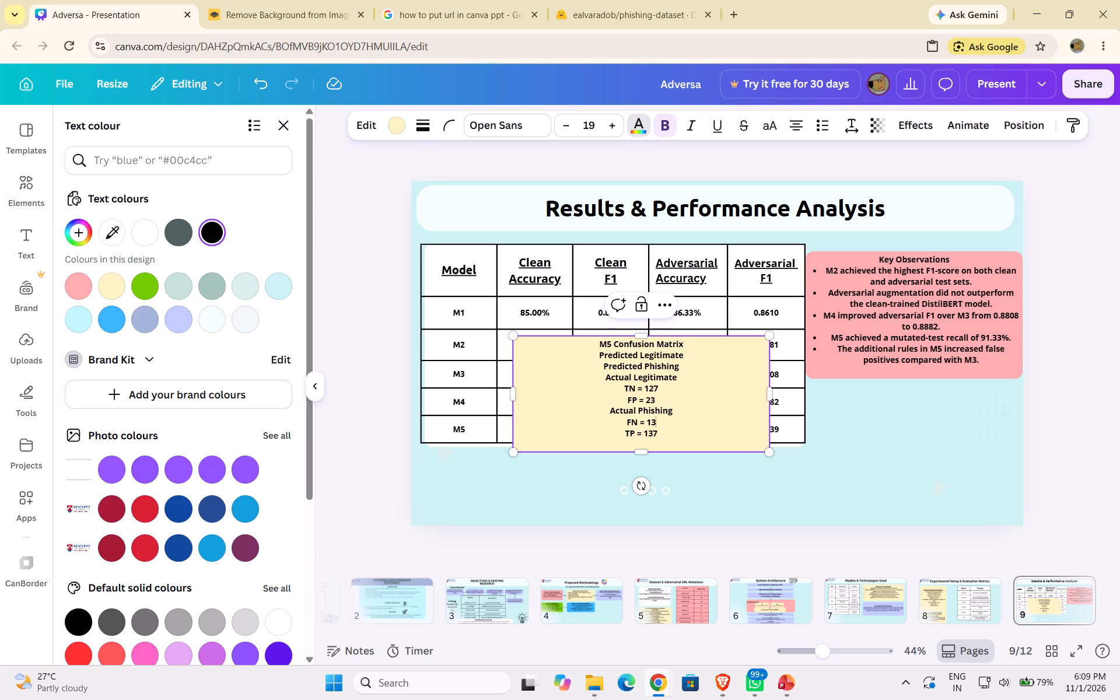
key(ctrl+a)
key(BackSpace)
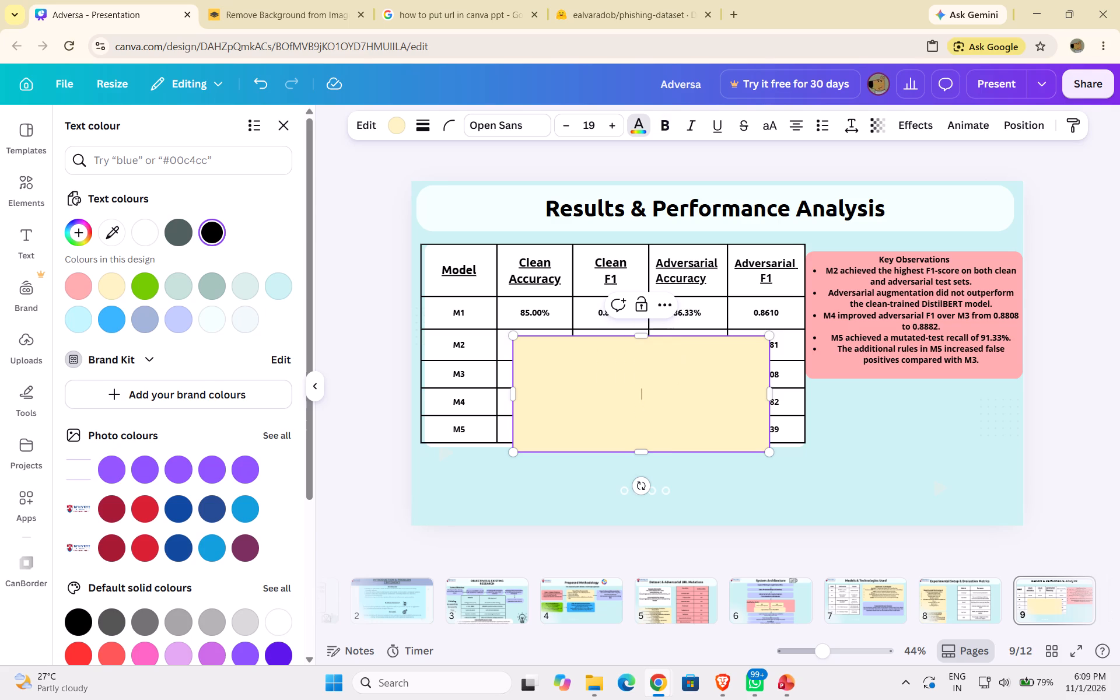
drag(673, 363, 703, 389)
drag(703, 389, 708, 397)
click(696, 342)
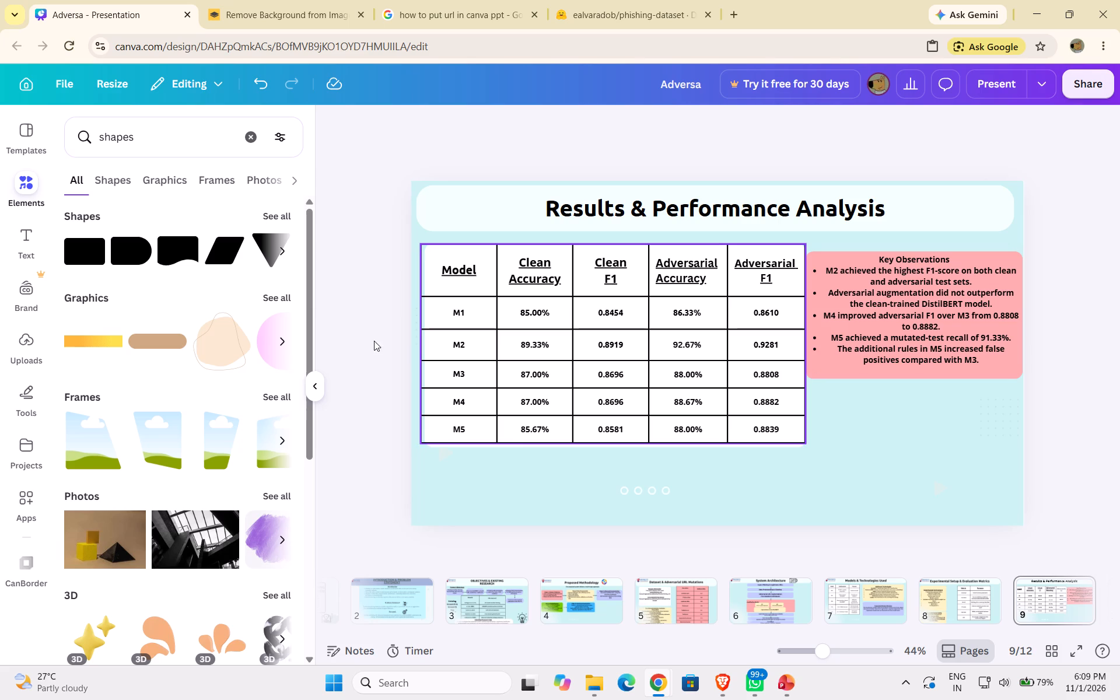
Add a rounded square frame to slide 9, shrink it, and place it directly below the Key Observations box beside the performance table.
click(246, 139)
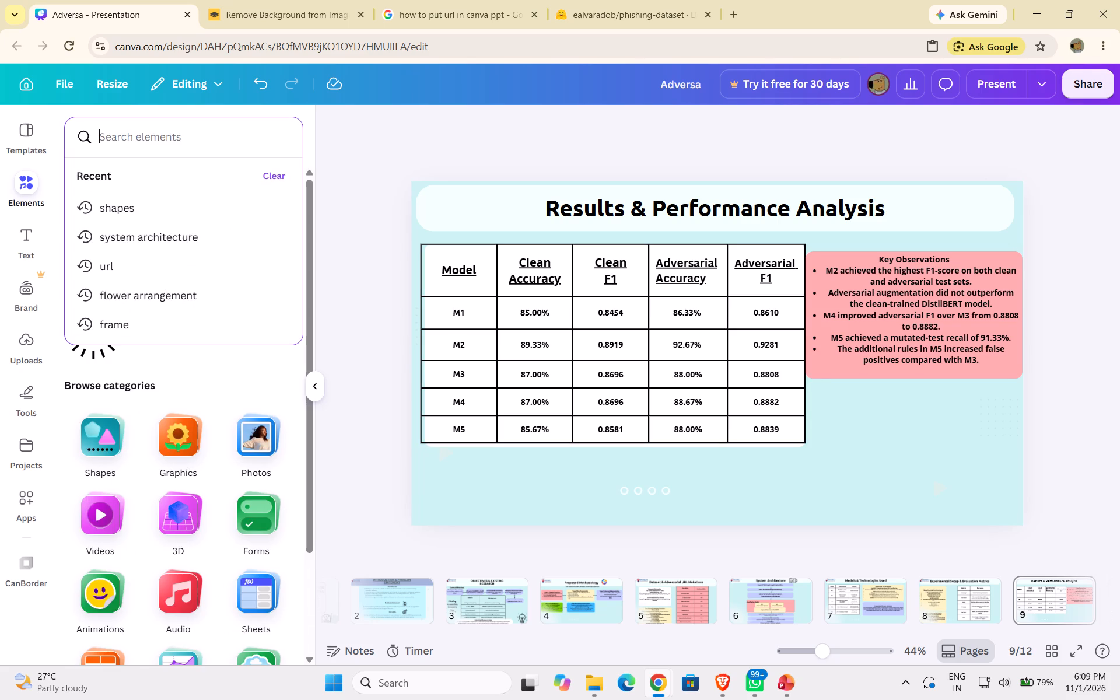
text(frame)
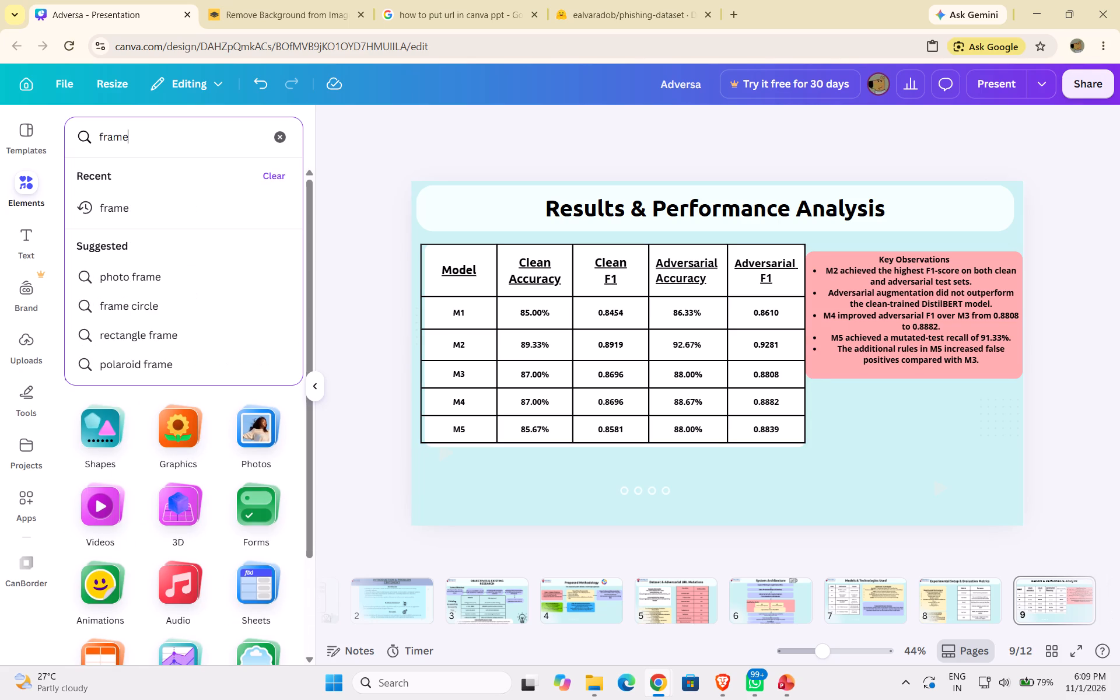
click(132, 213)
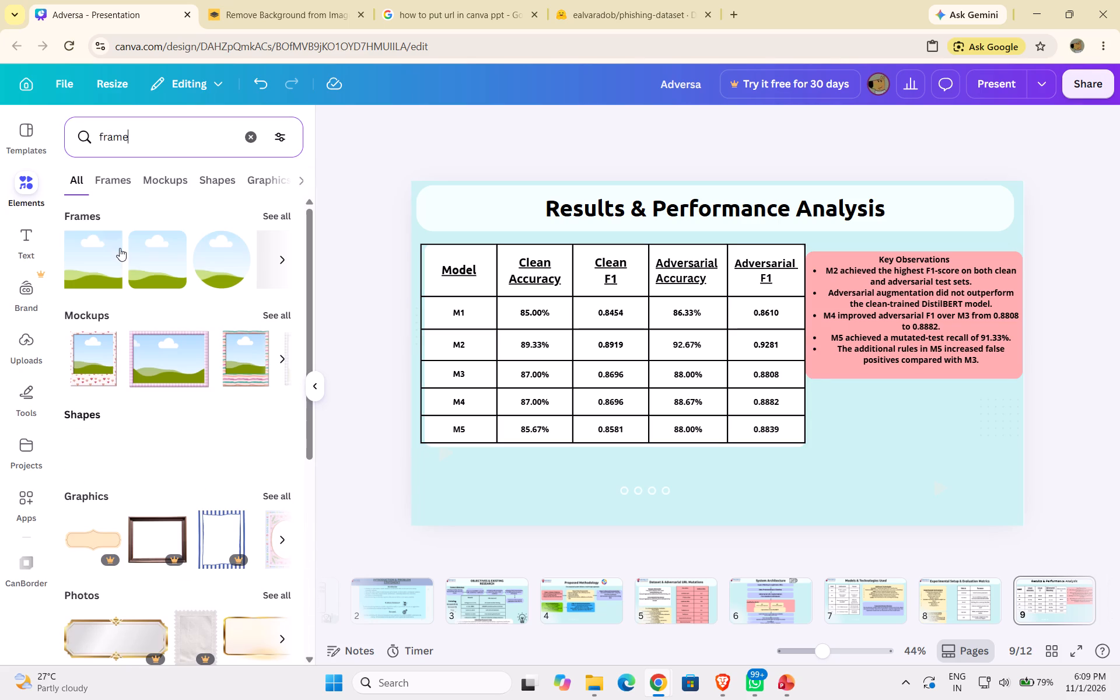
click(141, 261)
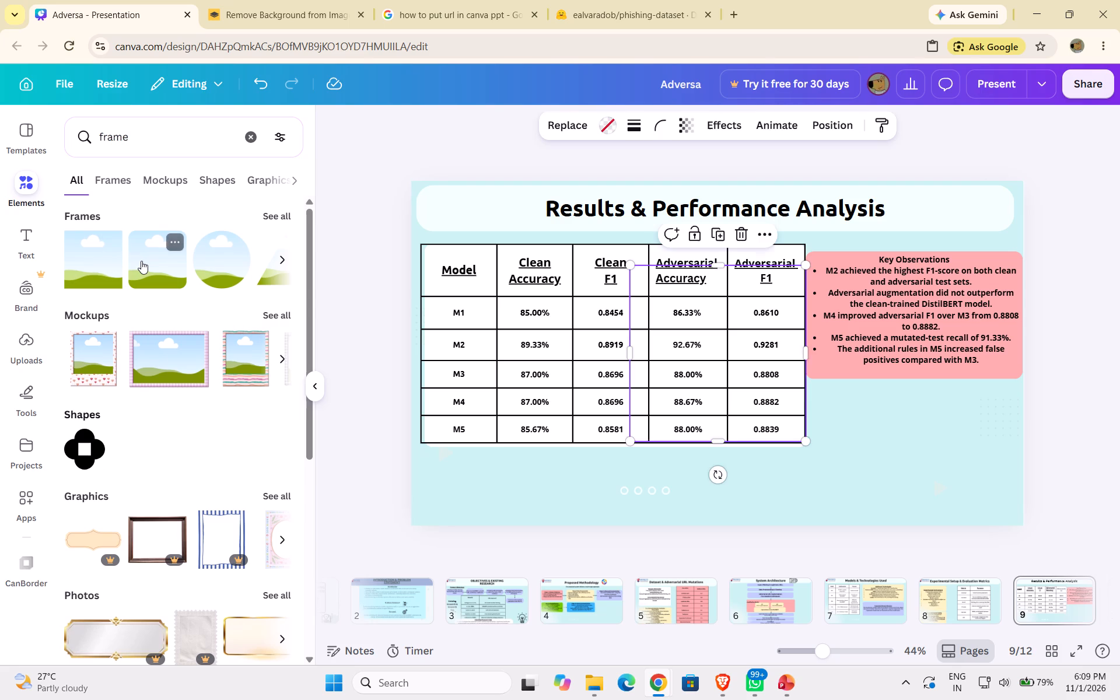
drag(691, 367, 796, 440)
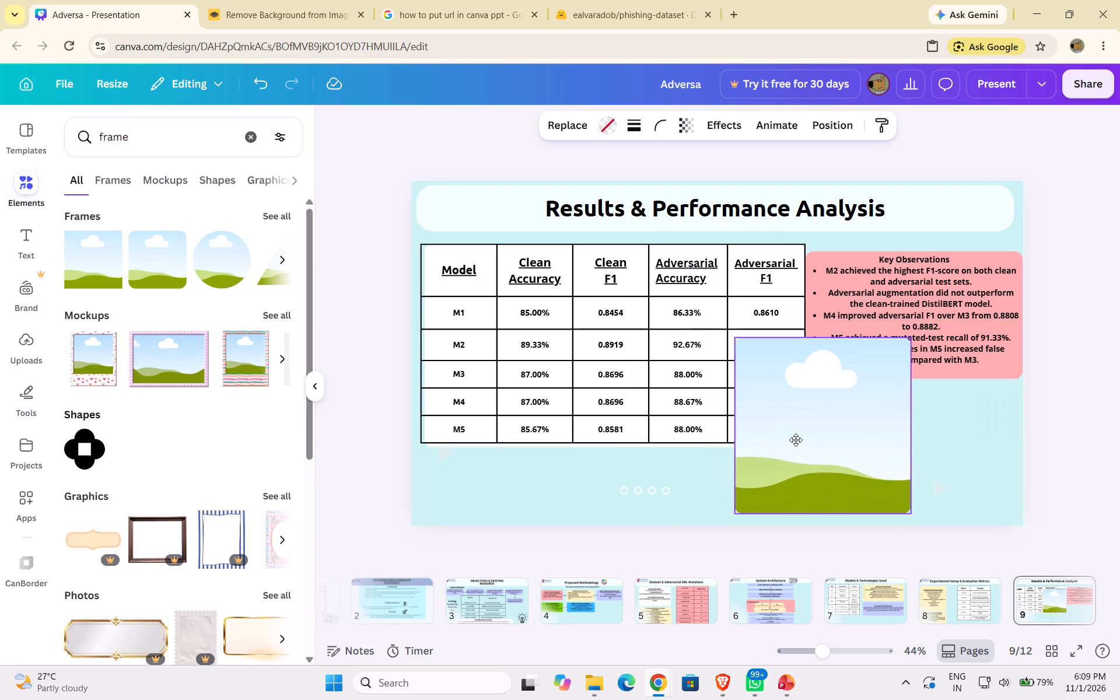
drag(796, 440, 884, 474)
drag(912, 547, 898, 514)
drag(825, 441, 836, 446)
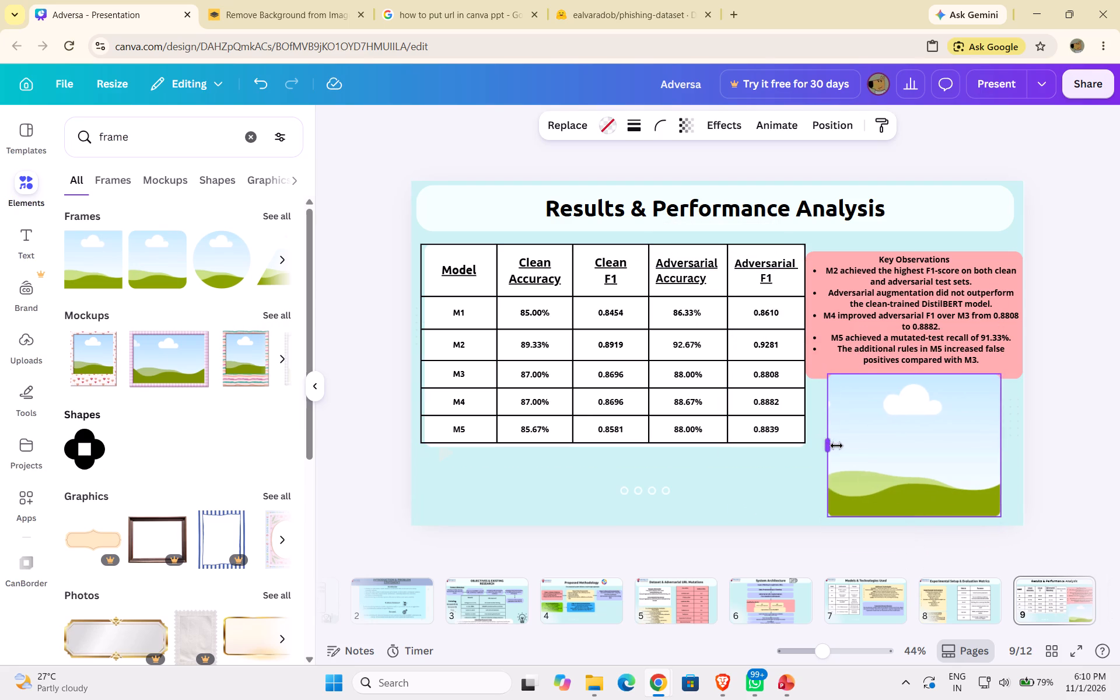
drag(836, 446, 832, 453)
click(908, 437)
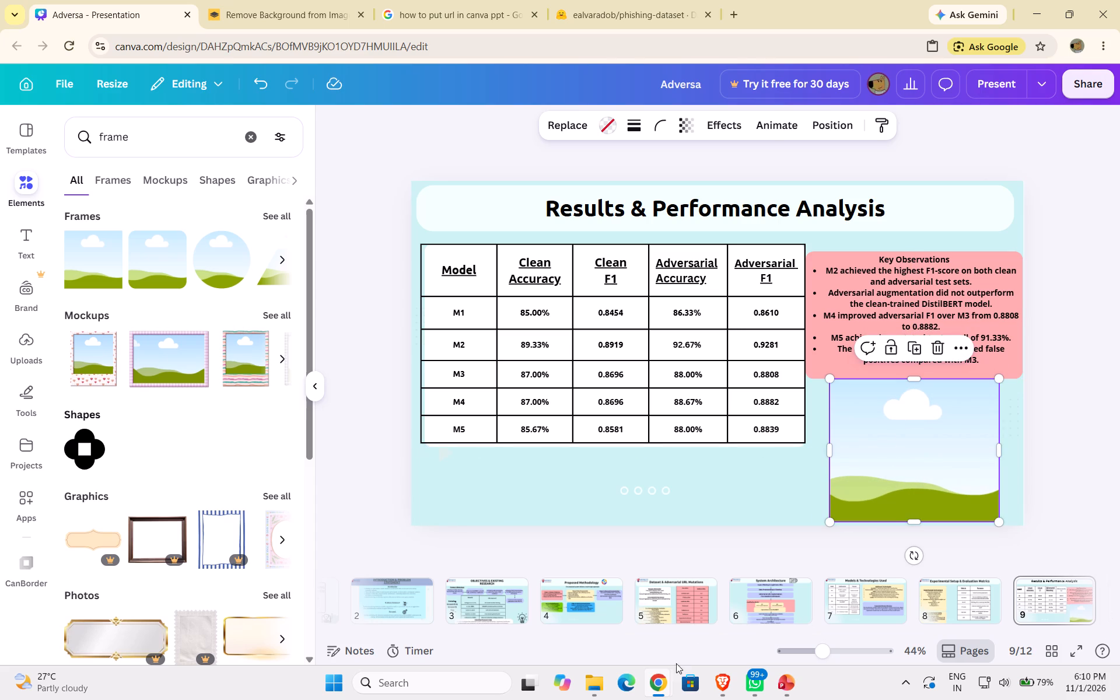
Switch to File Explorer and look through the Downloads folder for an image for the slide 9 frame.
click(658, 677)
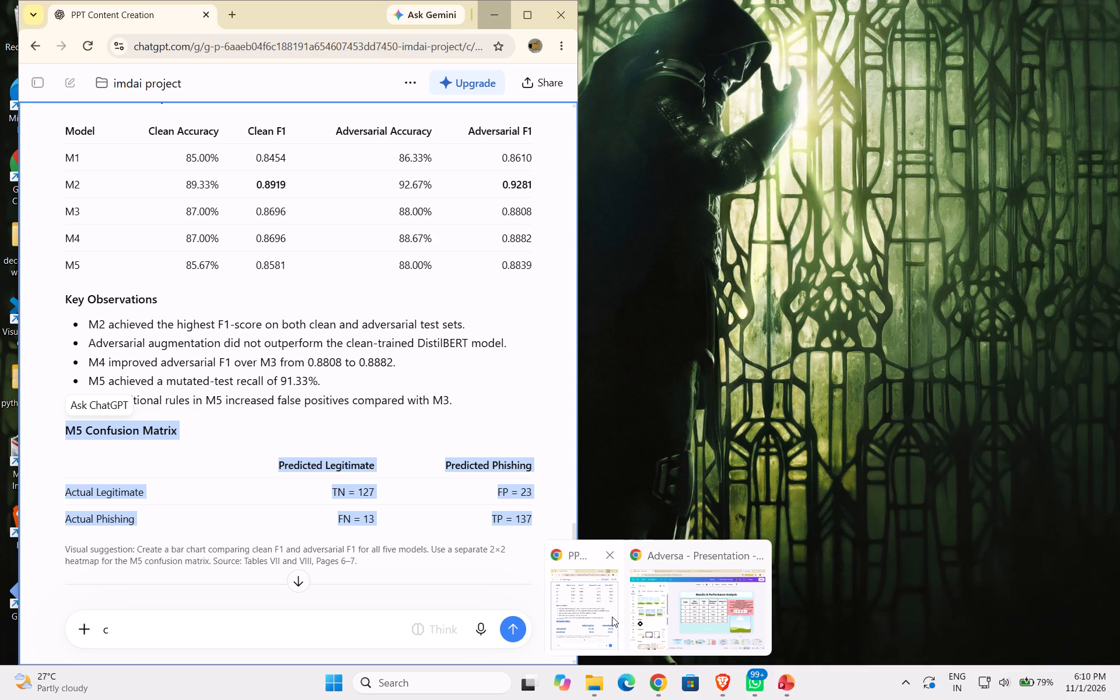
click(597, 691)
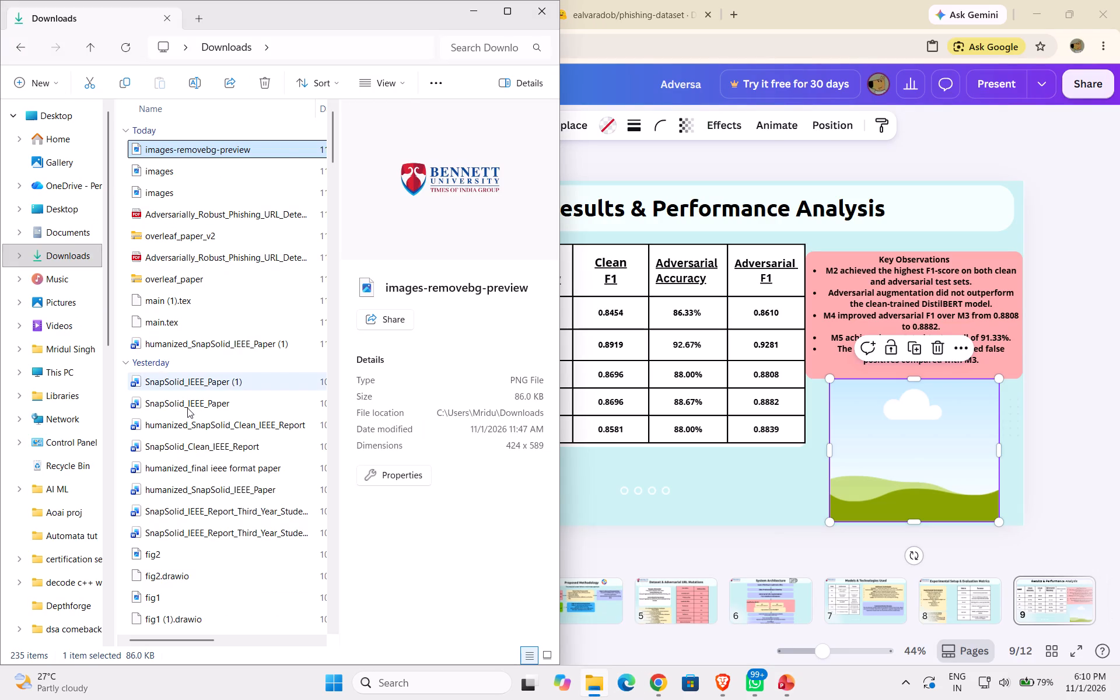
scroll(187, 408, down, 9)
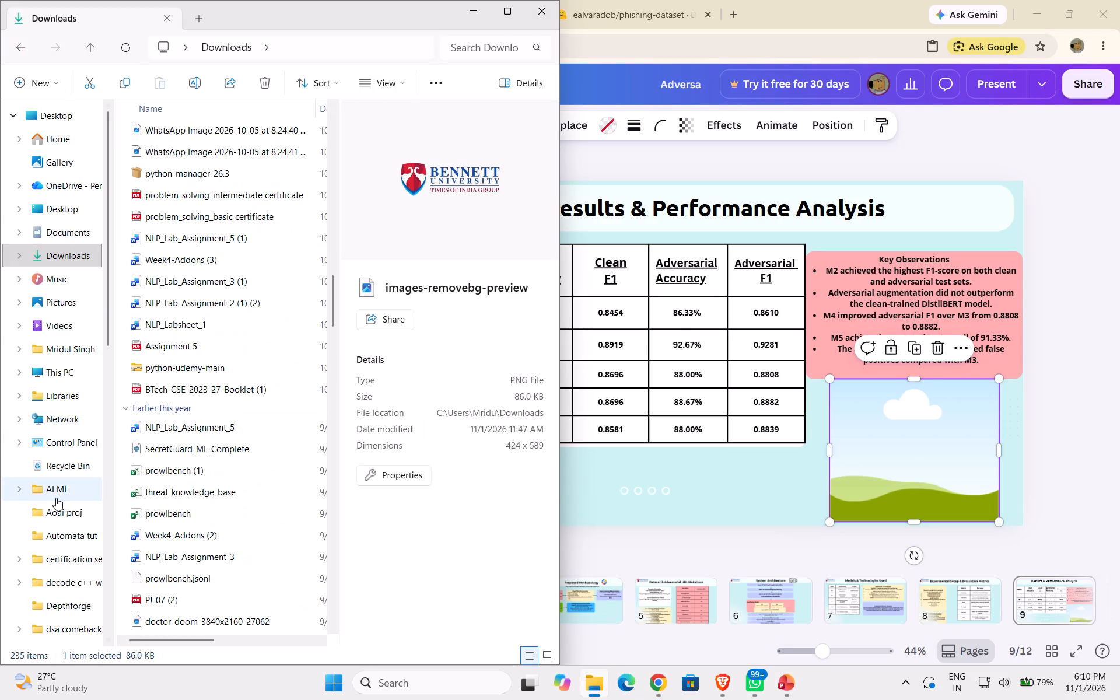
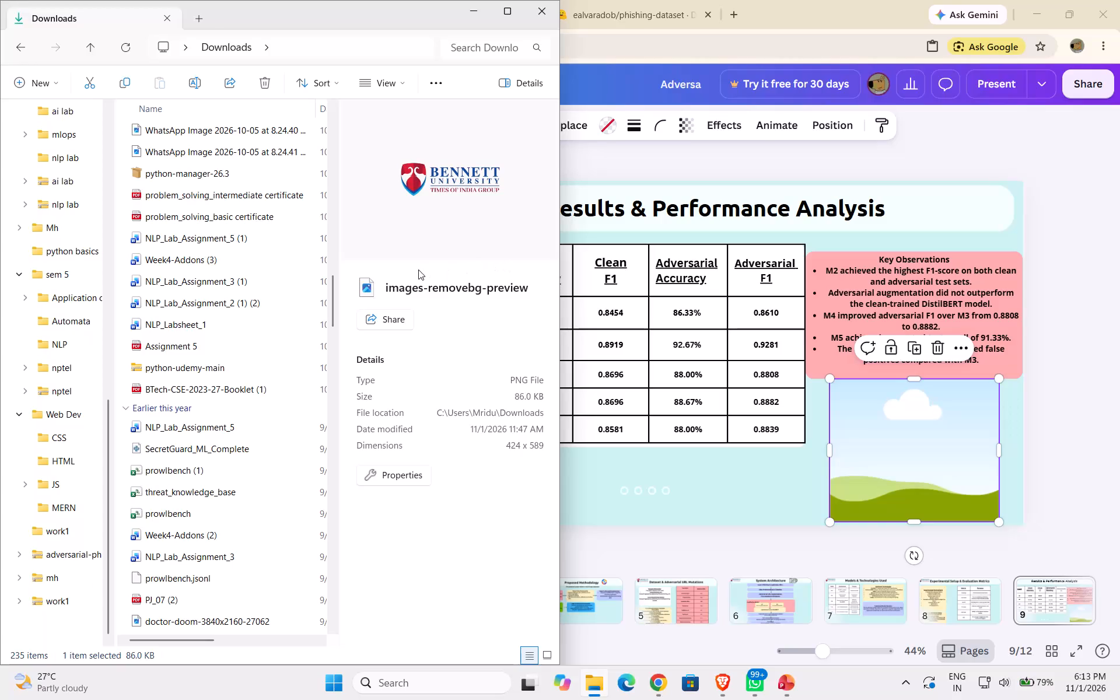
Copy the fig4_confusion_m5 image from the work1 folder and place it in slide 9's empty frame in Canva.
click(61, 537)
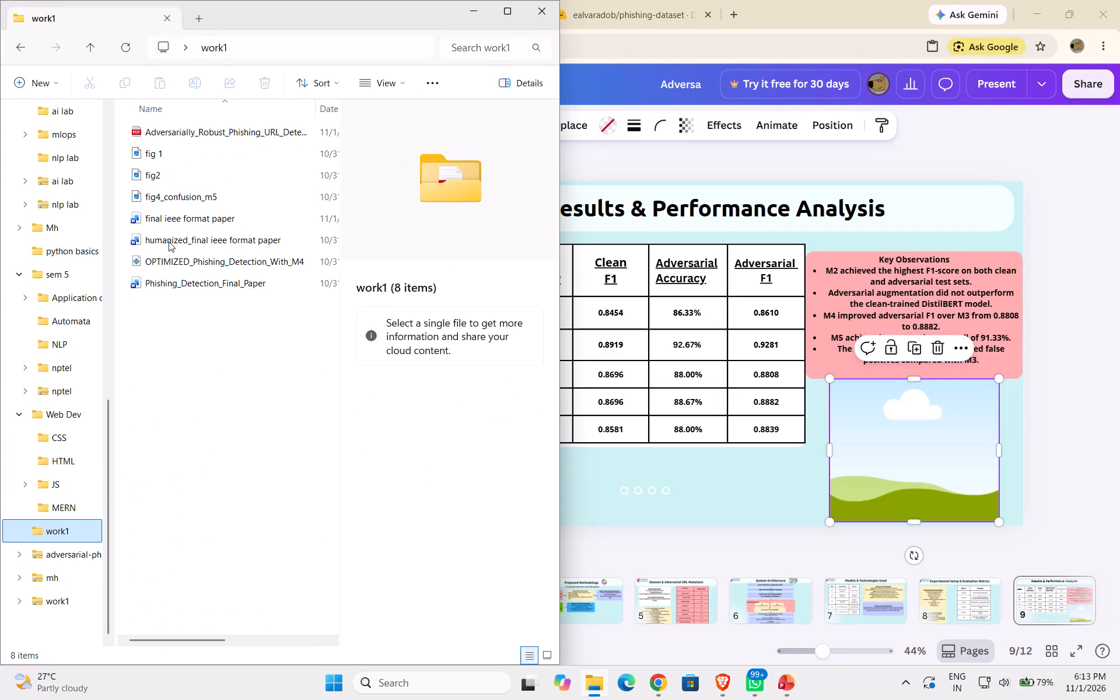
click(176, 187)
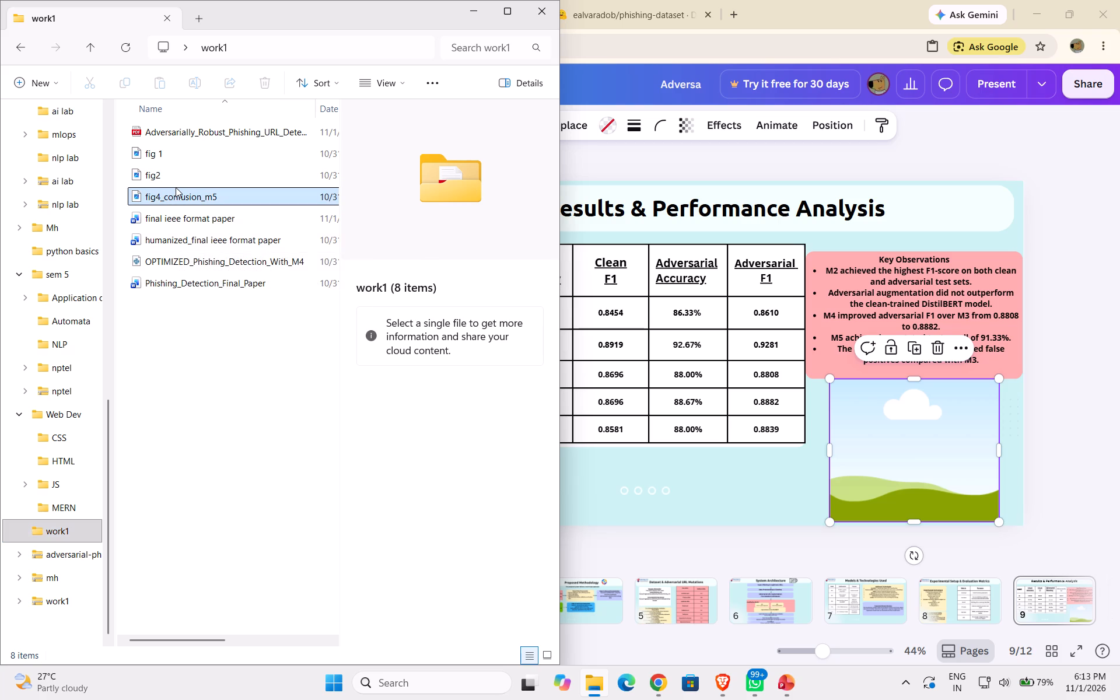
click(176, 187)
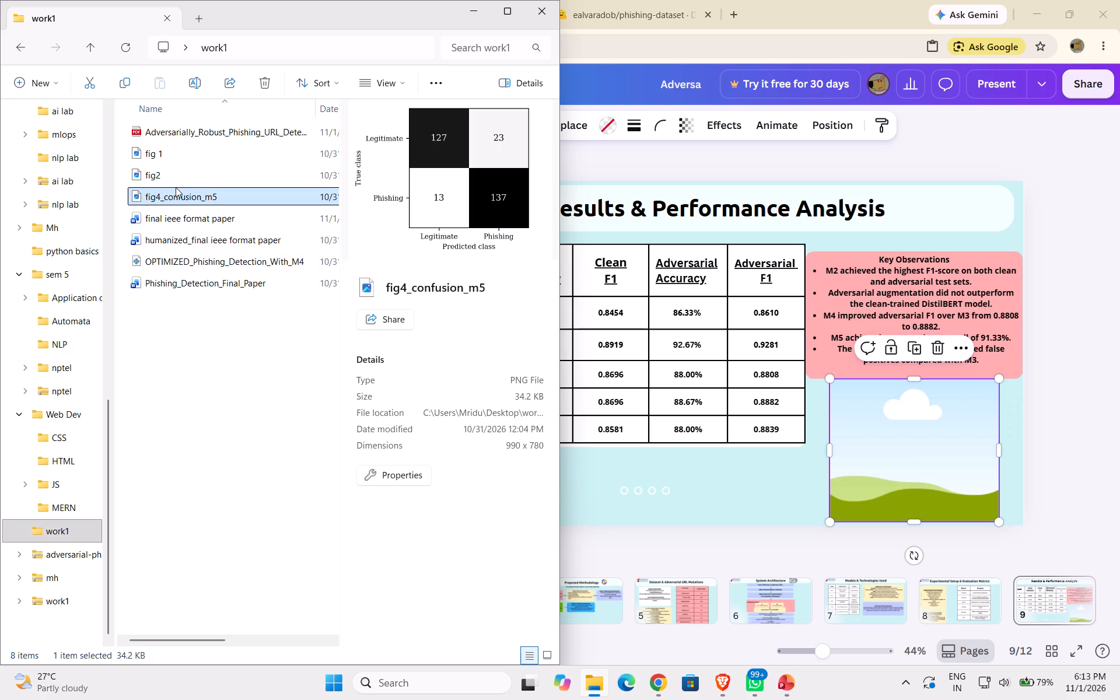
click(124, 80)
click(936, 454)
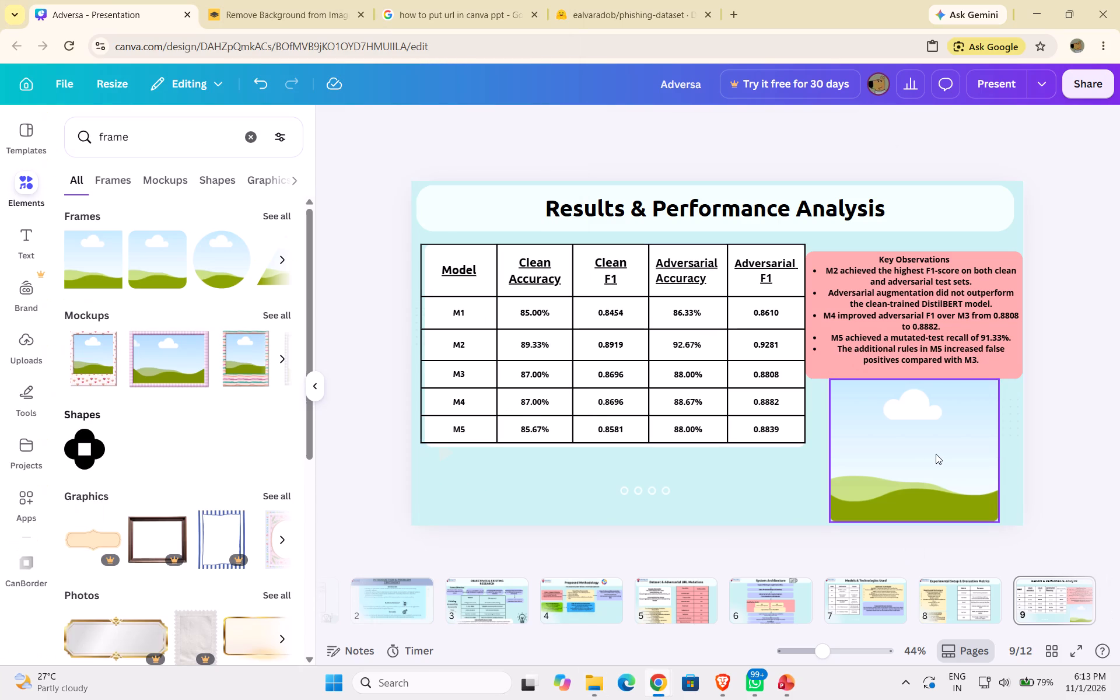
key(ctrl+v)
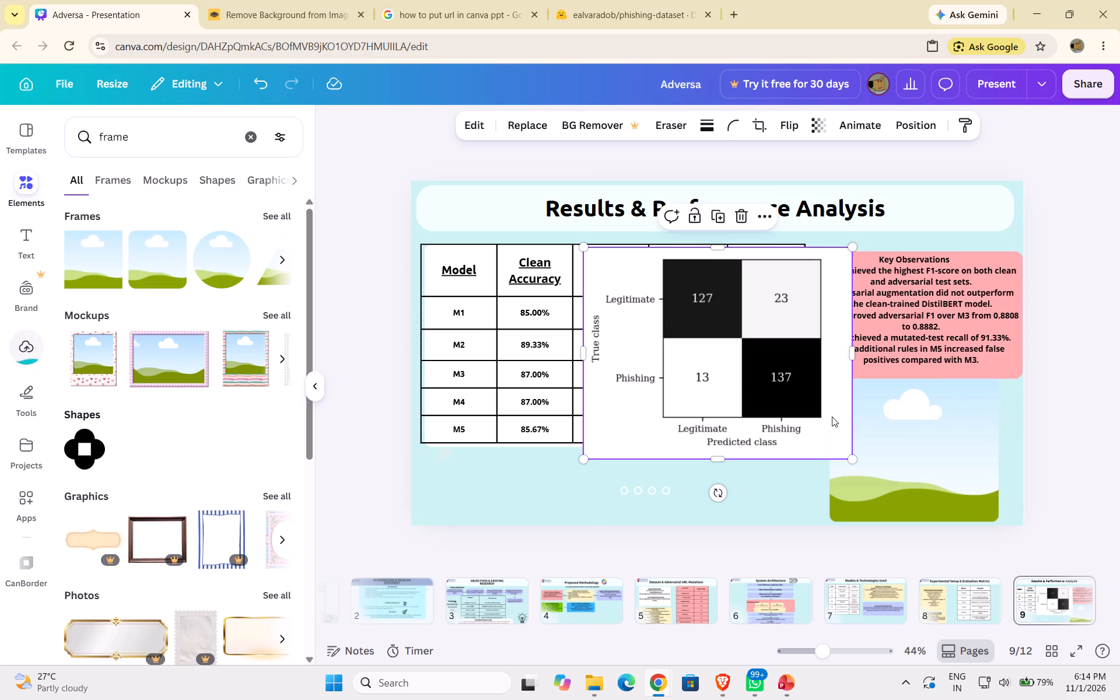
drag(741, 372, 893, 498)
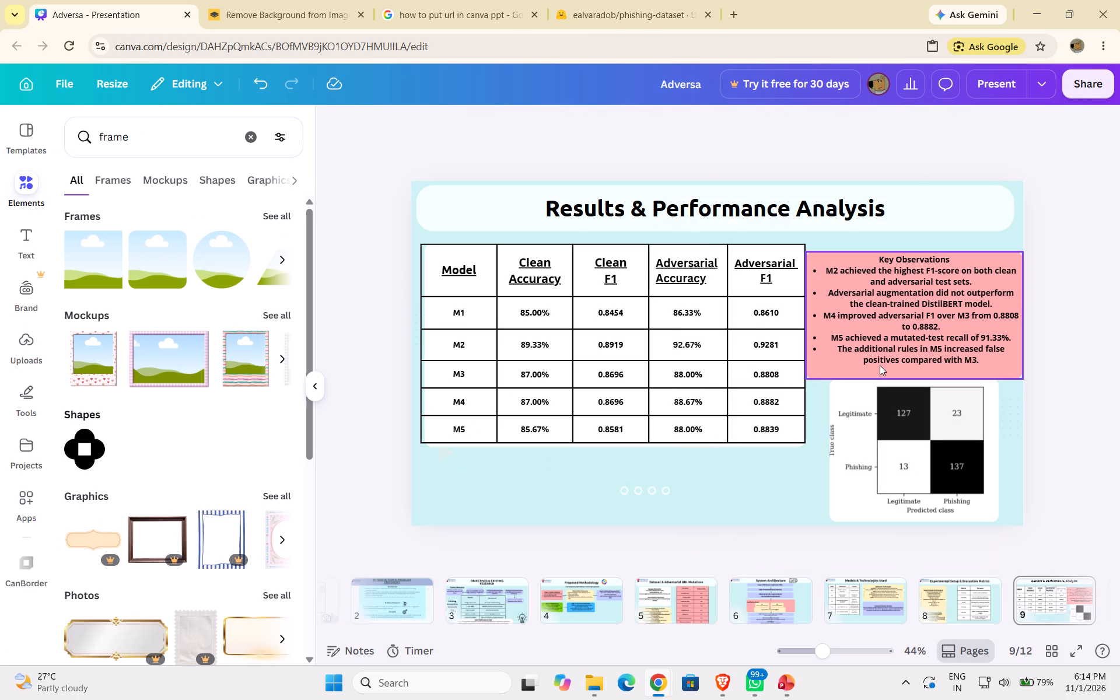
Add a last bullet reading "M4 confusion matrix;" to slide 9's Key Observations box.
click(817, 418)
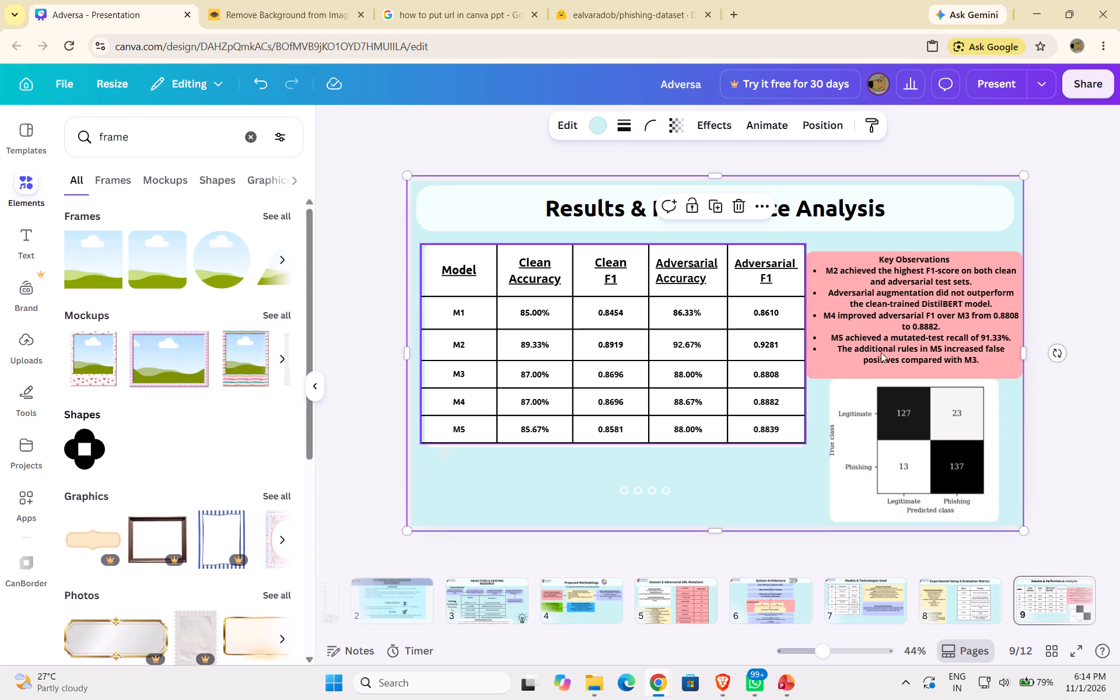
click(981, 348)
click(981, 355)
key(Return)
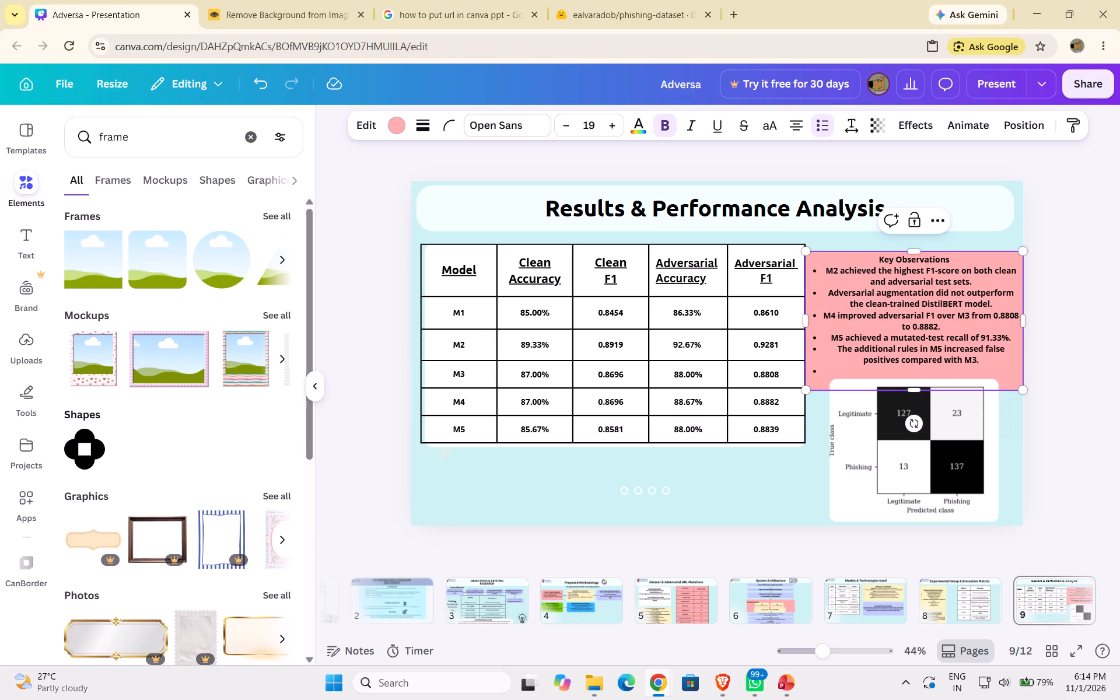
click(833, 373)
triple_click(824, 369)
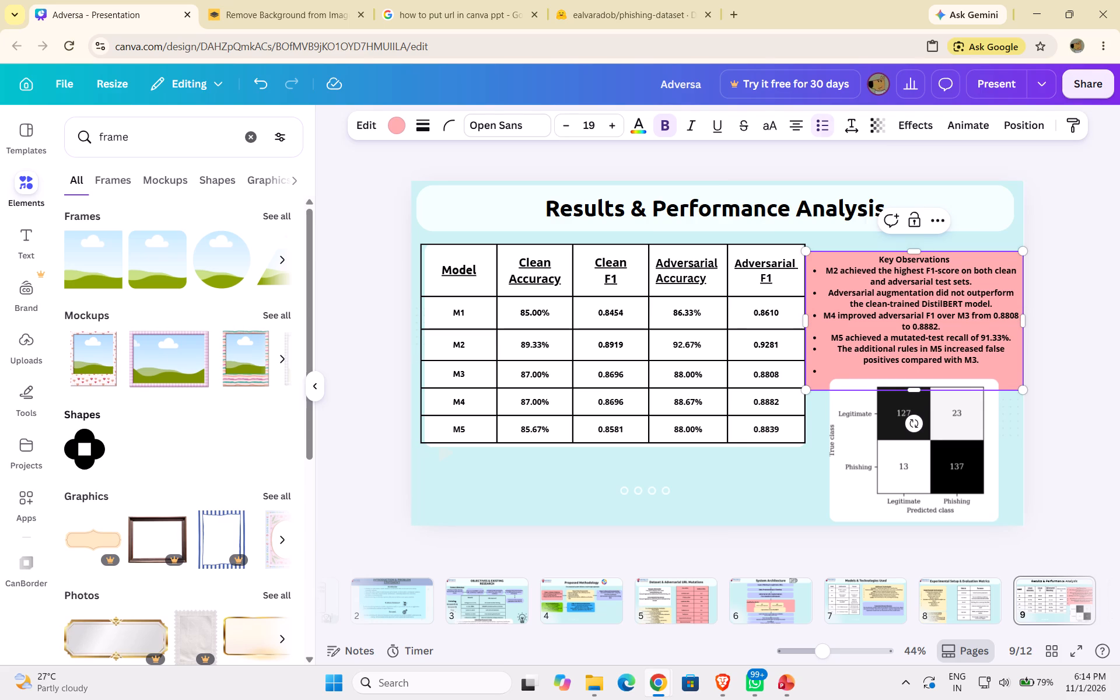
click(824, 369)
key(Left)
text(4)
key(space)
text(confusion matrix)
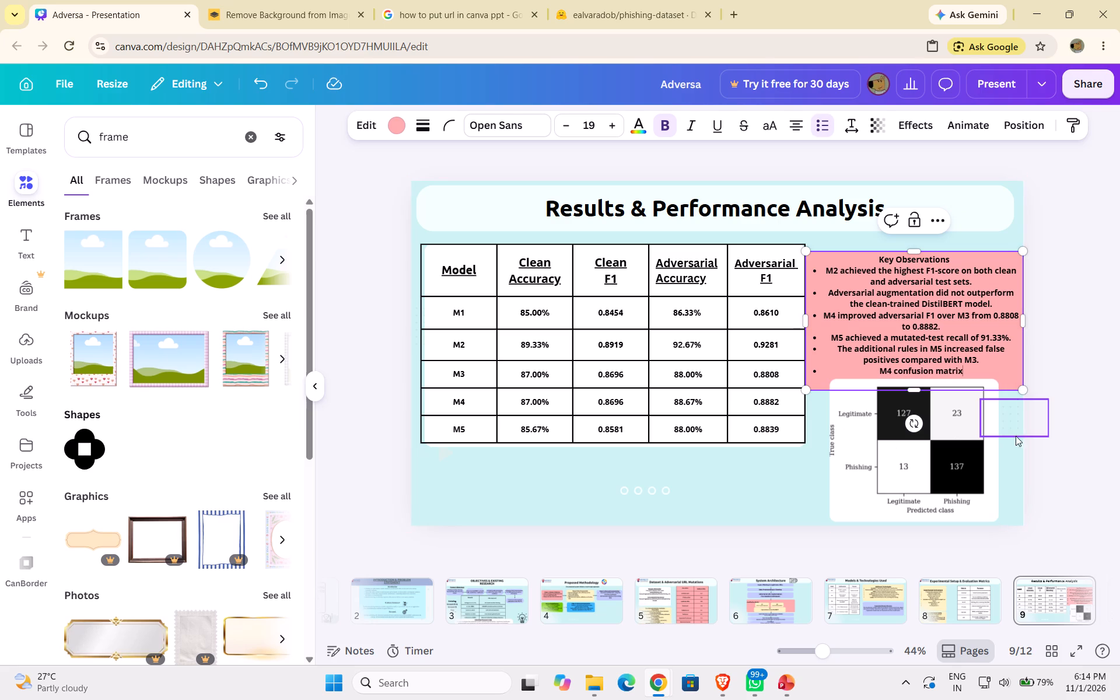
key(semicolon)
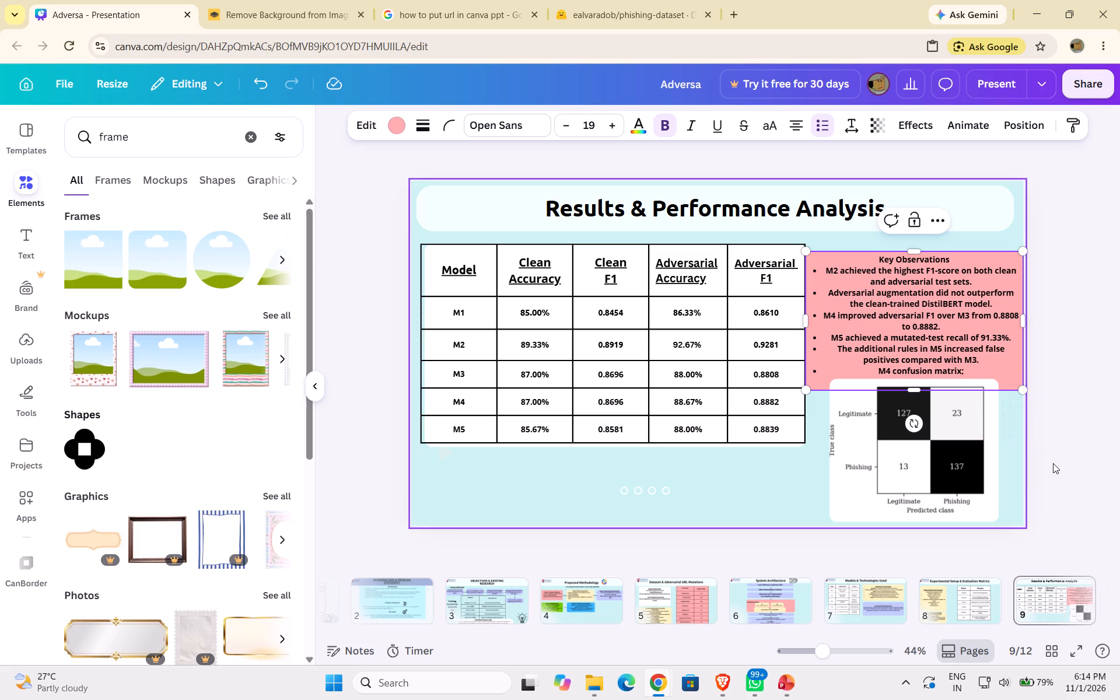
click(1053, 466)
click(944, 442)
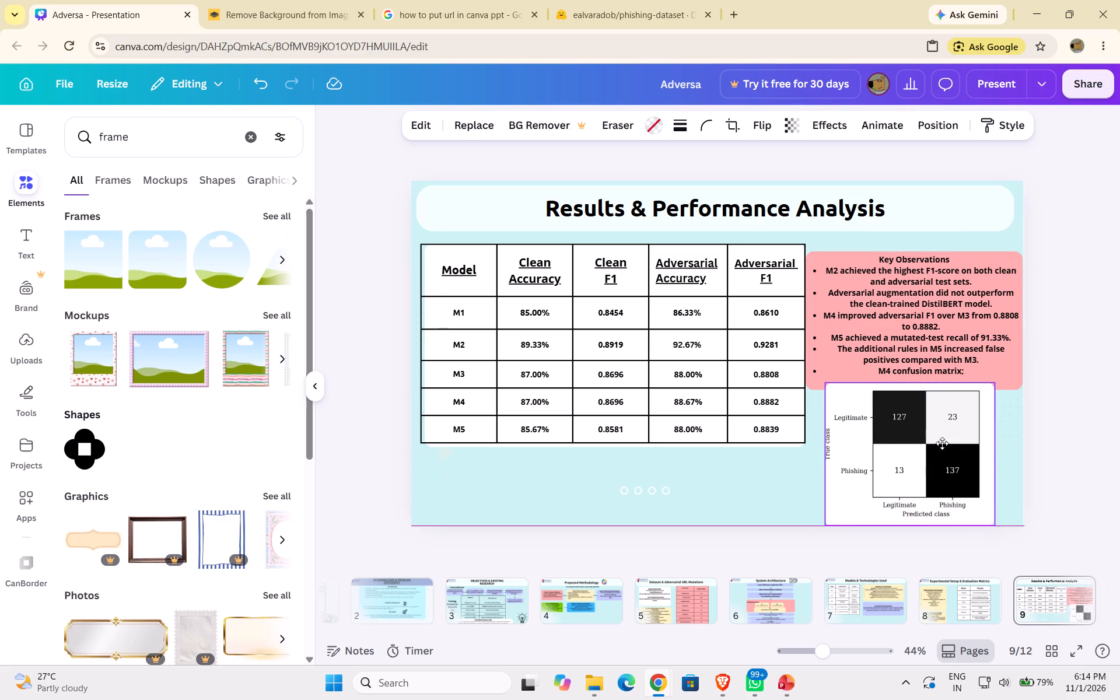
click(1055, 429)
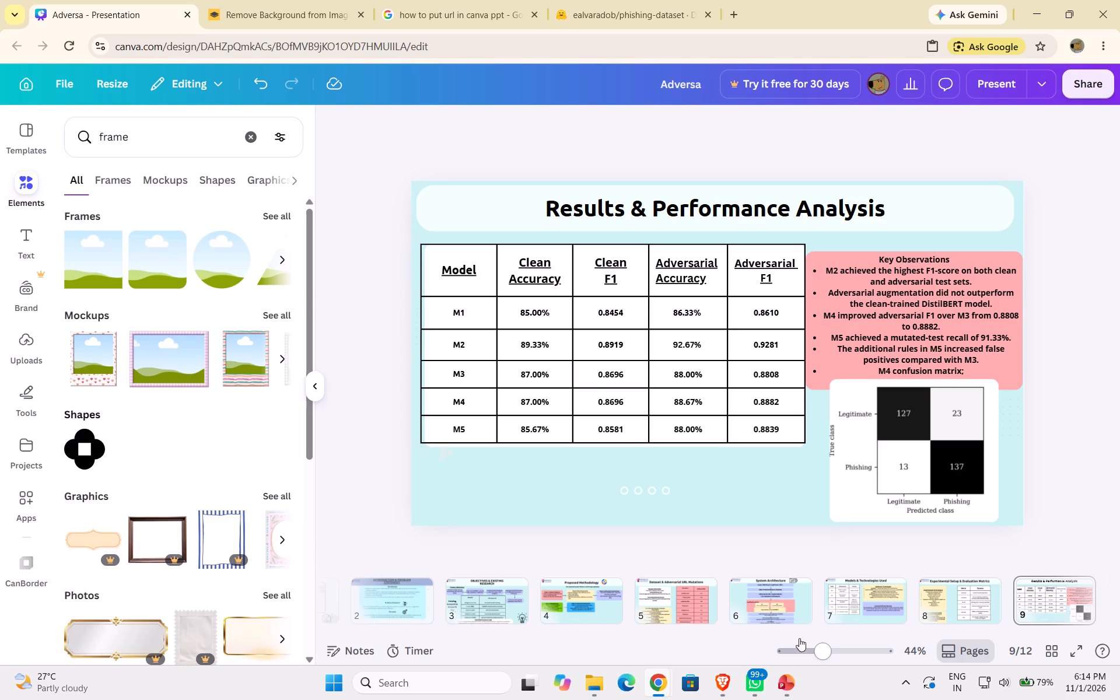
Delete the placeholder body paragraph and the CONCLUSION heading from slide 10.
drag(789, 632, 939, 617)
click(916, 600)
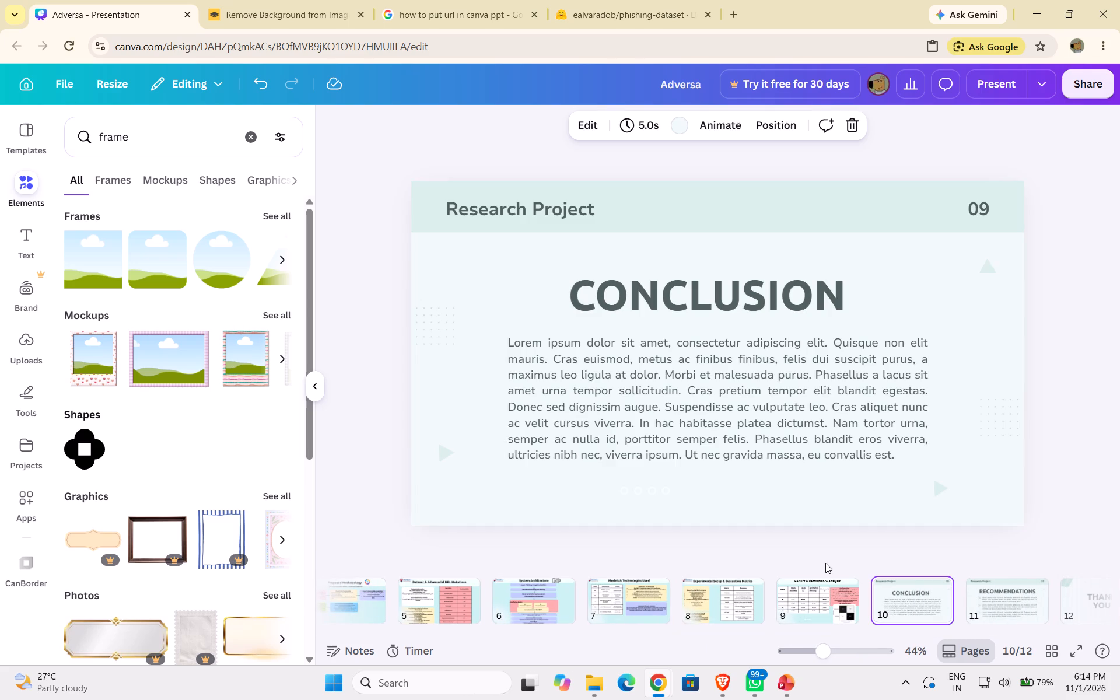
click(757, 408)
click(738, 304)
click(729, 301)
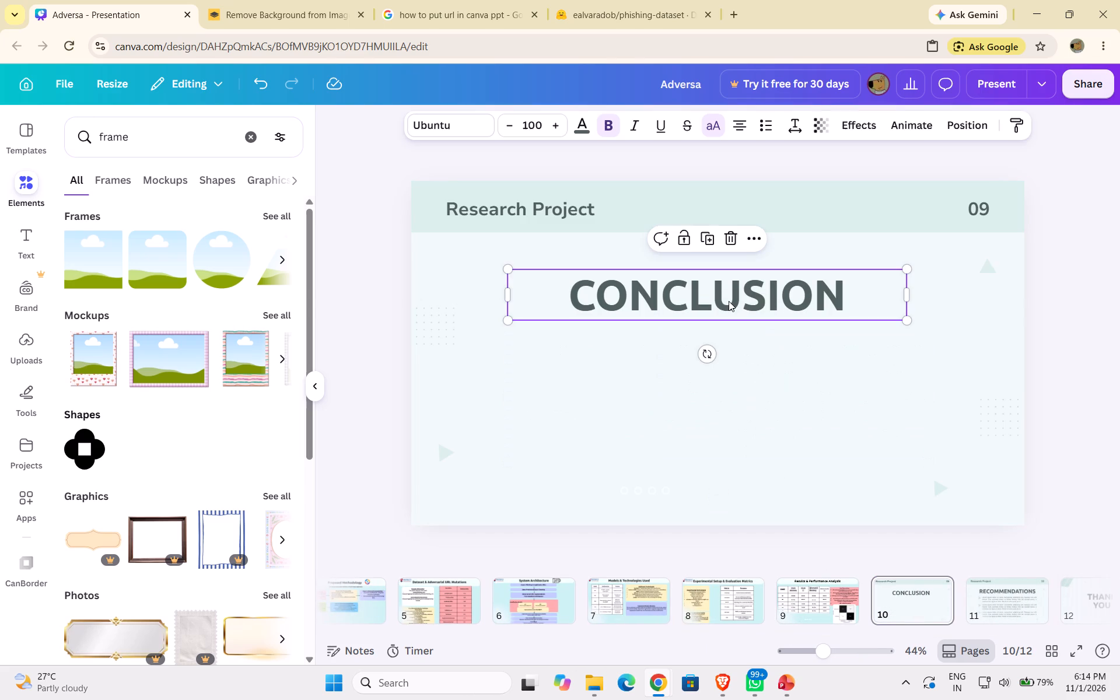
click(726, 242)
Copy the Bennett University logo from slide 8 onto slide 9's title banner.
click(726, 611)
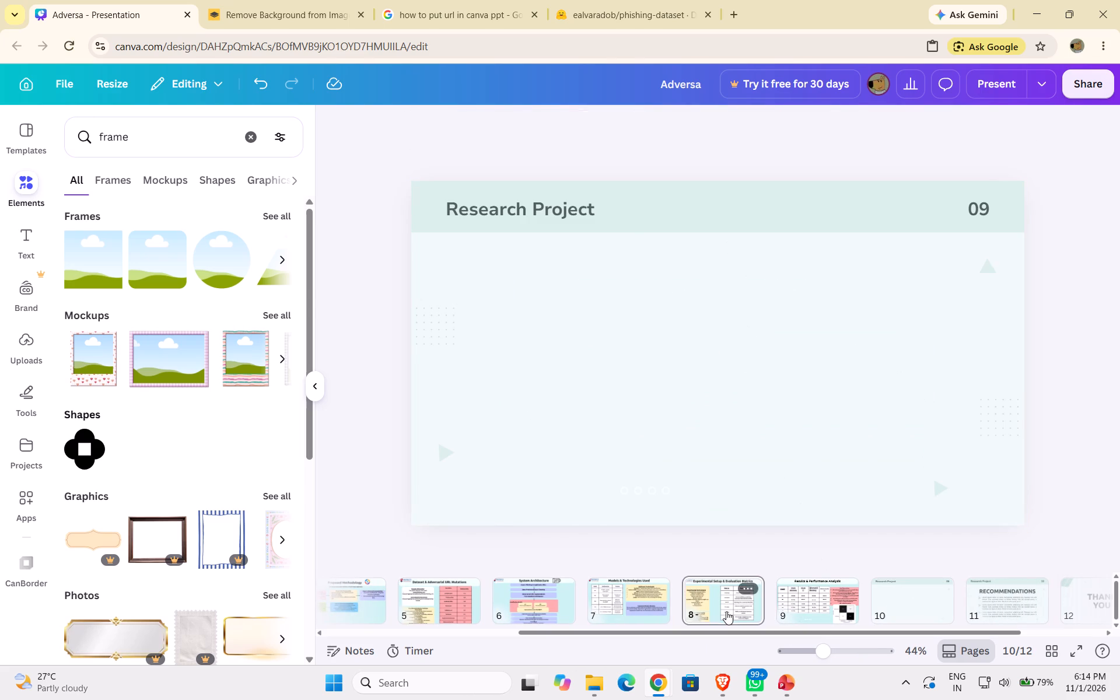
click(446, 204)
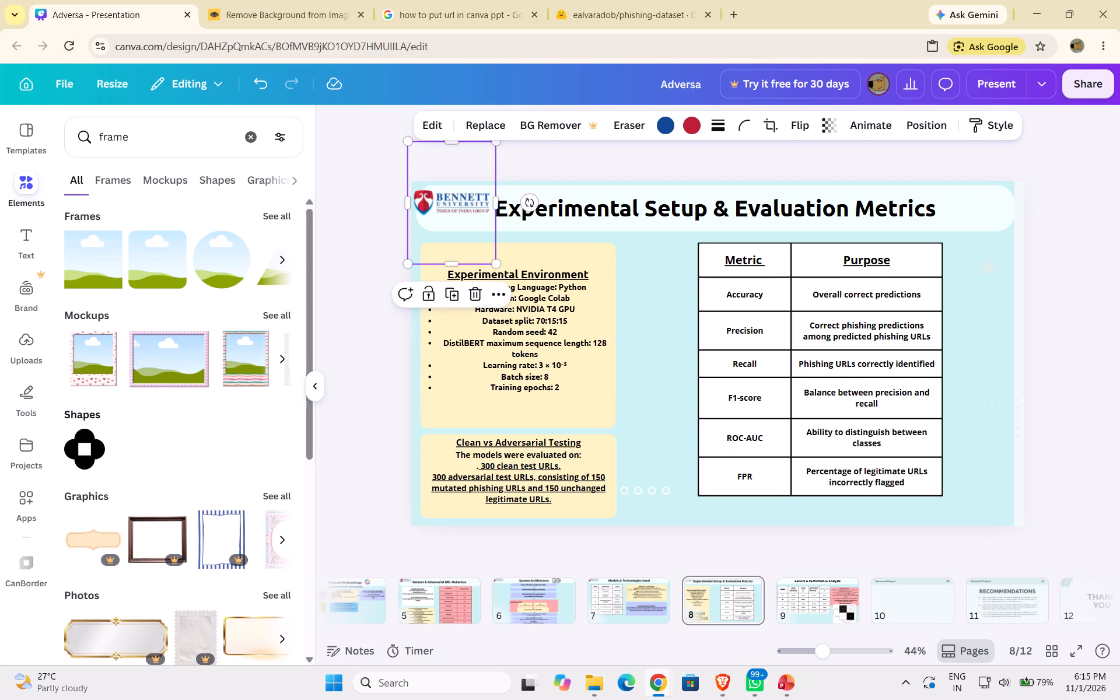
key(ctrl+c)
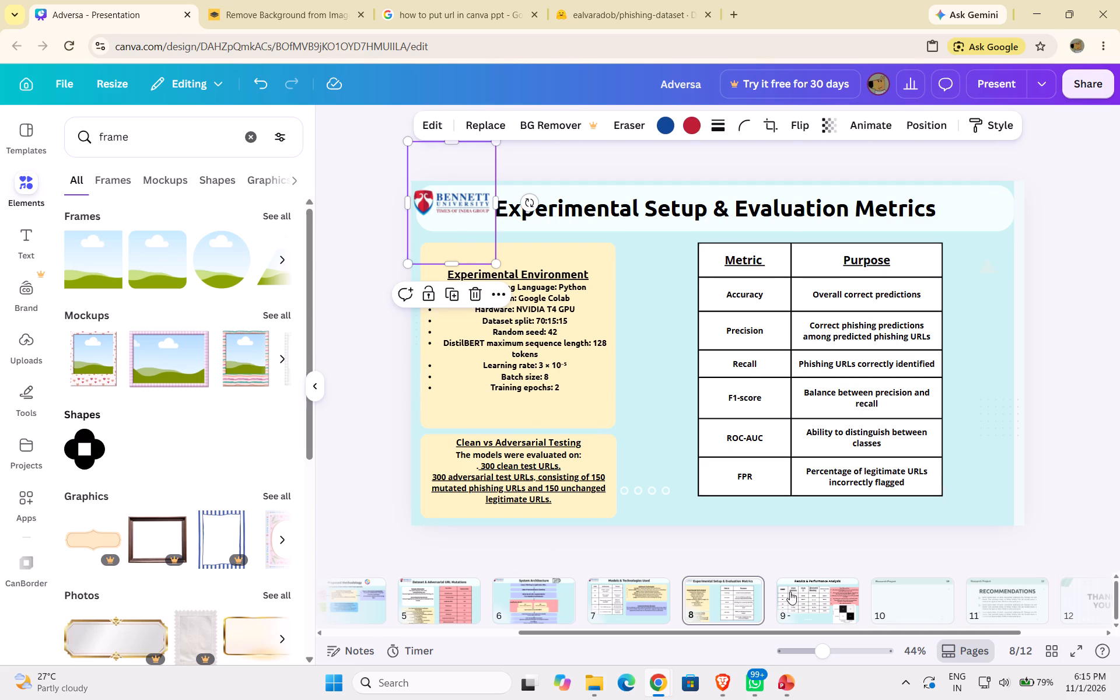
click(790, 593)
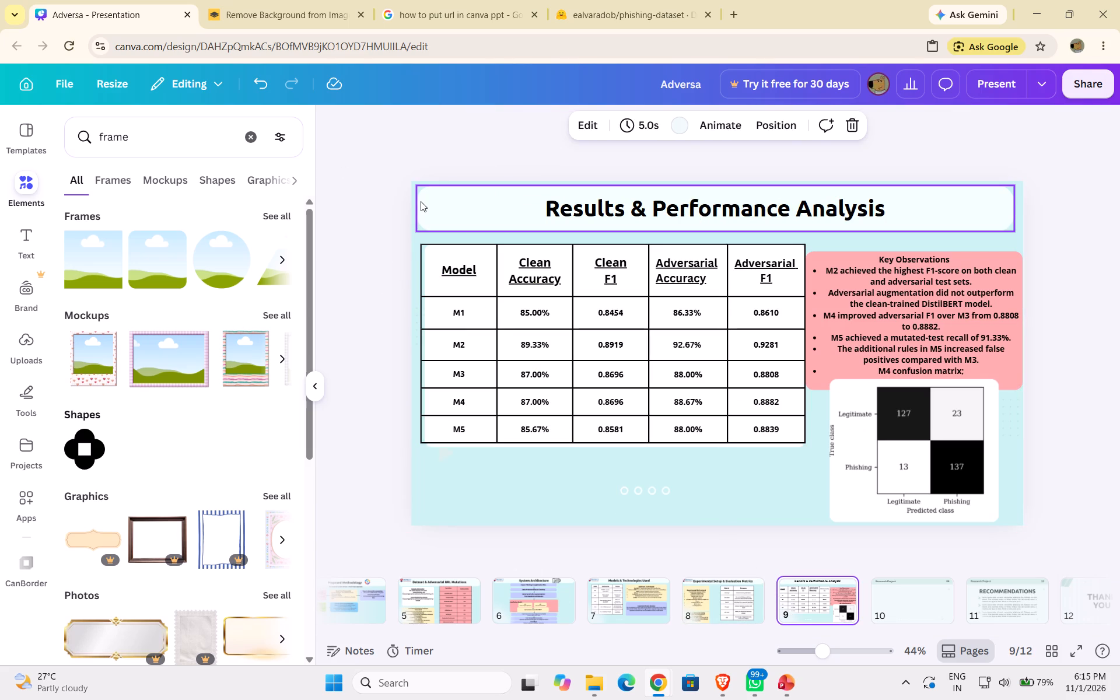
key(ctrl+v)
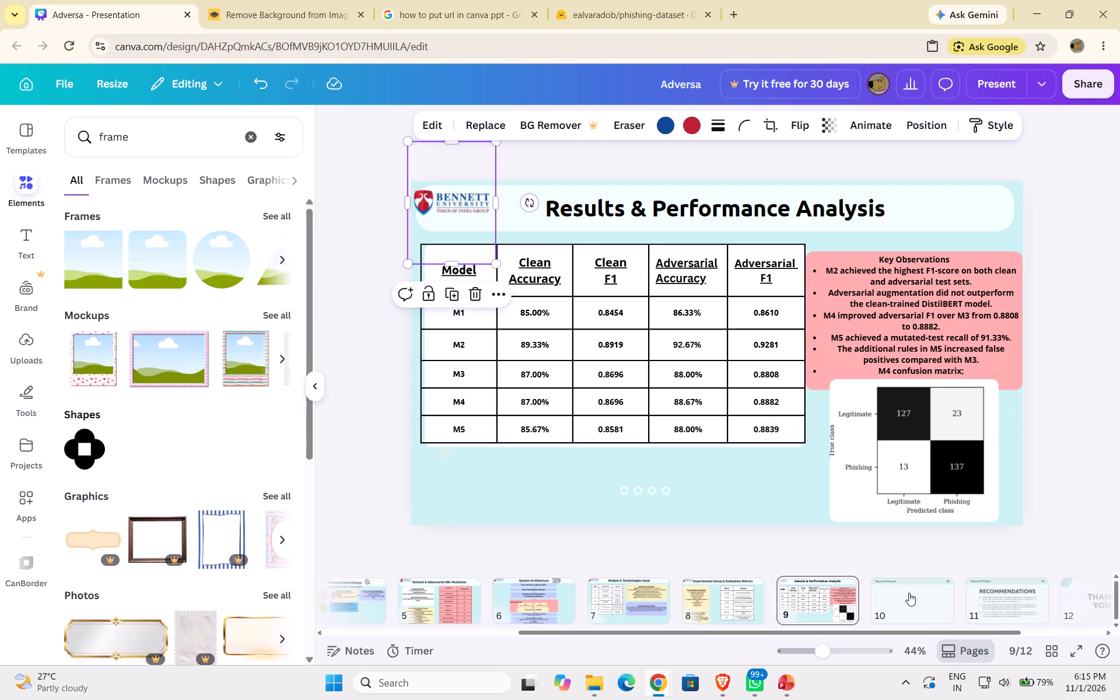
Delete the header band, the page number 09 and the Research Project label from slide 10.
click(909, 593)
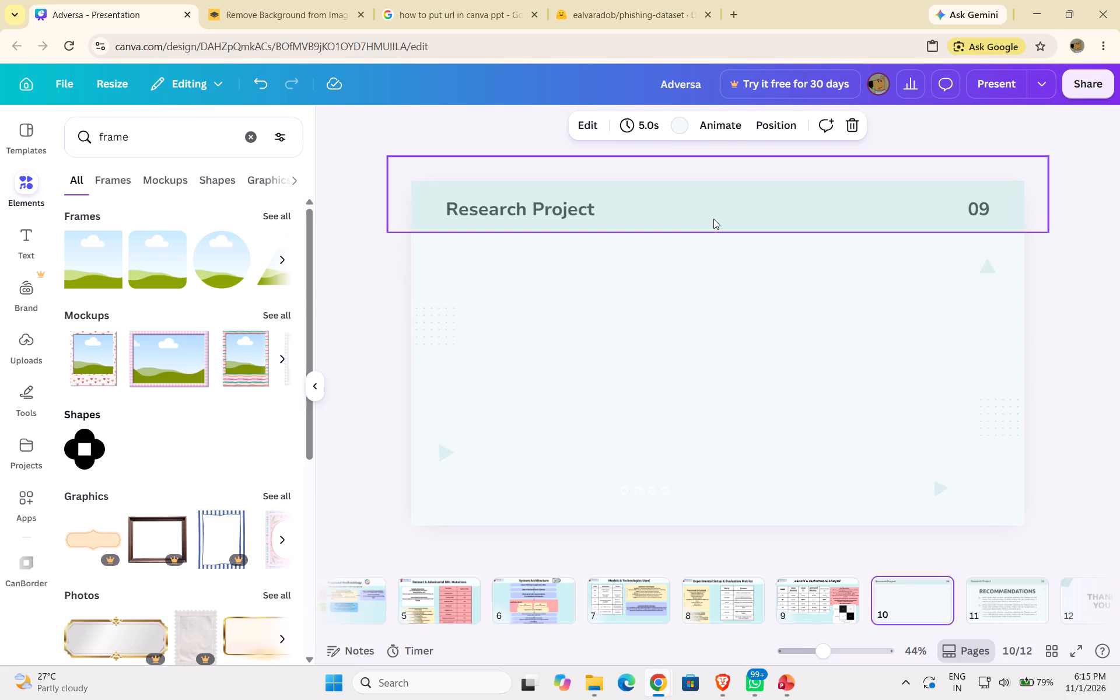
click(713, 219)
click(743, 265)
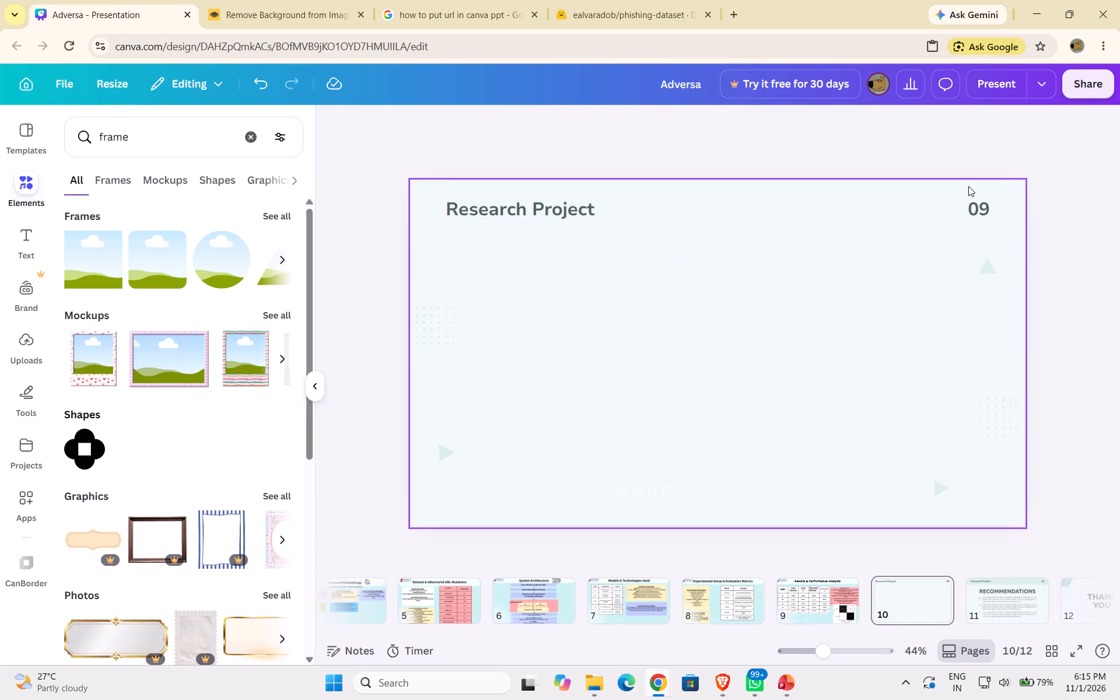
click(977, 211)
click(988, 167)
click(552, 213)
click(558, 169)
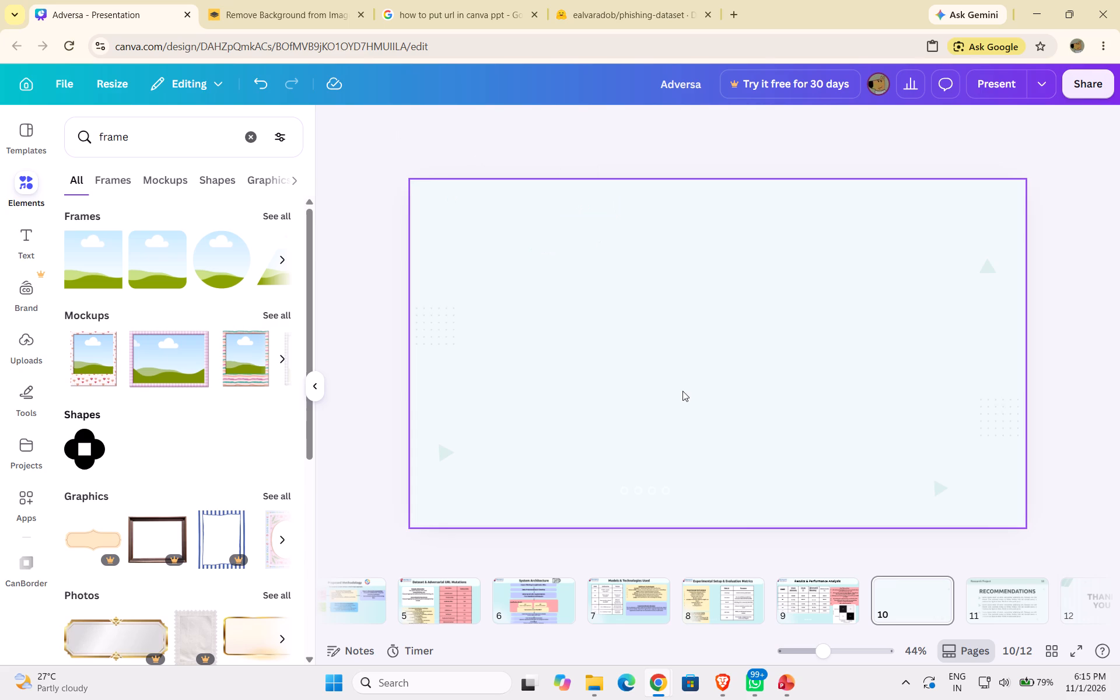
Copy the Results & Performance Analysis title banner from slide 9 onto slide 10.
click(817, 585)
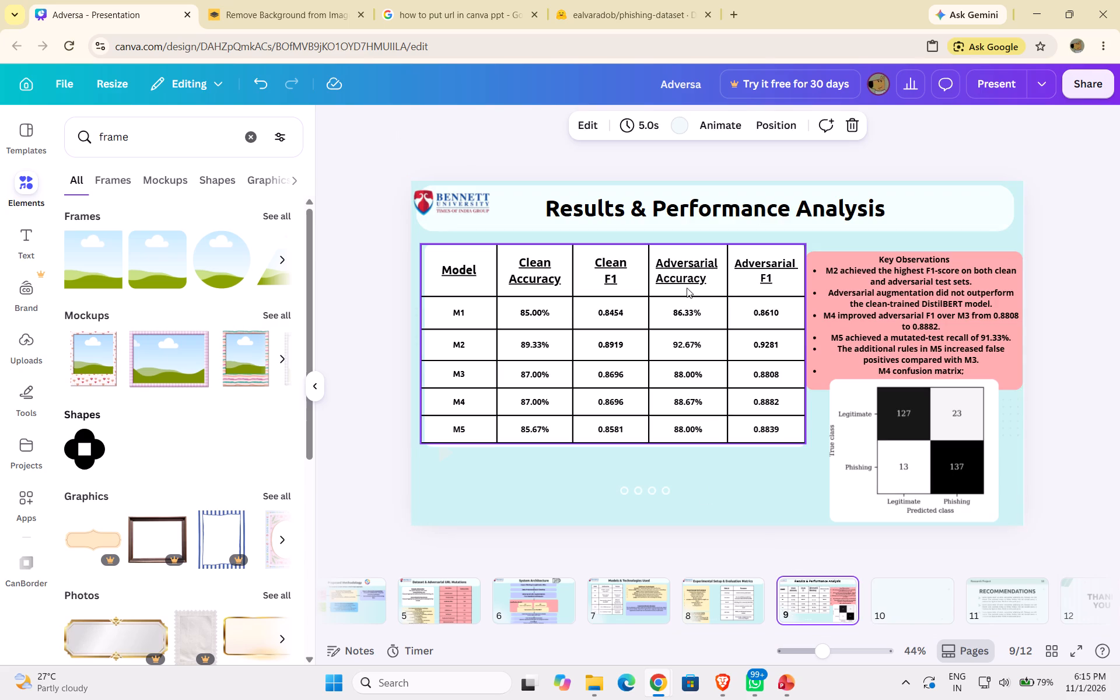
click(785, 215)
key(ctrl+c)
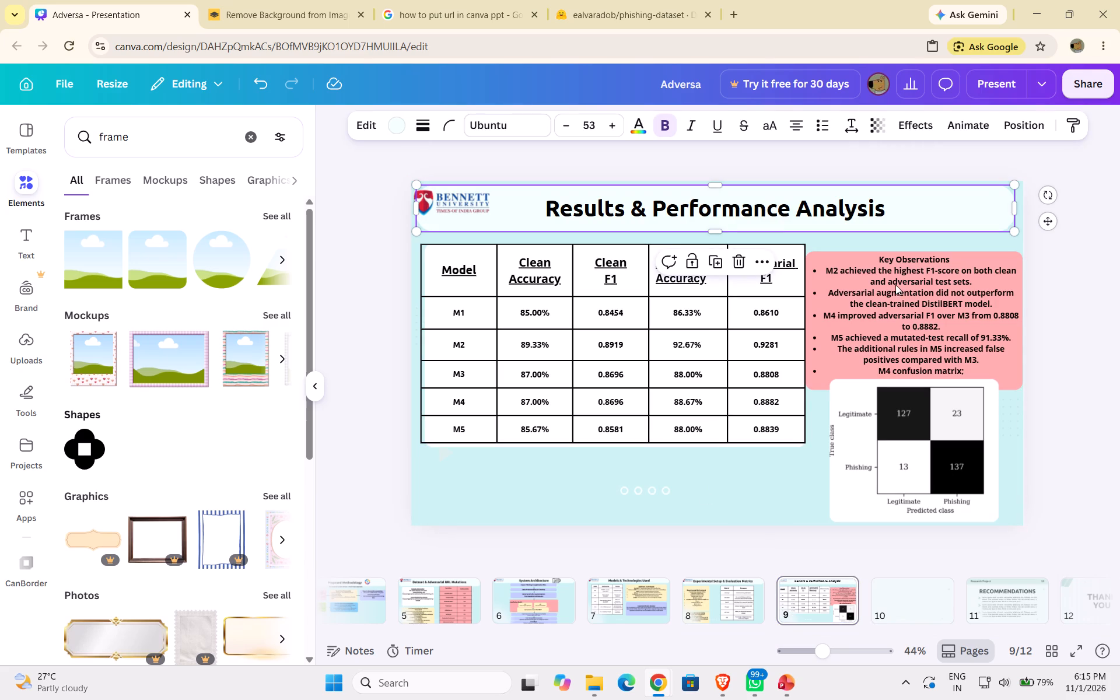
click(918, 578)
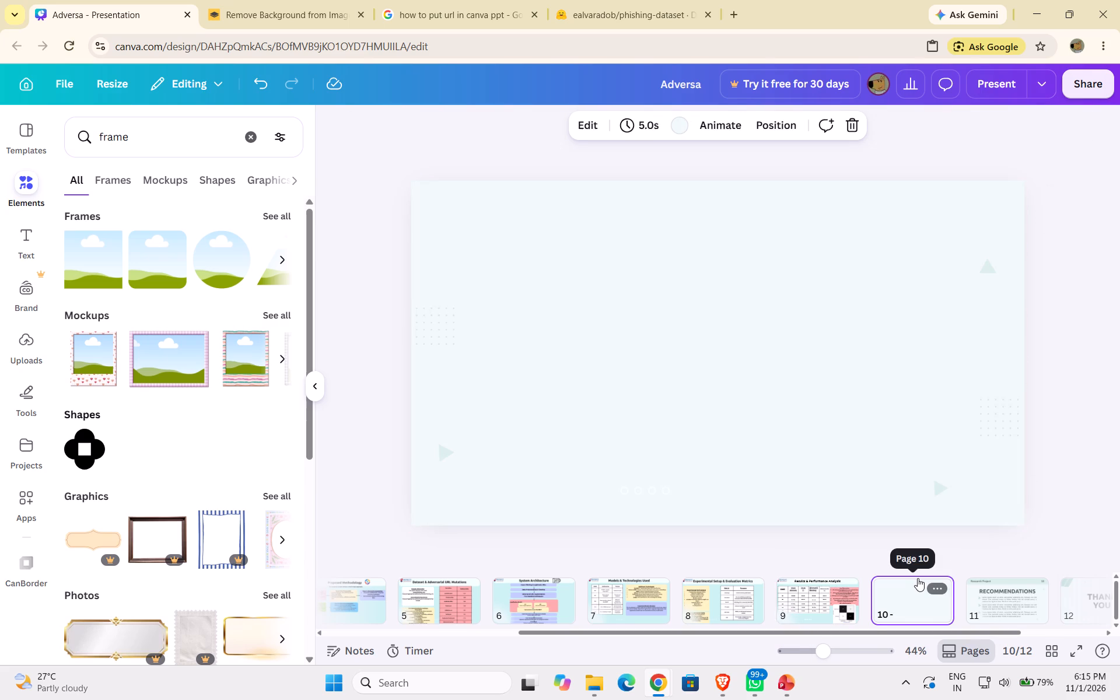
key(ctrl+v)
click(738, 593)
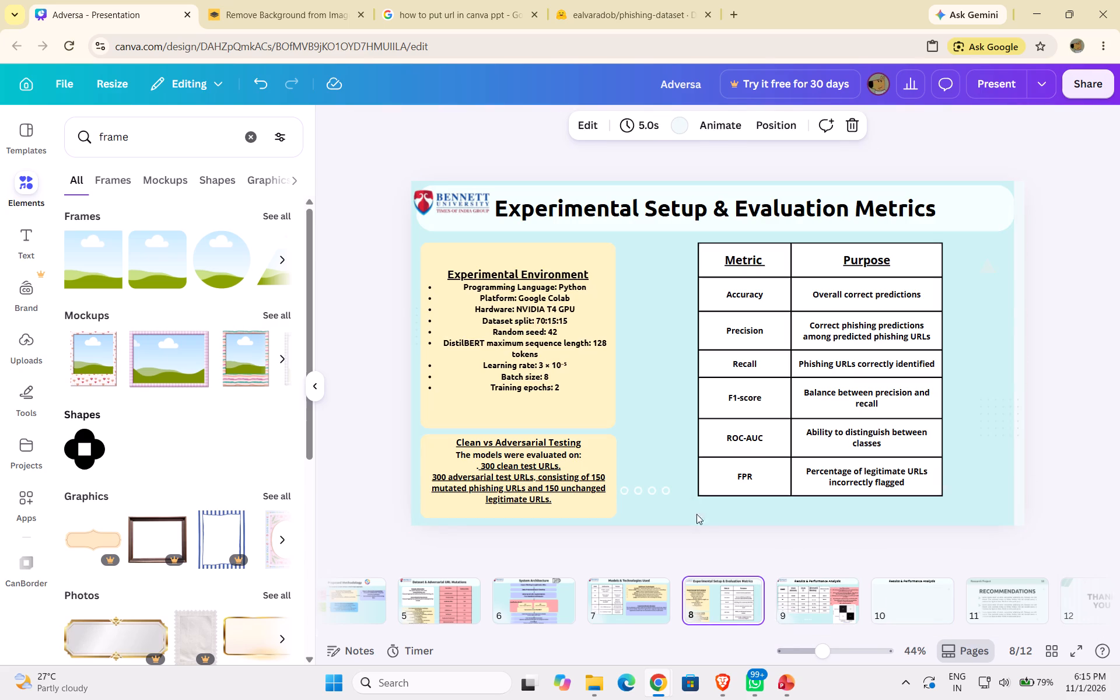
click(642, 440)
key(ctrl+c)
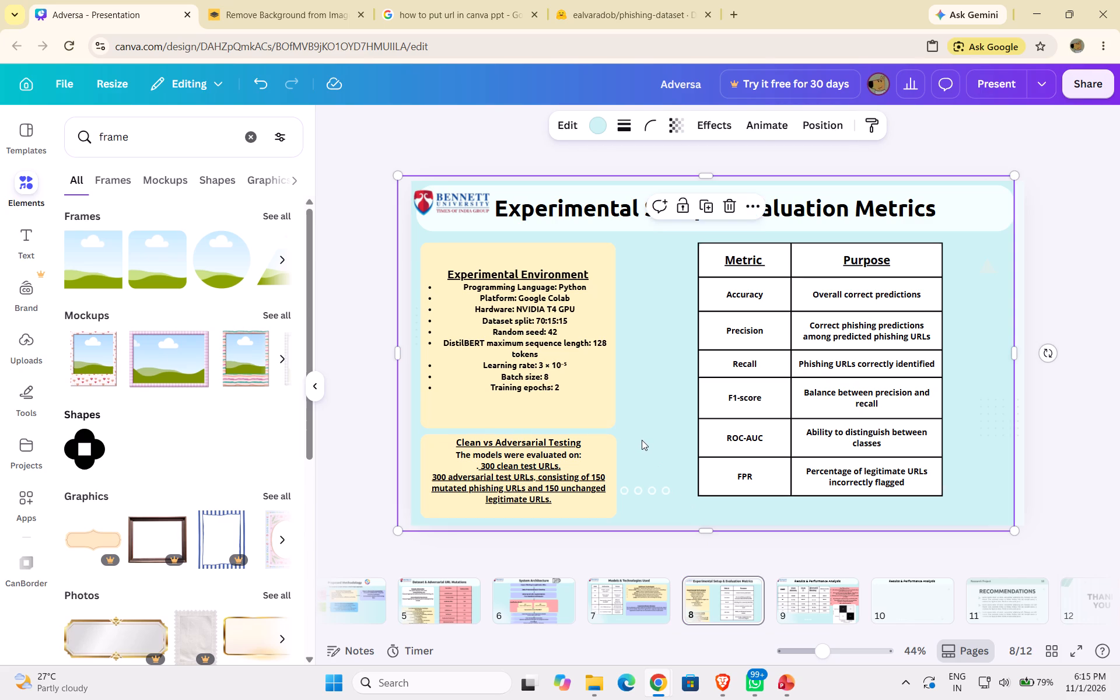
click(900, 601)
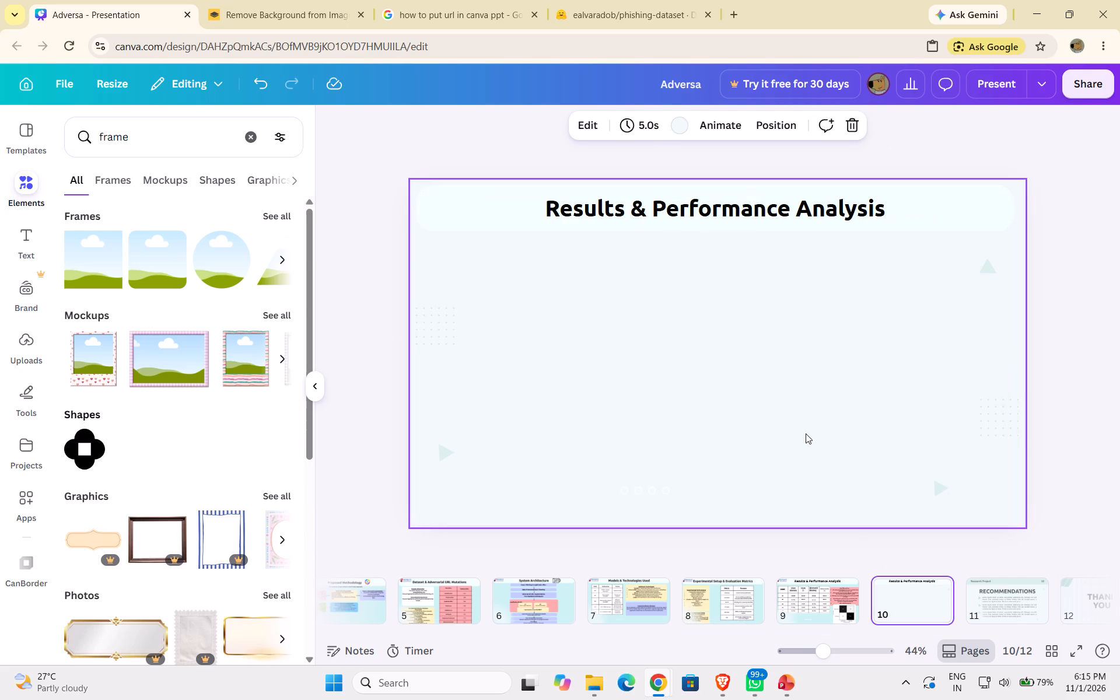
key(ctrl+v)
click(741, 205)
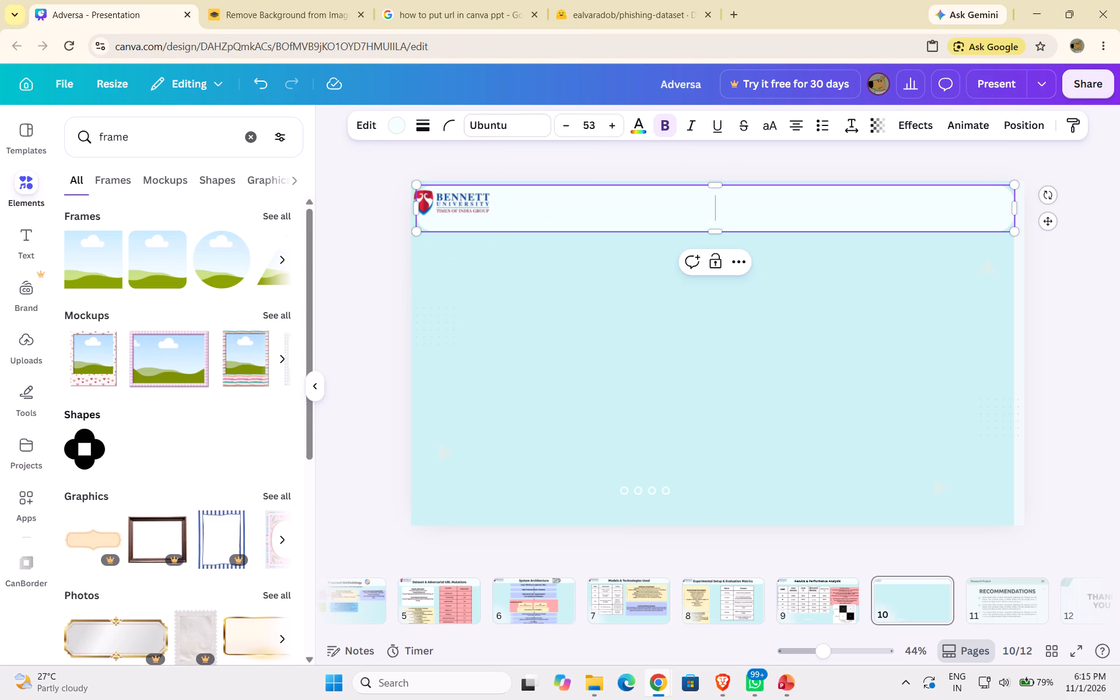
key(ctrl+v)
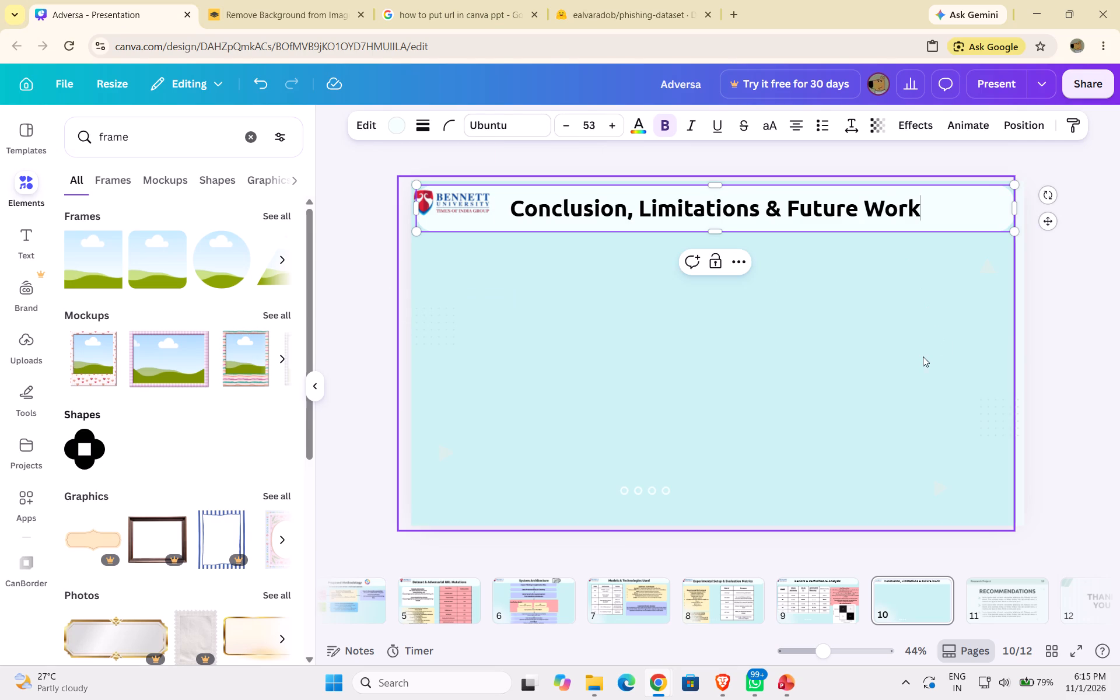
click(923, 358)
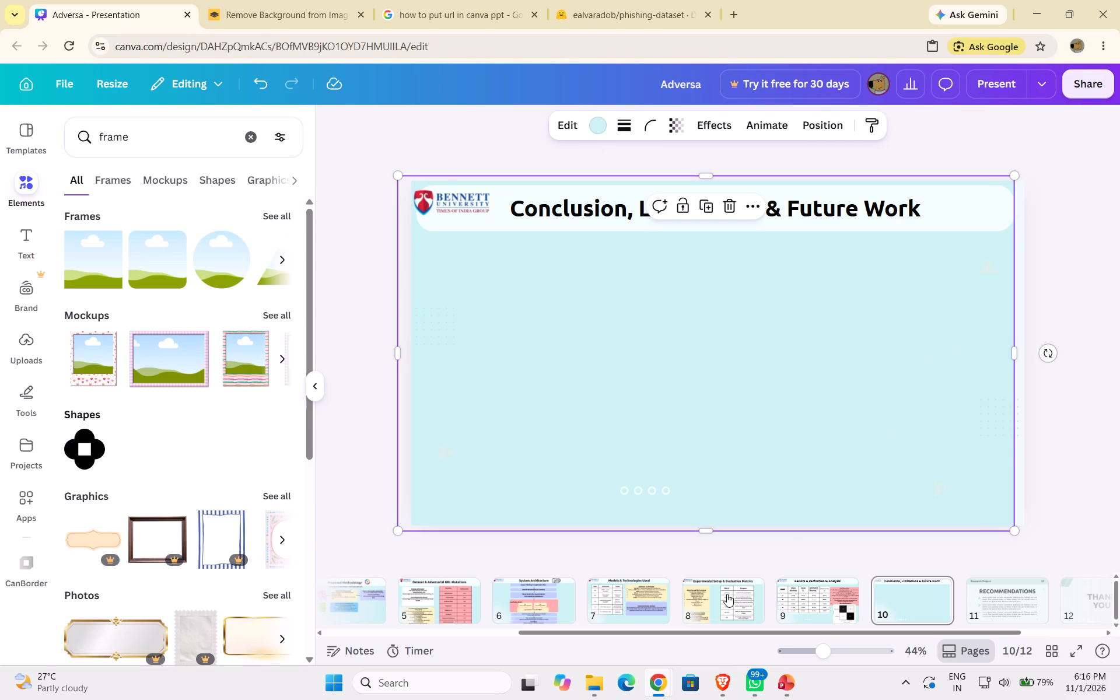
Search the elements for "result" graphics and insert the black document-with-checkmark icon on slide 9.
click(727, 594)
click(809, 601)
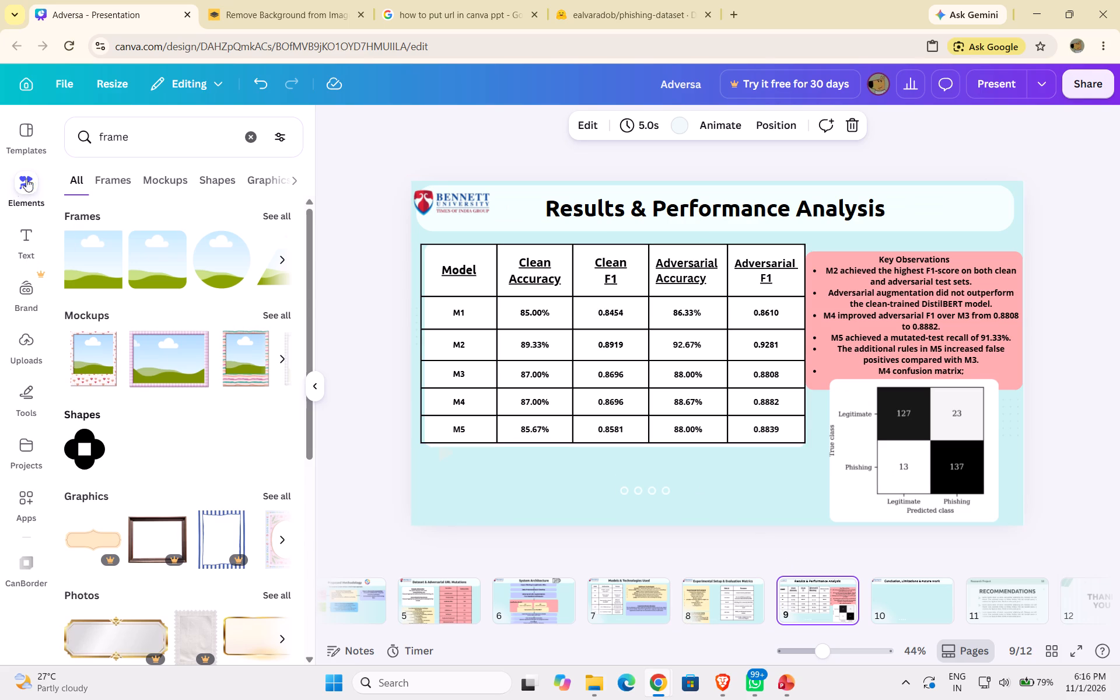
click(128, 140)
click(253, 134)
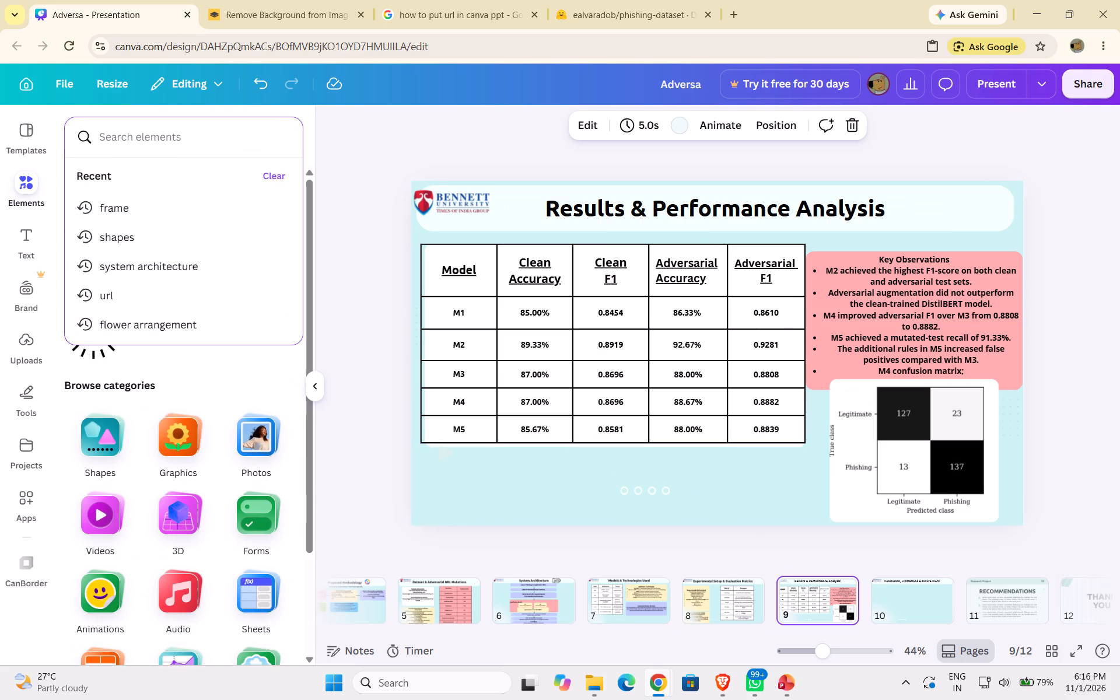
text(resulr)
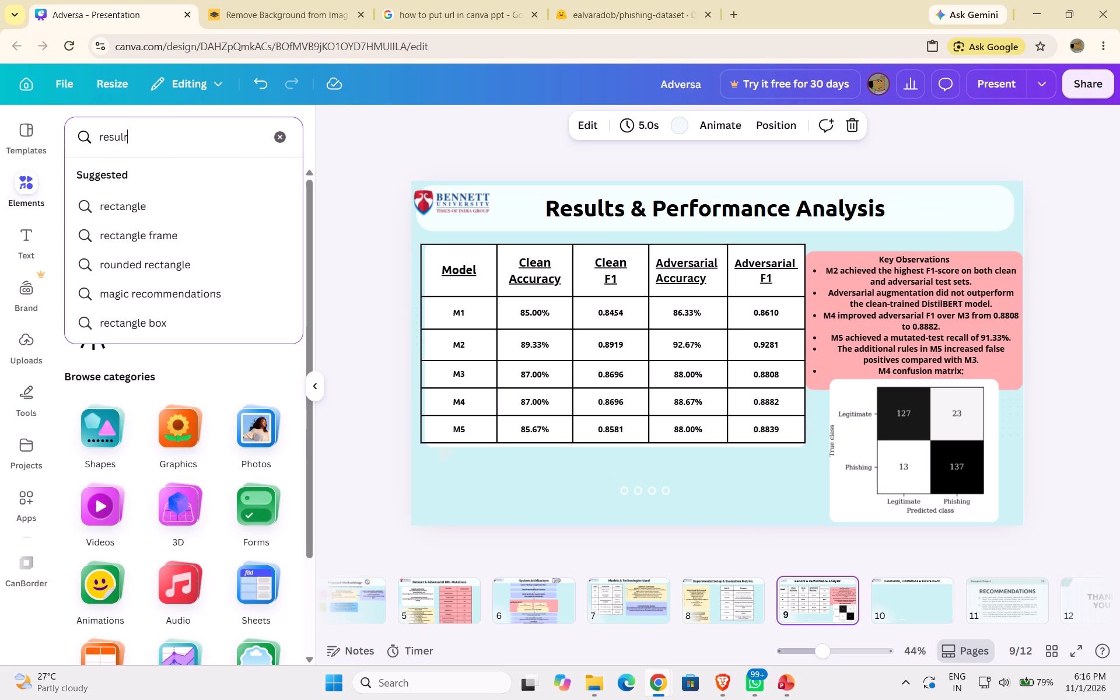
key(BackSpace)
key(t)
key(Return)
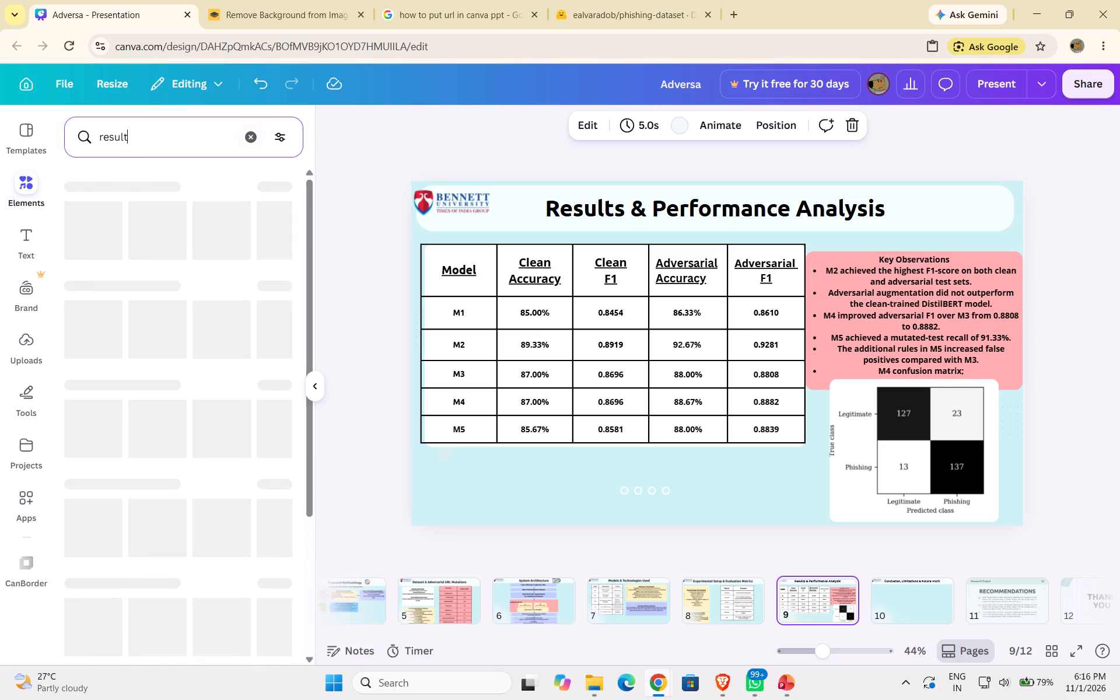
click(278, 216)
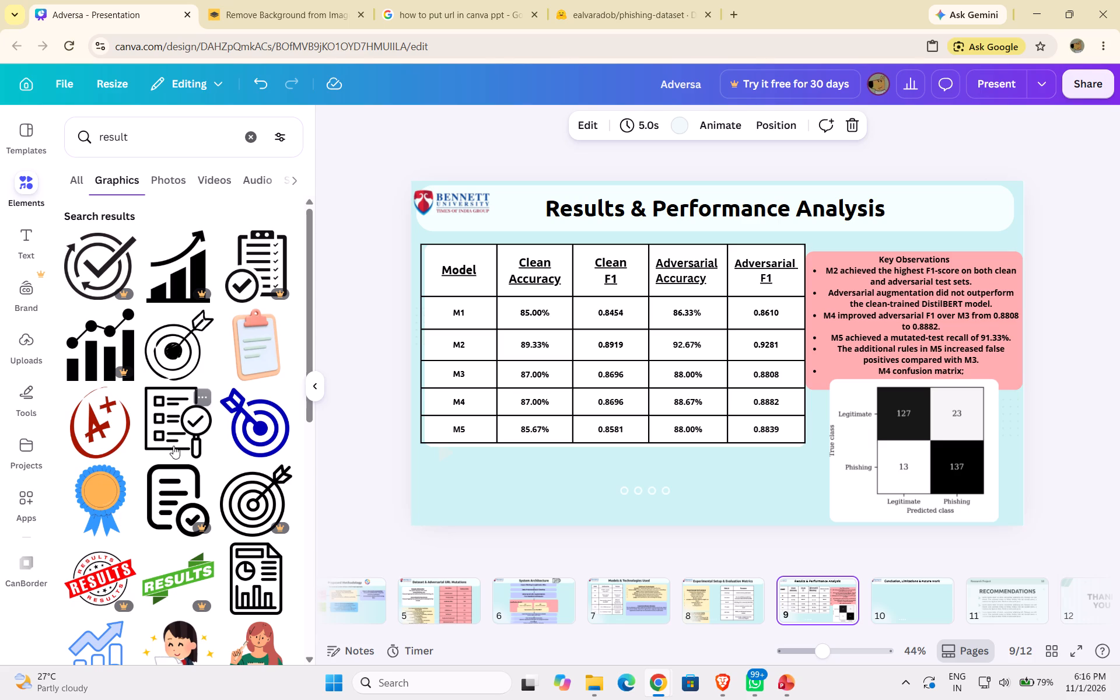
click(171, 472)
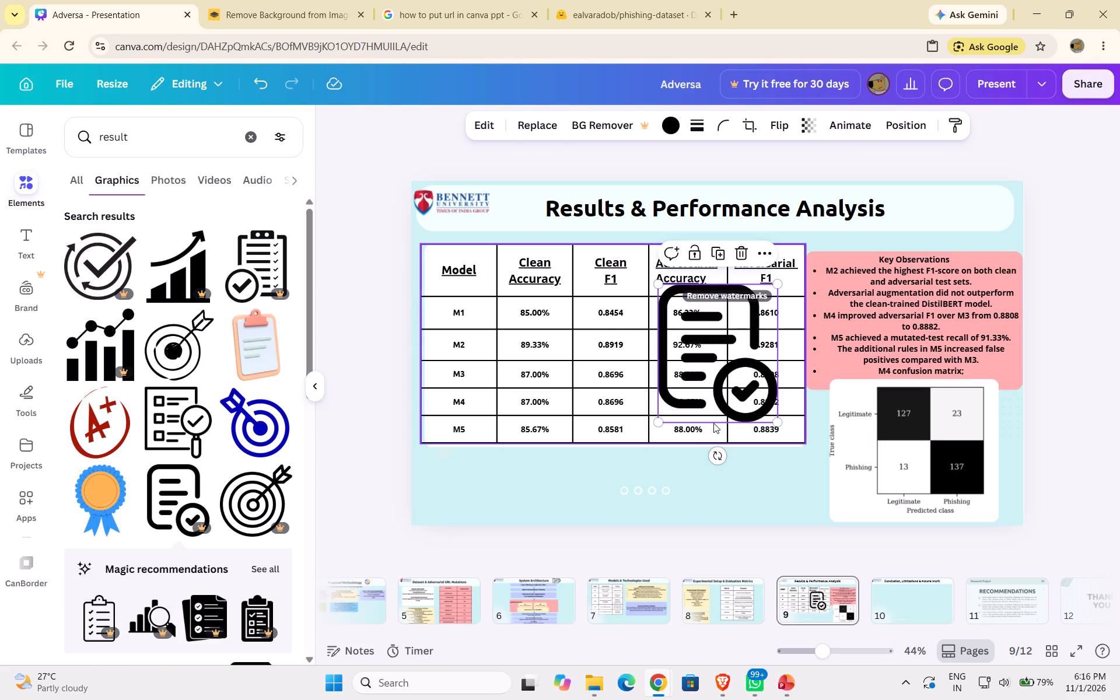
Shrink the document-with-checkmark icon to banner height and place it just after the Results & Performance Analysis title.
drag(661, 421, 666, 414)
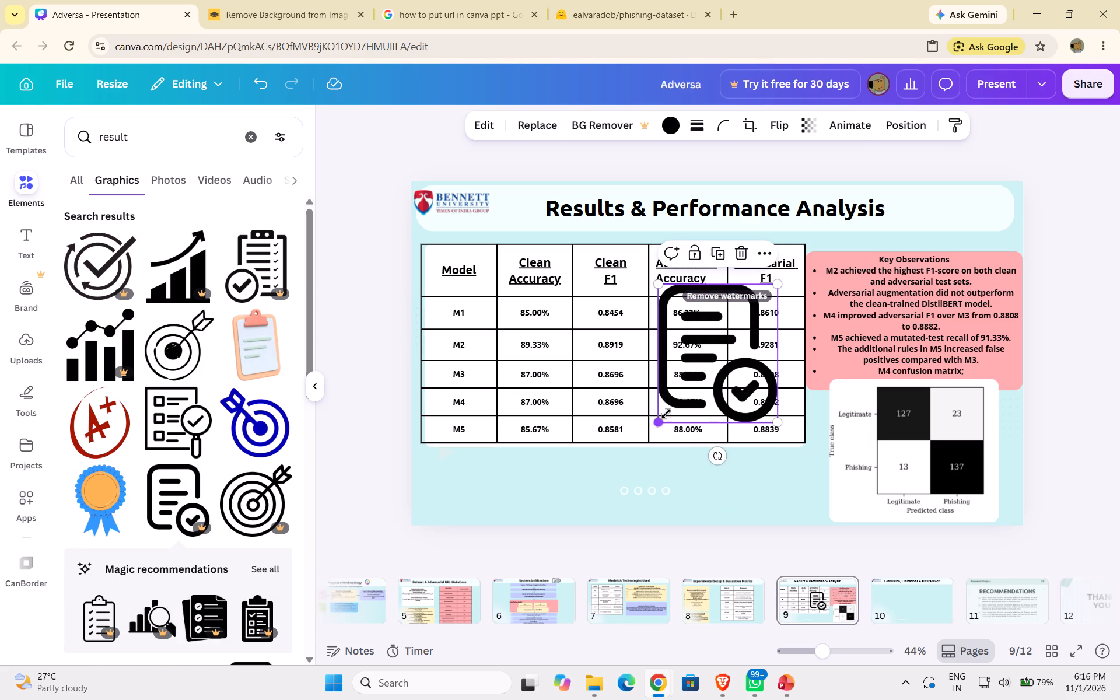
drag(666, 414, 682, 391)
drag(710, 357, 818, 292)
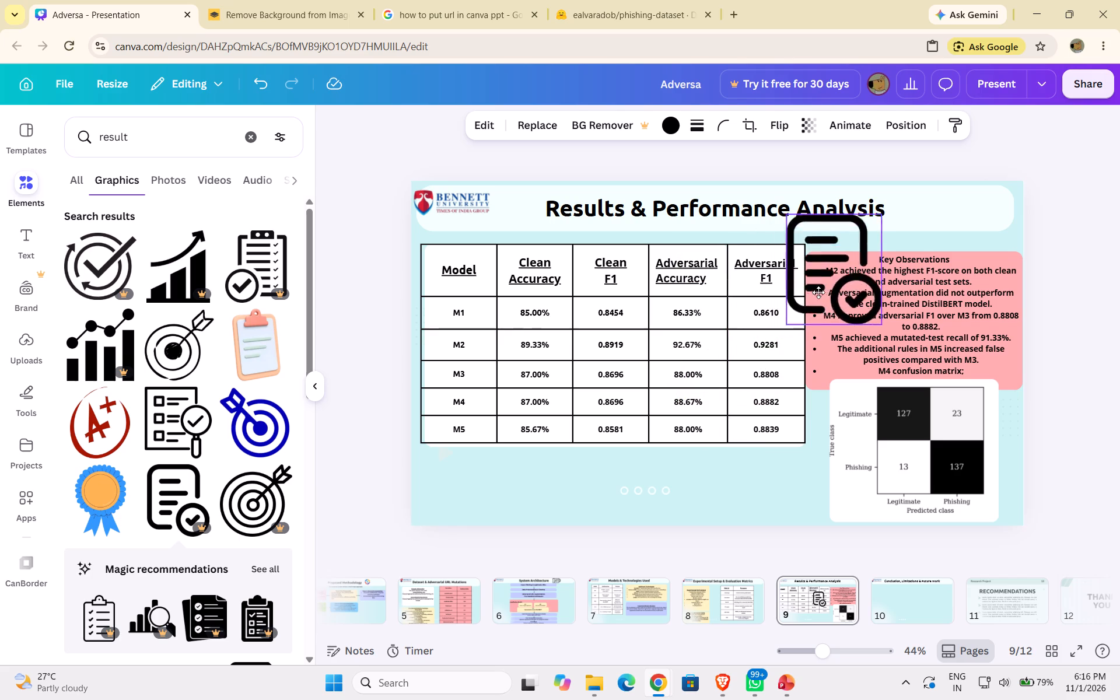
drag(818, 292, 921, 271)
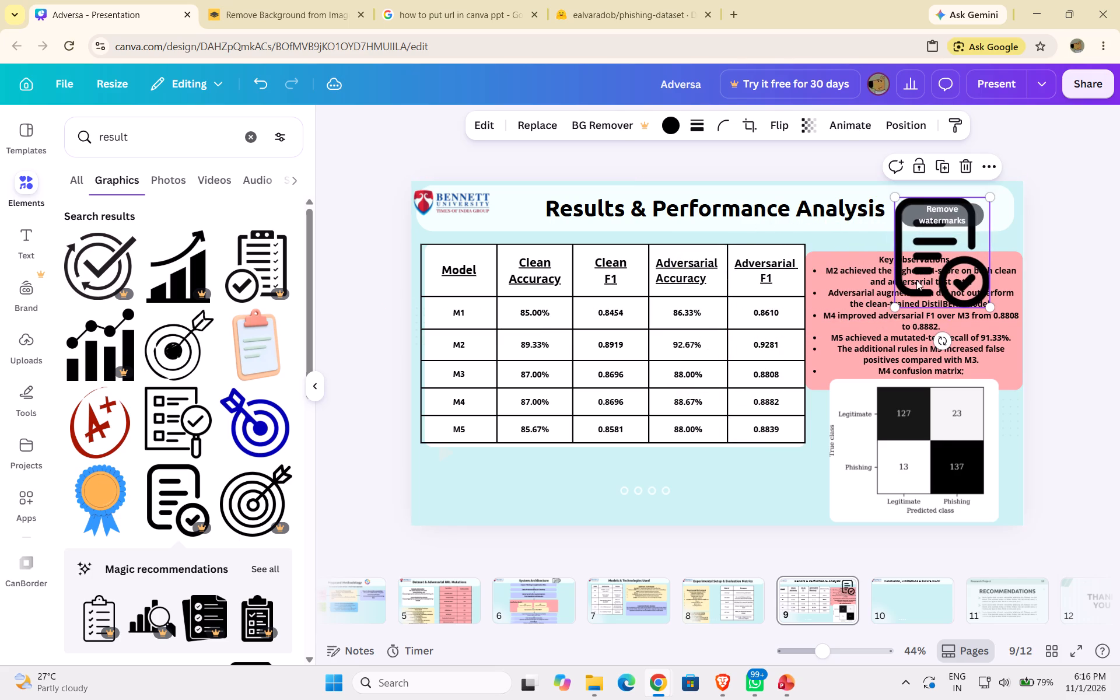
drag(893, 309, 931, 236)
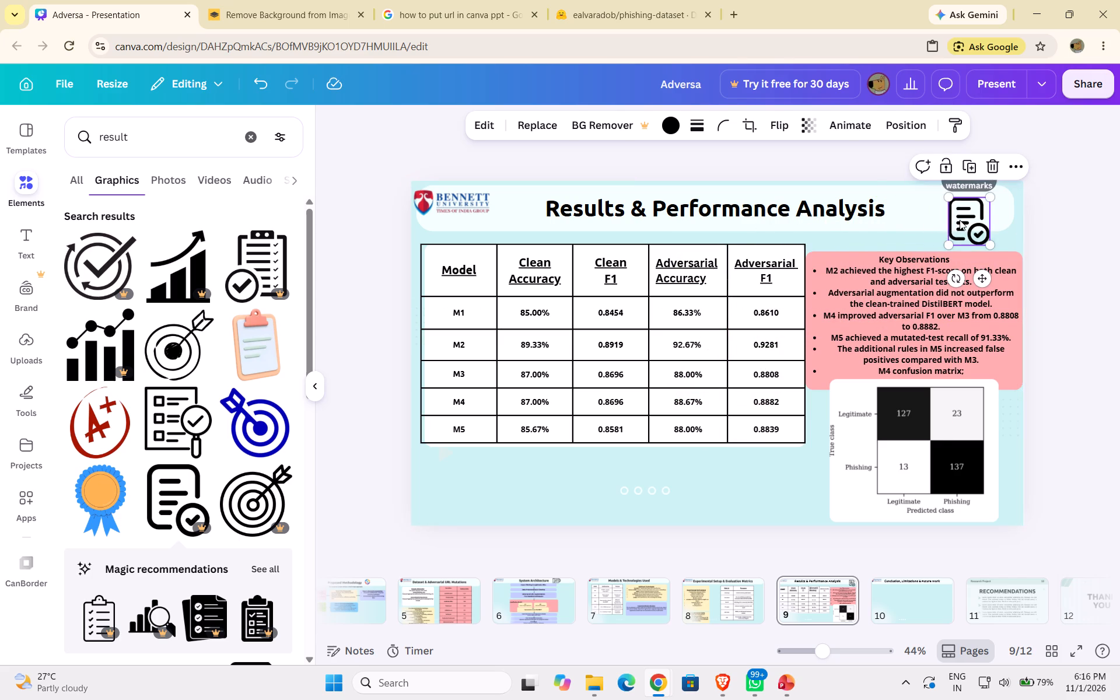
drag(960, 220, 929, 205)
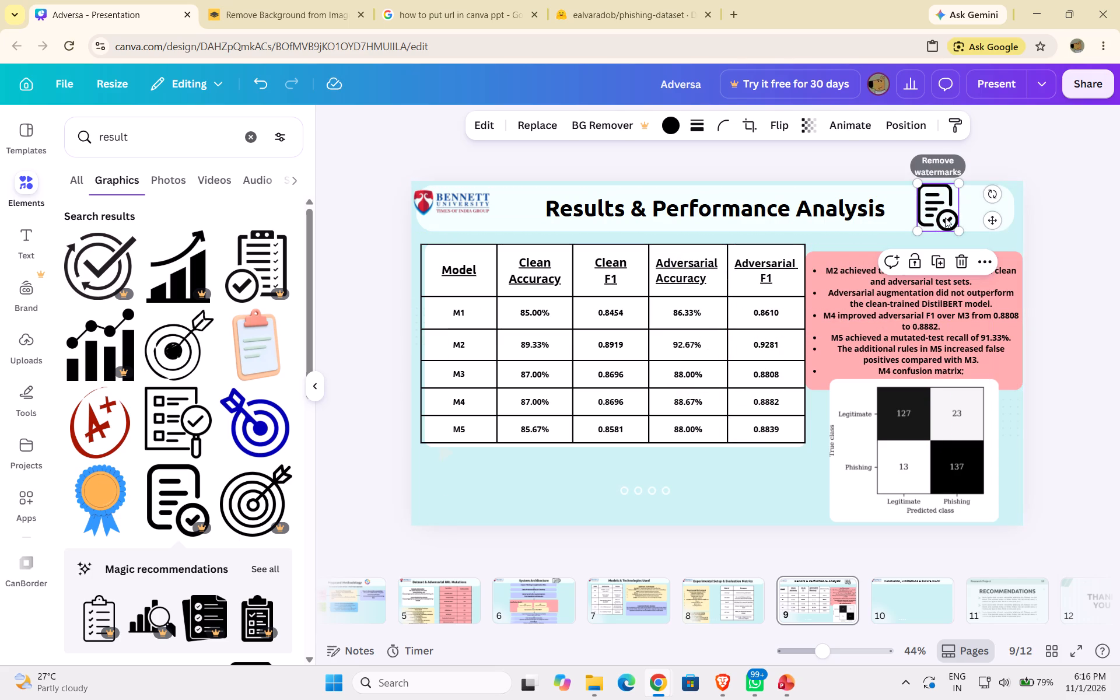
click(1065, 258)
drag(932, 204, 930, 210)
click(1070, 211)
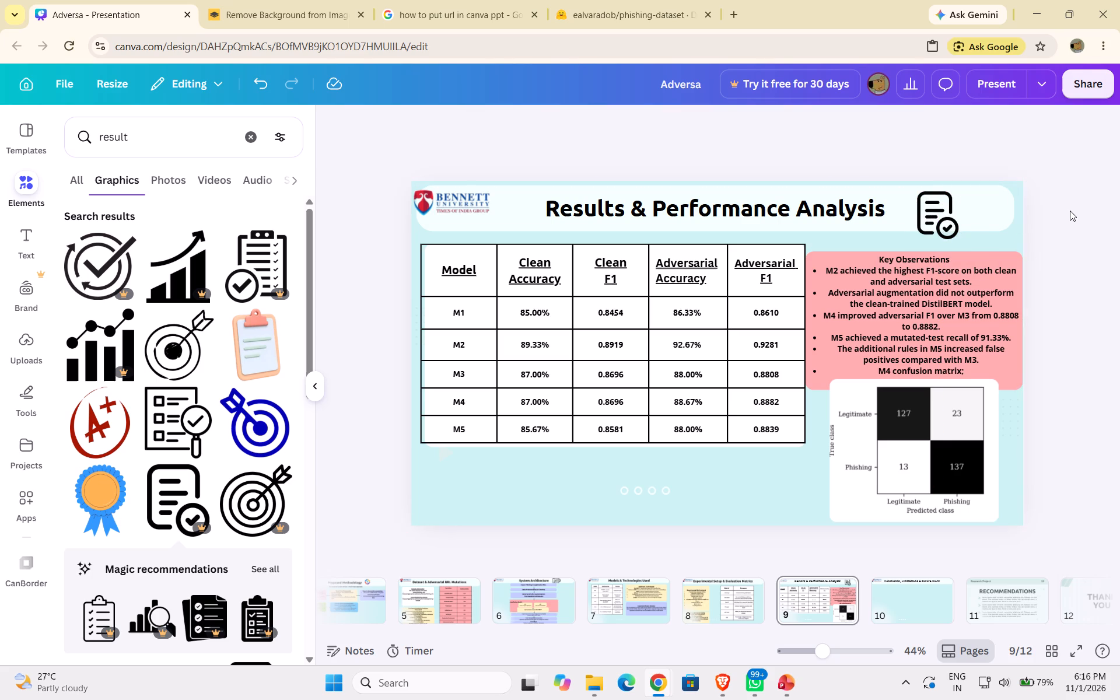
drag(943, 213, 936, 209)
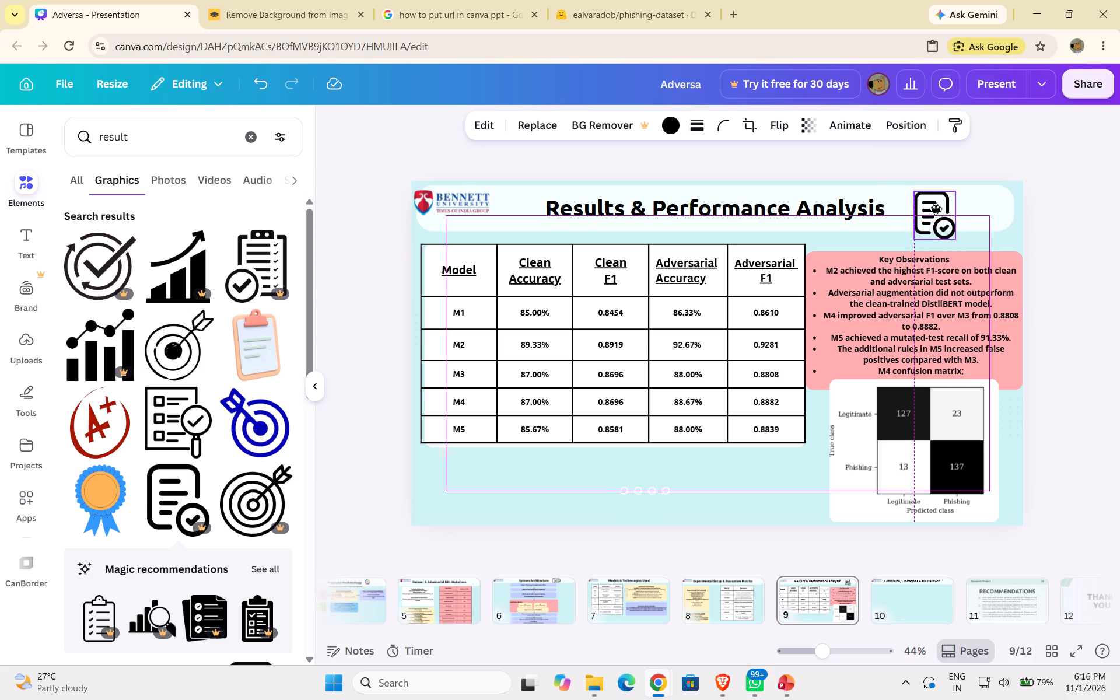
drag(936, 209, 935, 207)
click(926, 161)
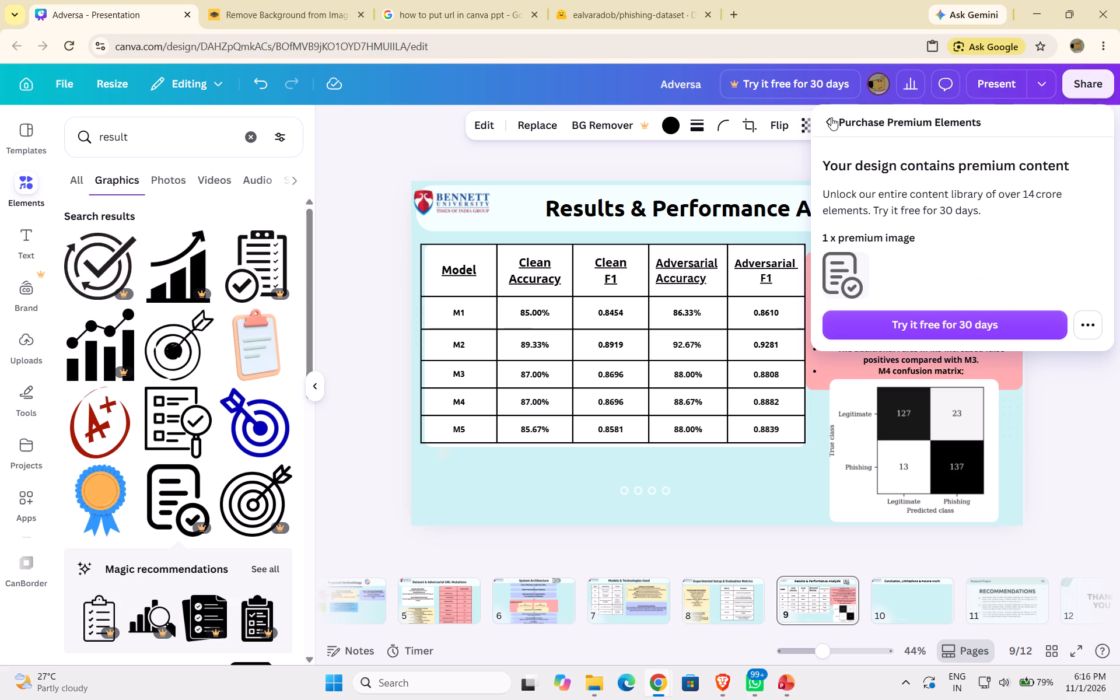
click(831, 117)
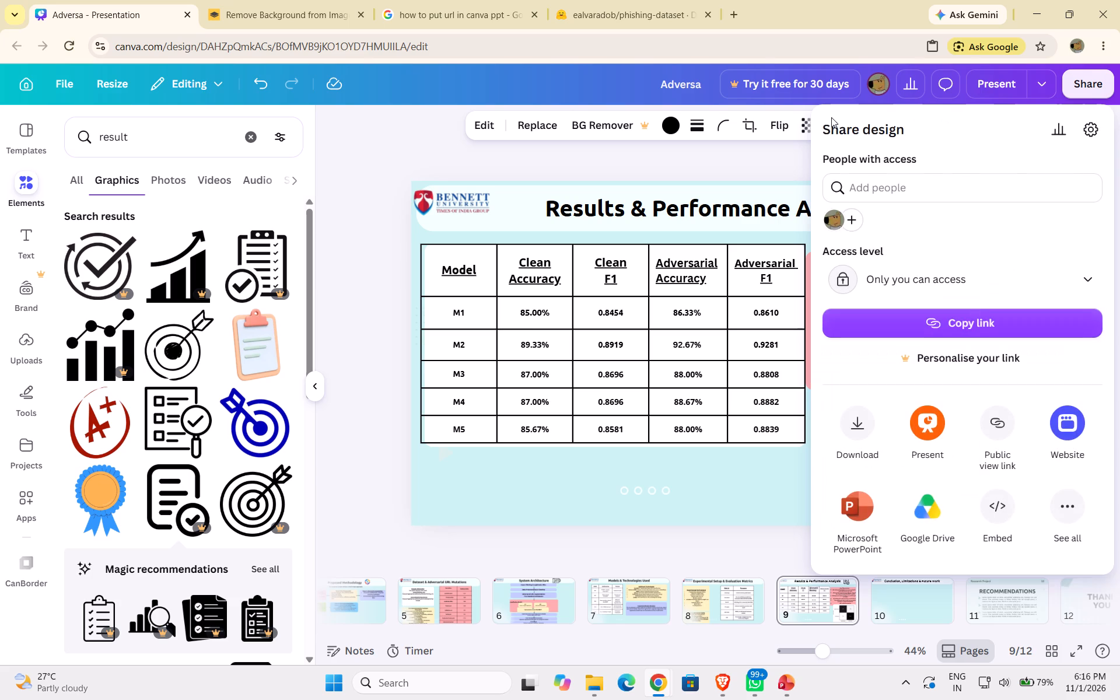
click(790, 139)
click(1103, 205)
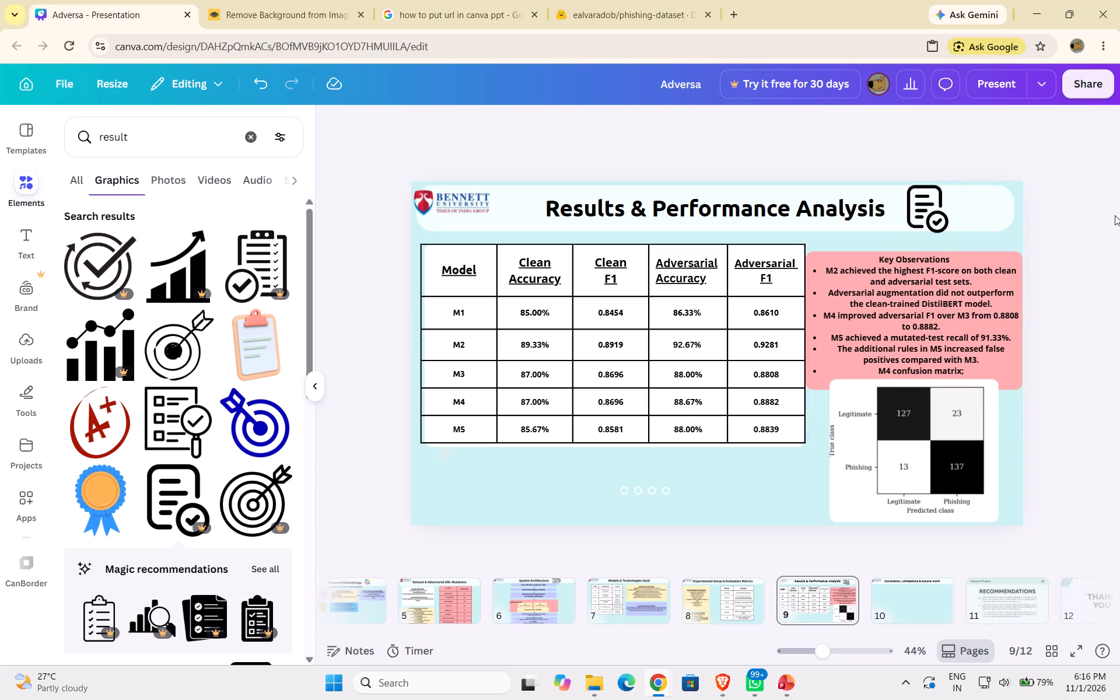
click(911, 596)
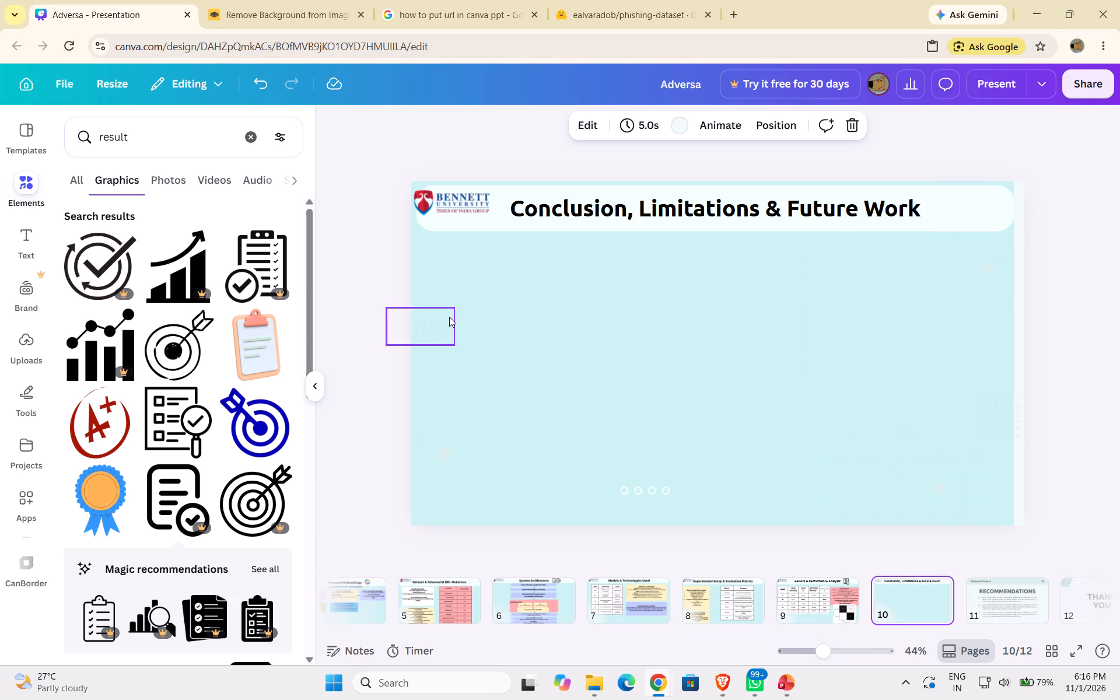
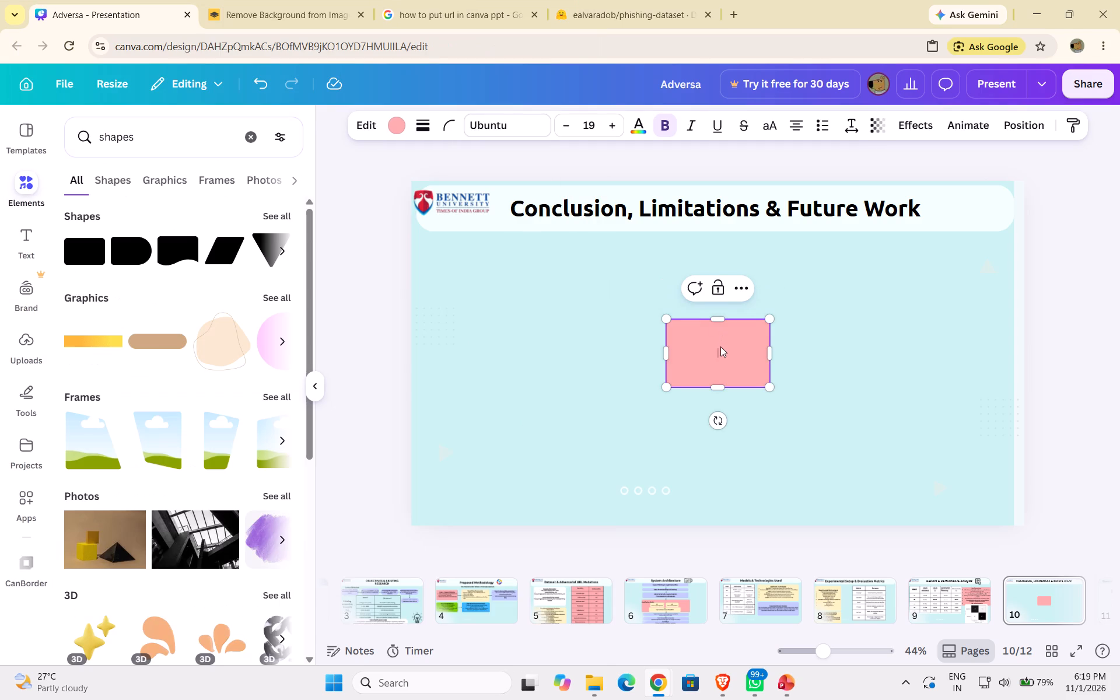
key(ctrl+v)
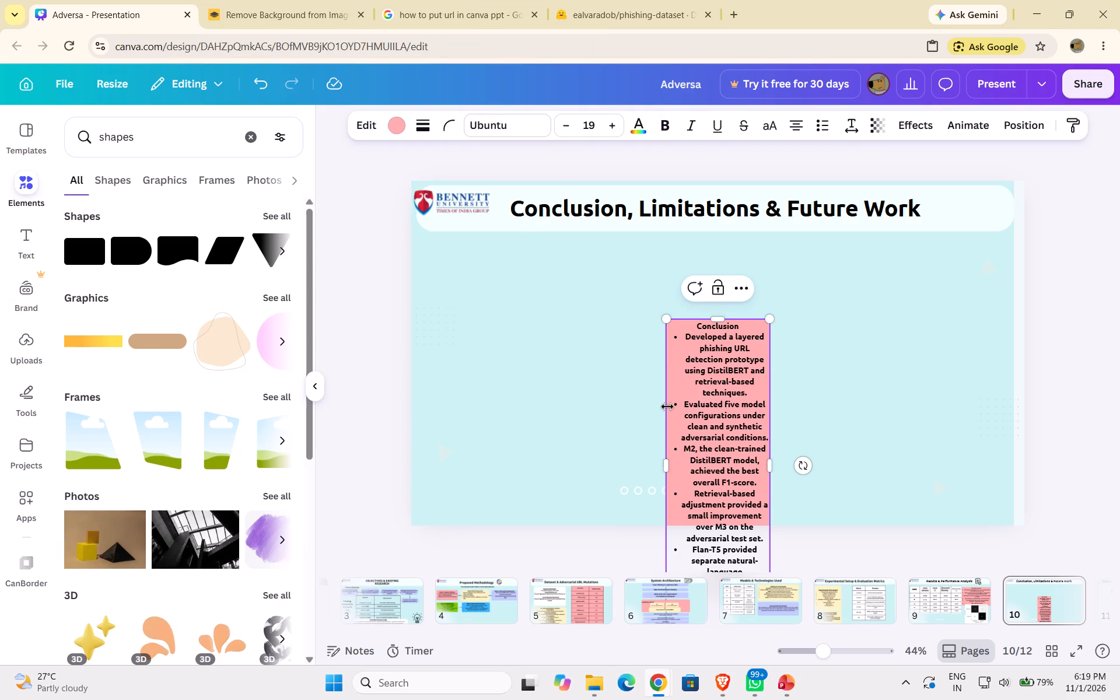
Widen the pink Conclusion box on both sides to about 40% of the slide's width and slightly increase its height.
drag(669, 466, 562, 402)
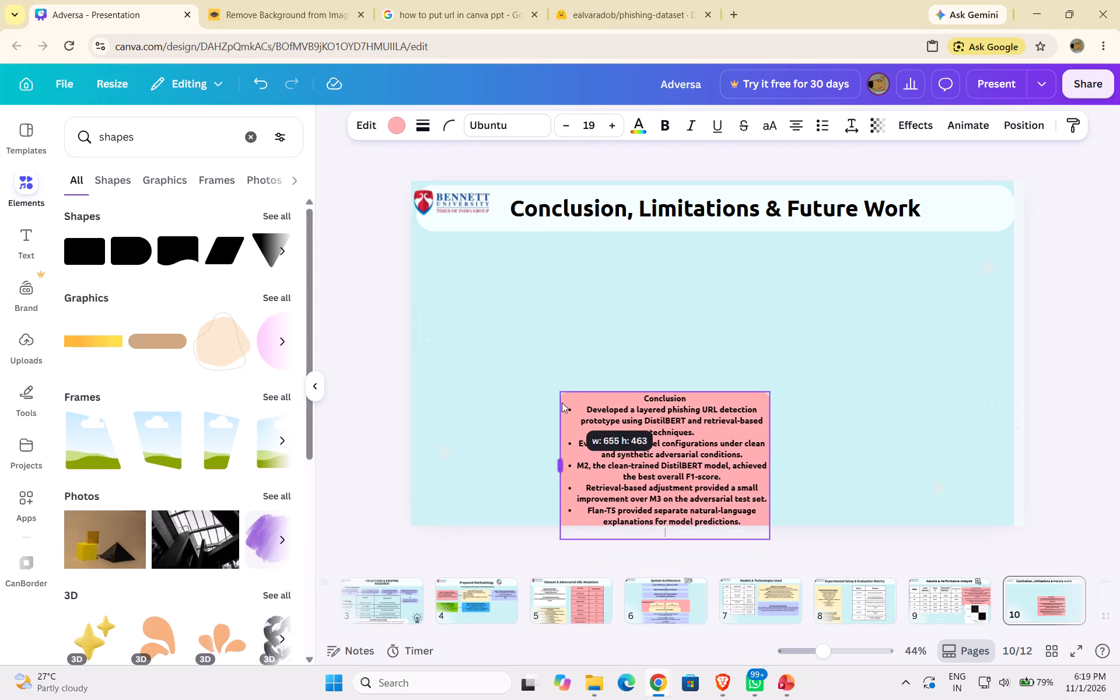
drag(562, 402, 545, 395)
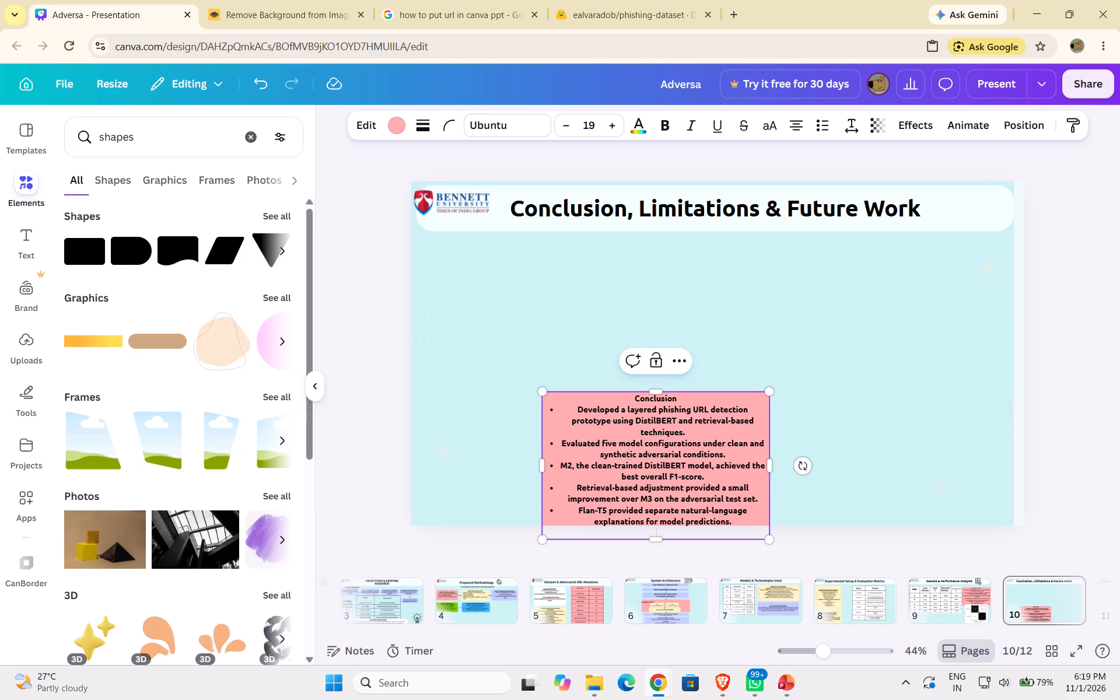
drag(771, 472, 790, 469)
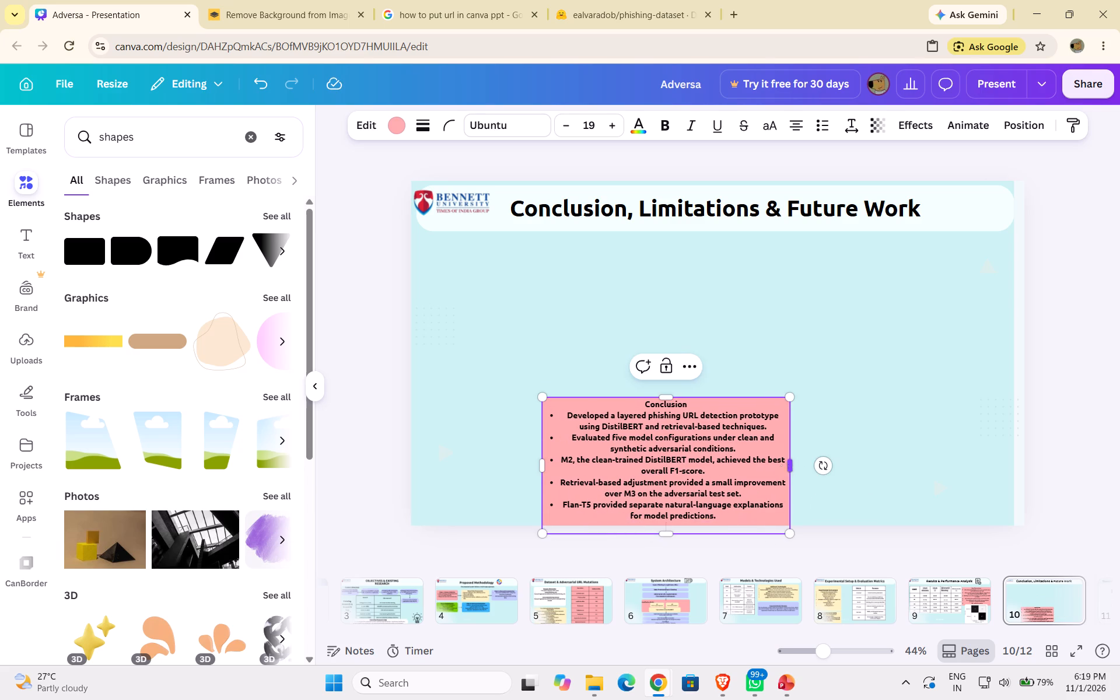
click(668, 397)
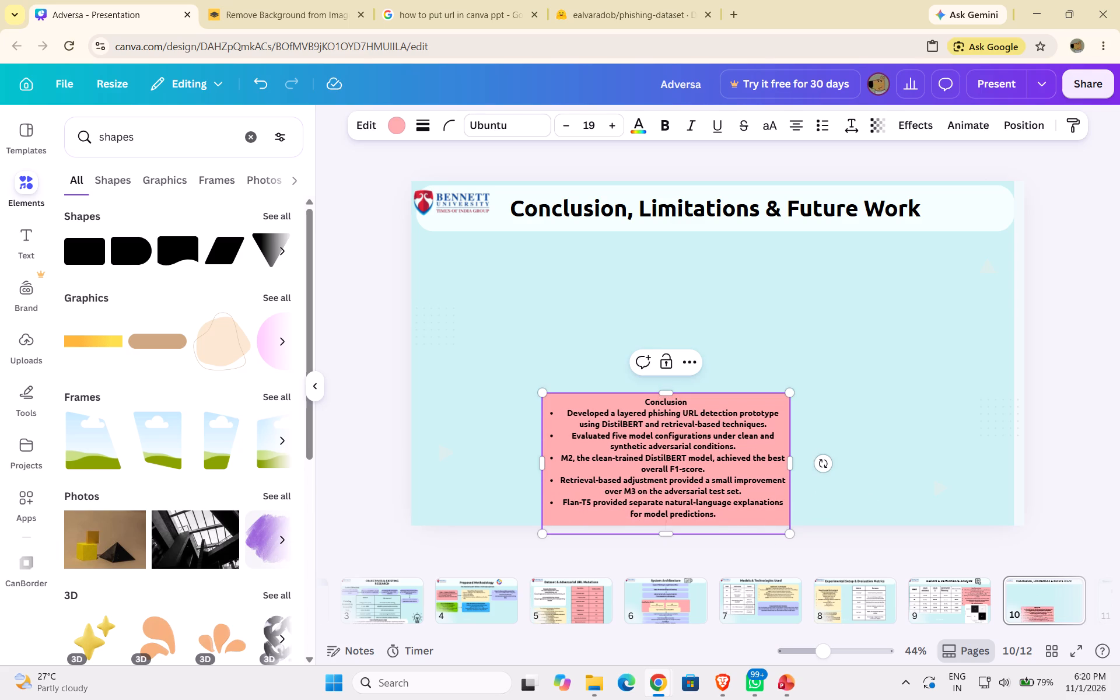
drag(669, 447, 632, 392)
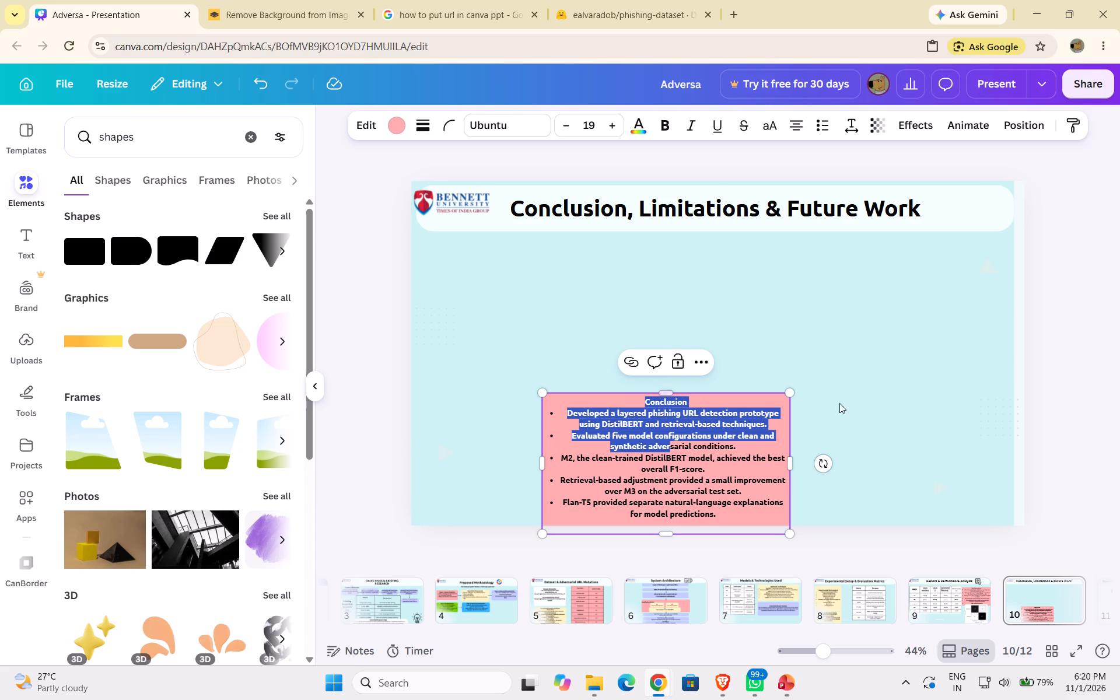
click(873, 397)
Reposition the light-blue background shape on slide 10 so that it covers the whole slide.
drag(768, 409, 749, 397)
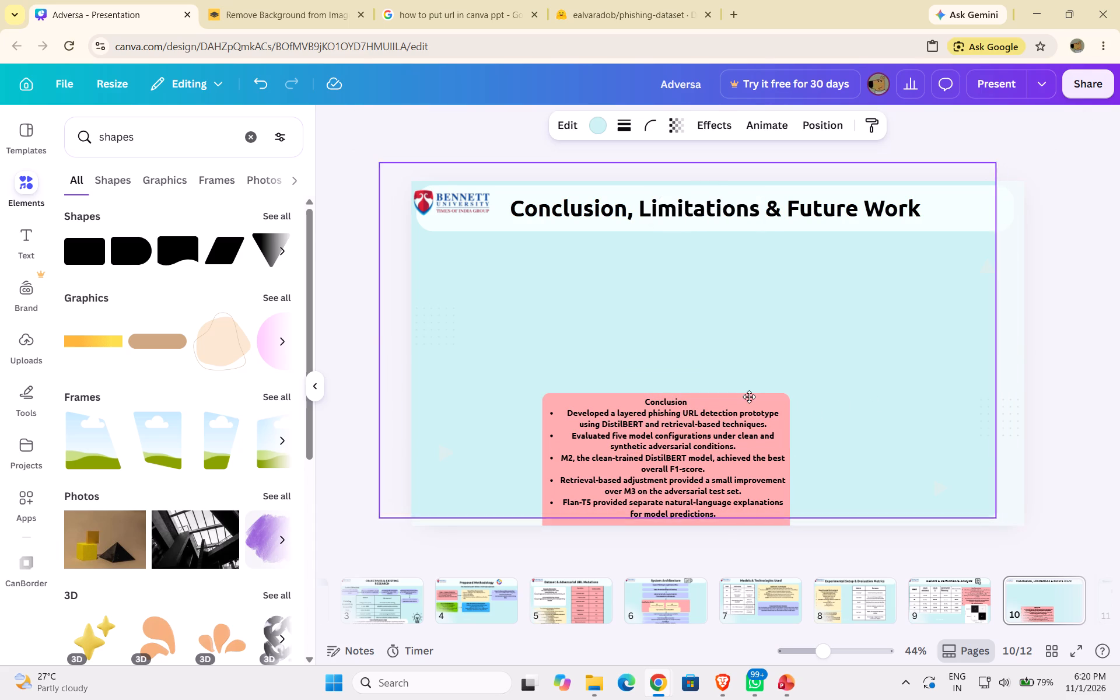
drag(749, 397, 753, 408)
drag(788, 365, 788, 362)
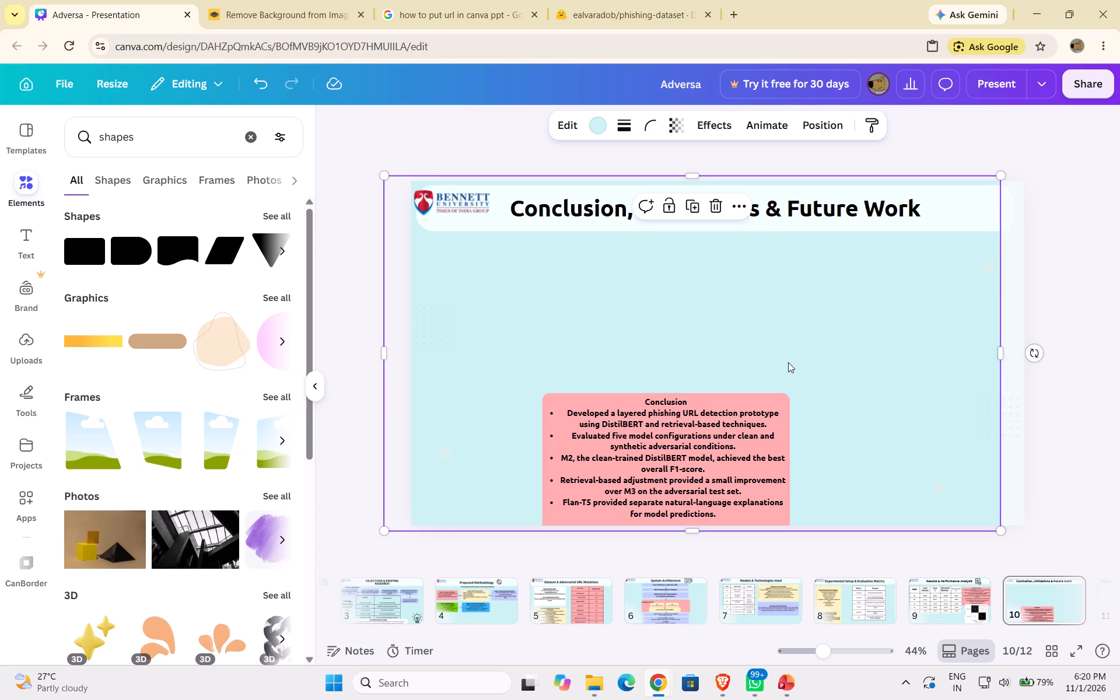
drag(788, 362, 821, 363)
drag(821, 363, 820, 363)
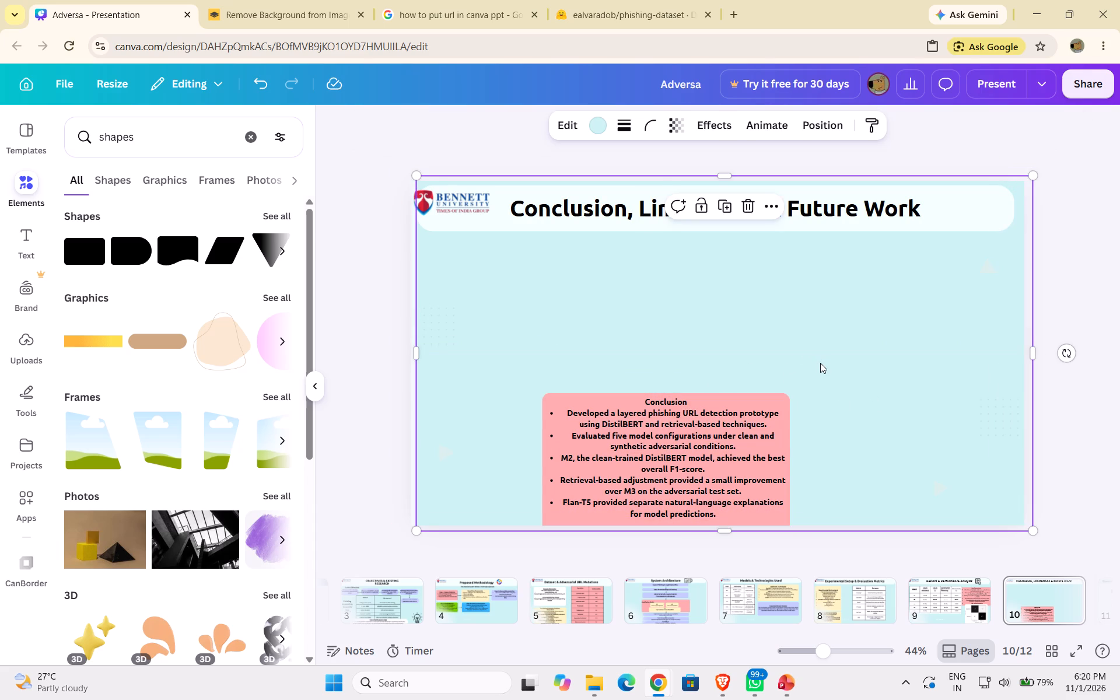
drag(820, 363, 814, 363)
Move the pink Conclusion box to the upper left of slide 10, just below the title banner.
click(738, 430)
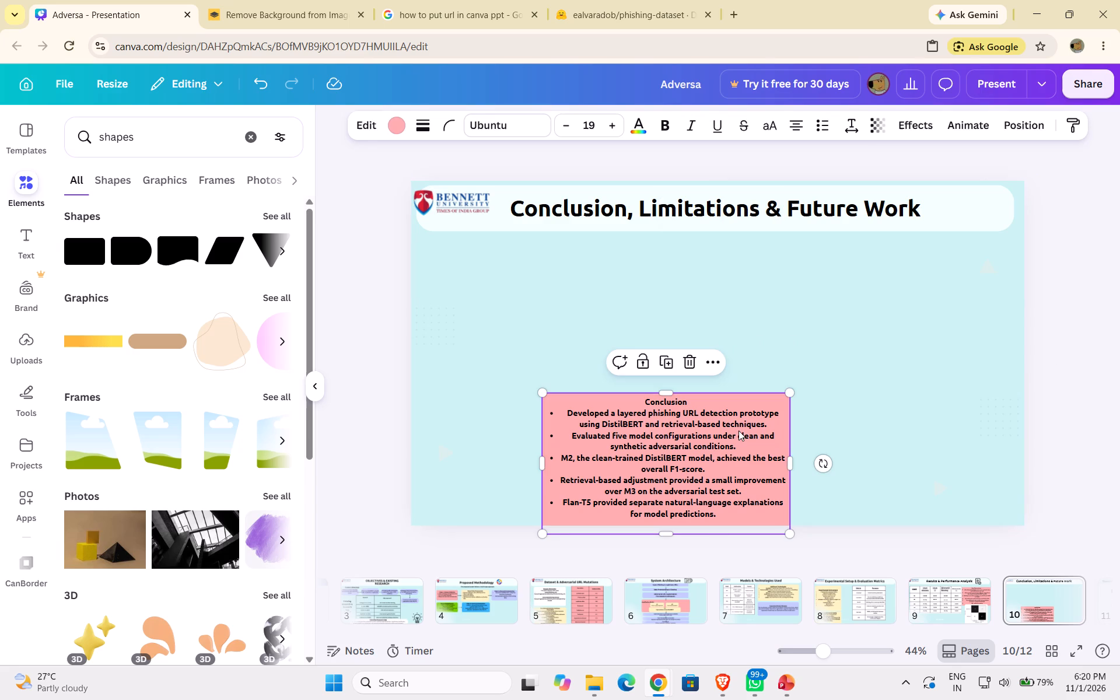
drag(734, 440, 681, 318)
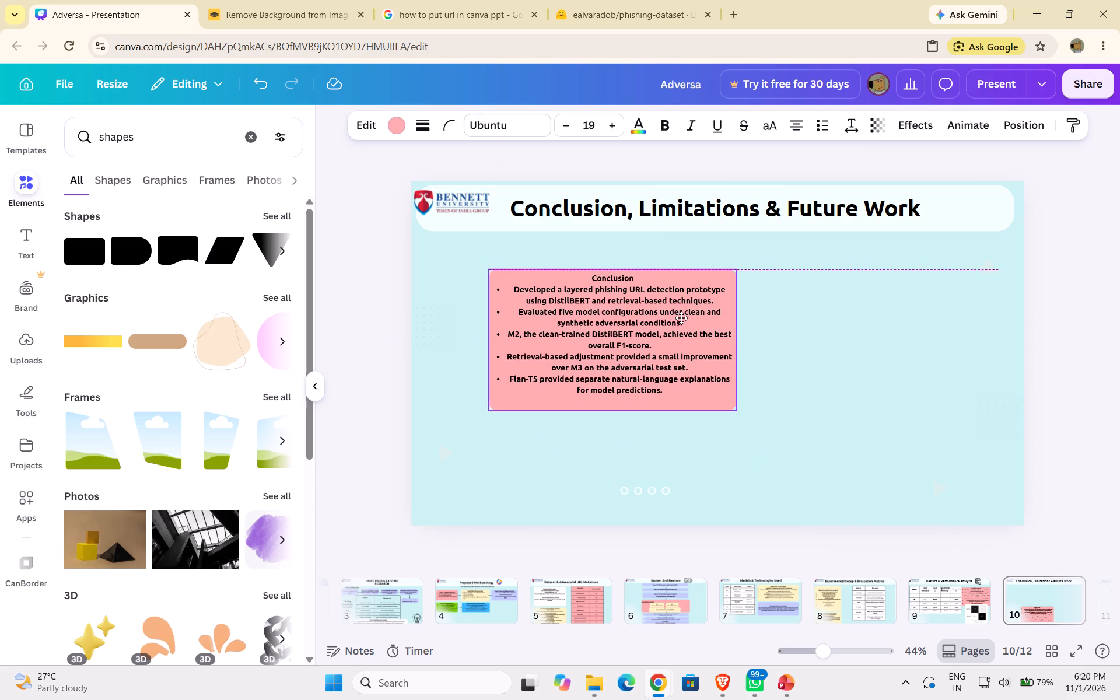
drag(681, 318, 650, 301)
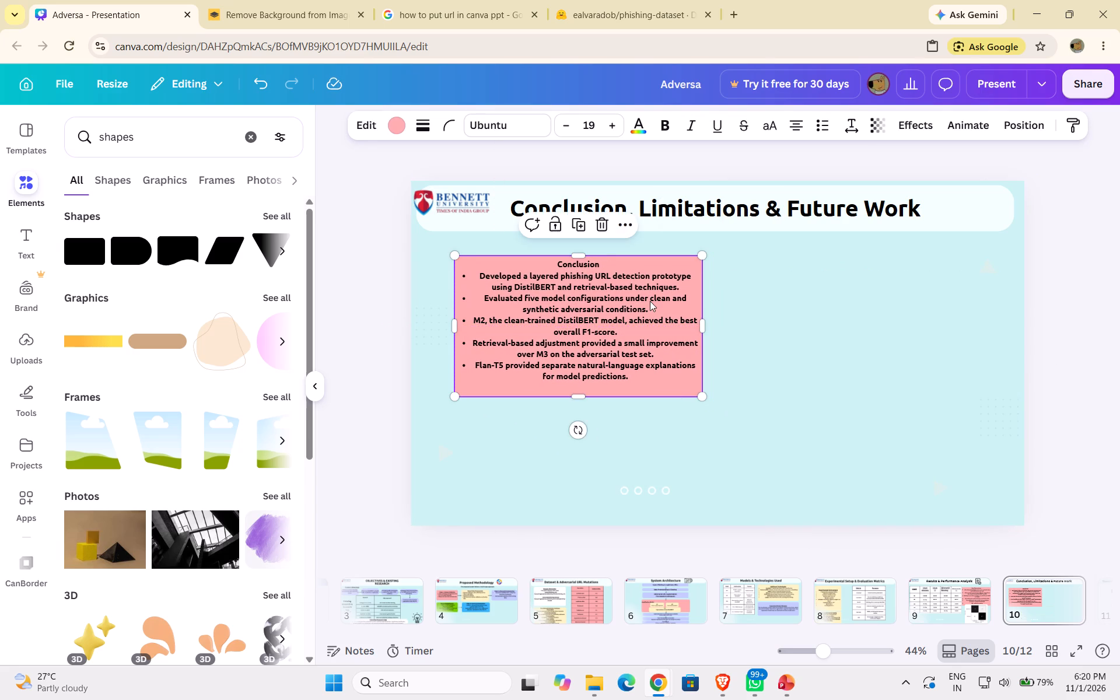
Enlarge the Conclusion heading inside the pink box to font size 23 and underline it.
click(616, 260)
click(603, 264)
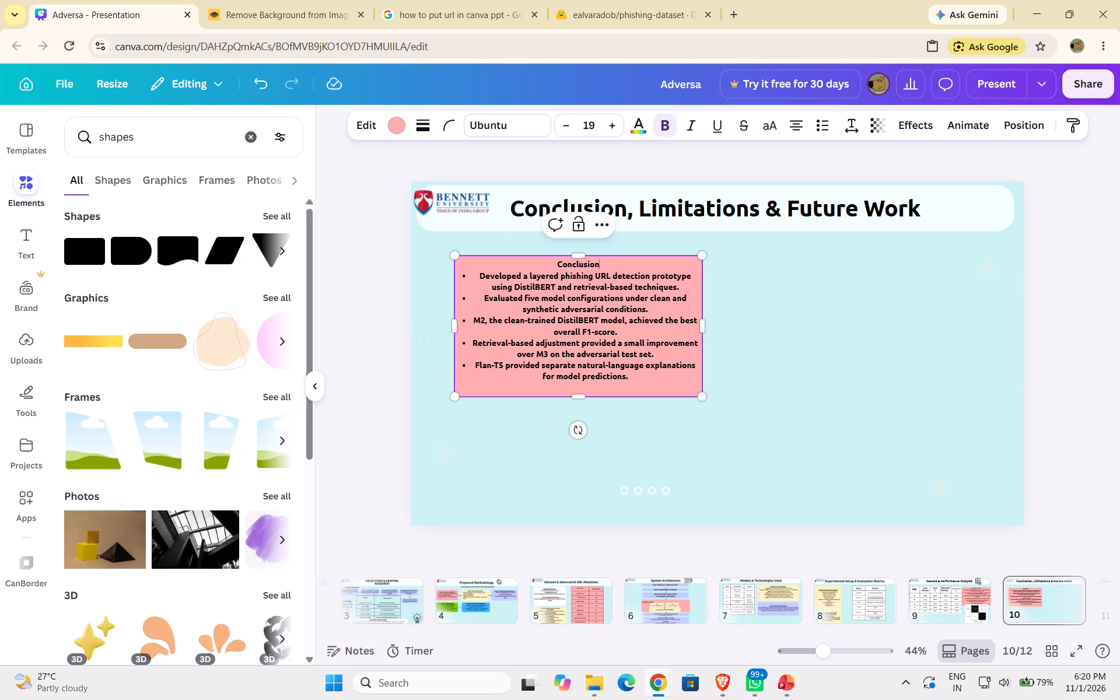
key(ctrl+a)
click(603, 264)
drag(603, 264, 553, 264)
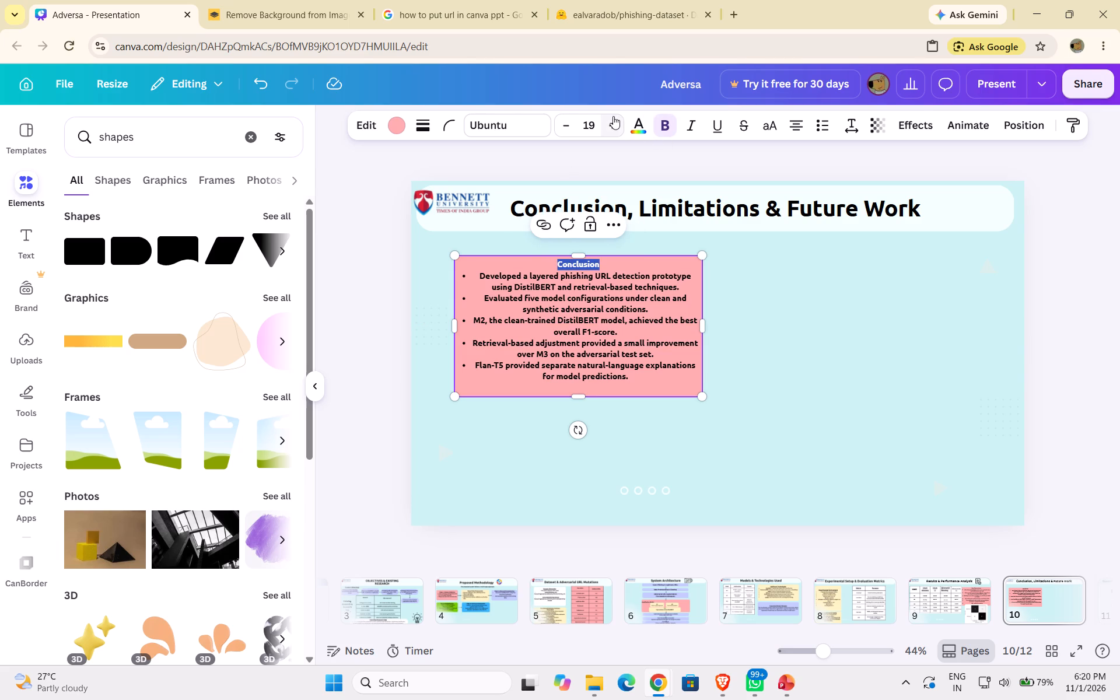
triple_click(613, 117)
click(613, 117)
click(718, 123)
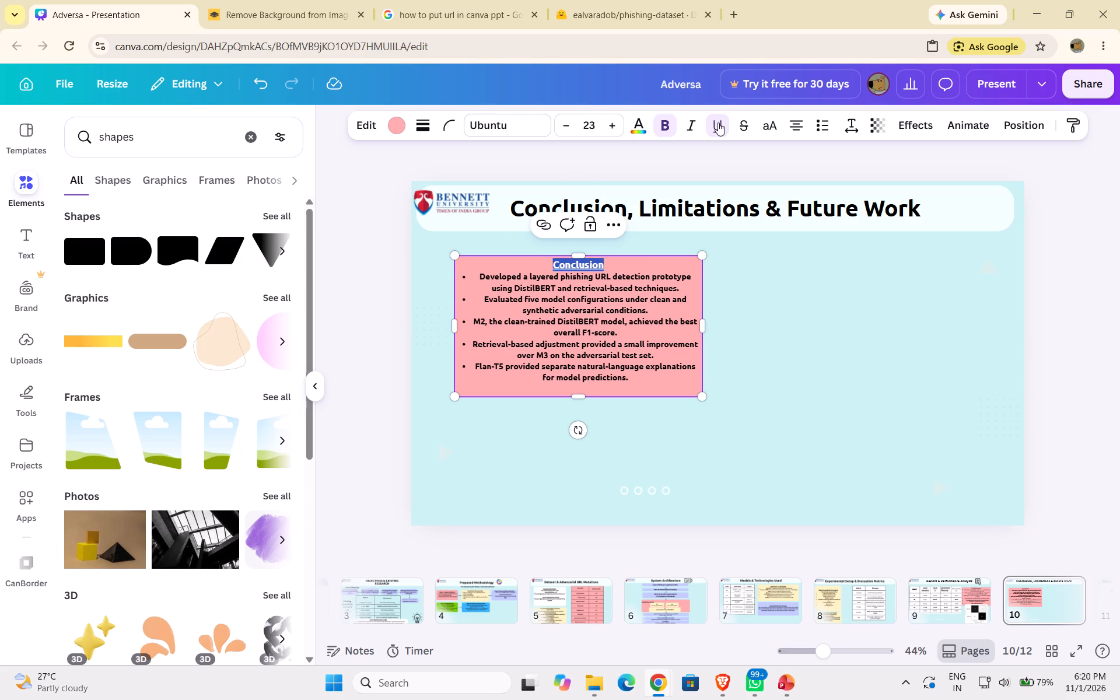
click(724, 311)
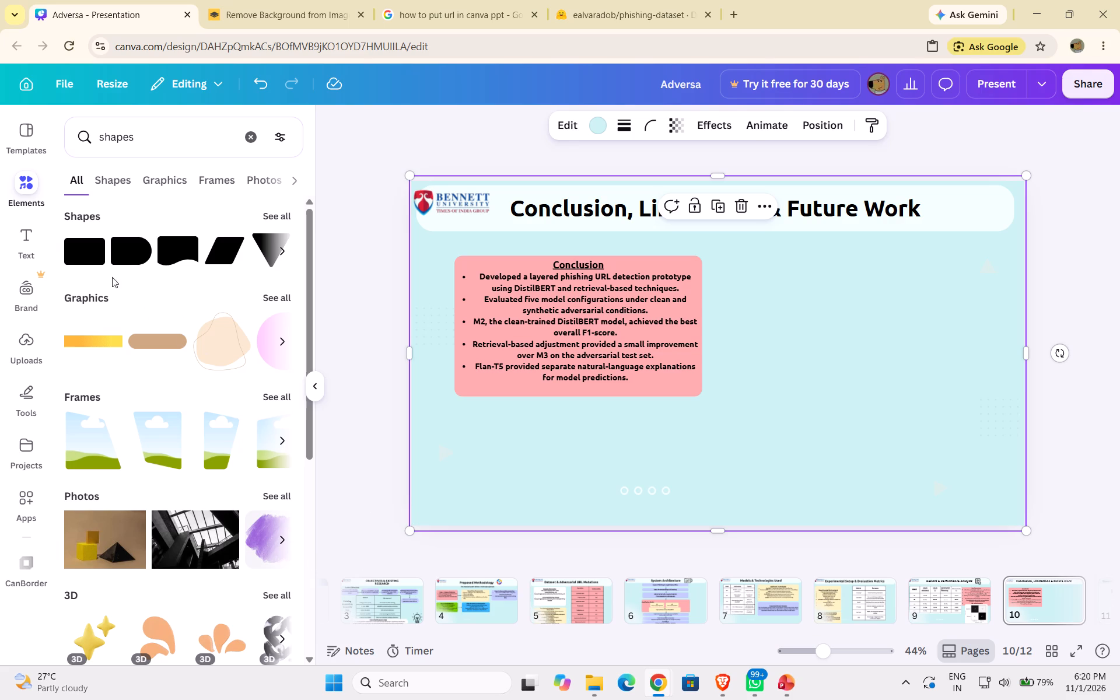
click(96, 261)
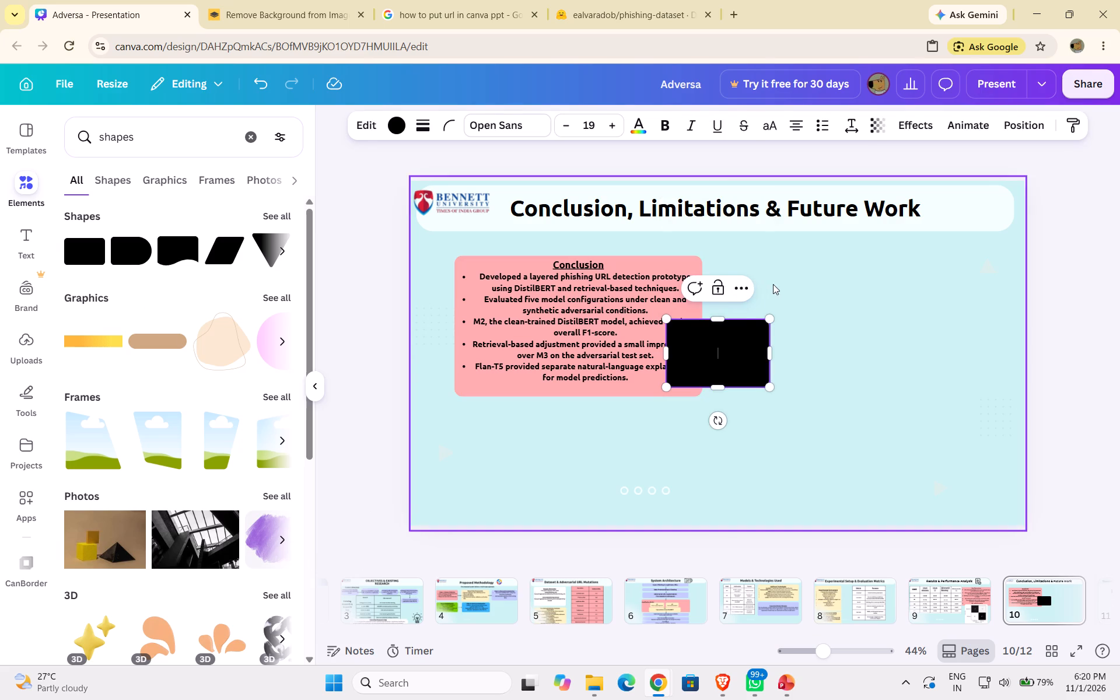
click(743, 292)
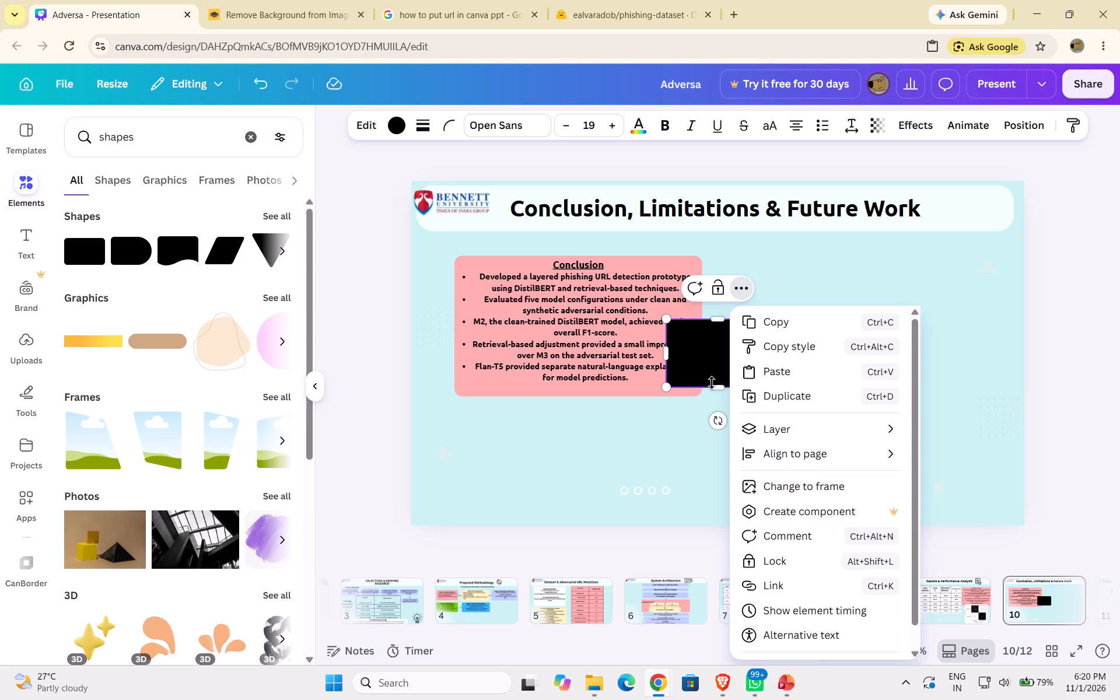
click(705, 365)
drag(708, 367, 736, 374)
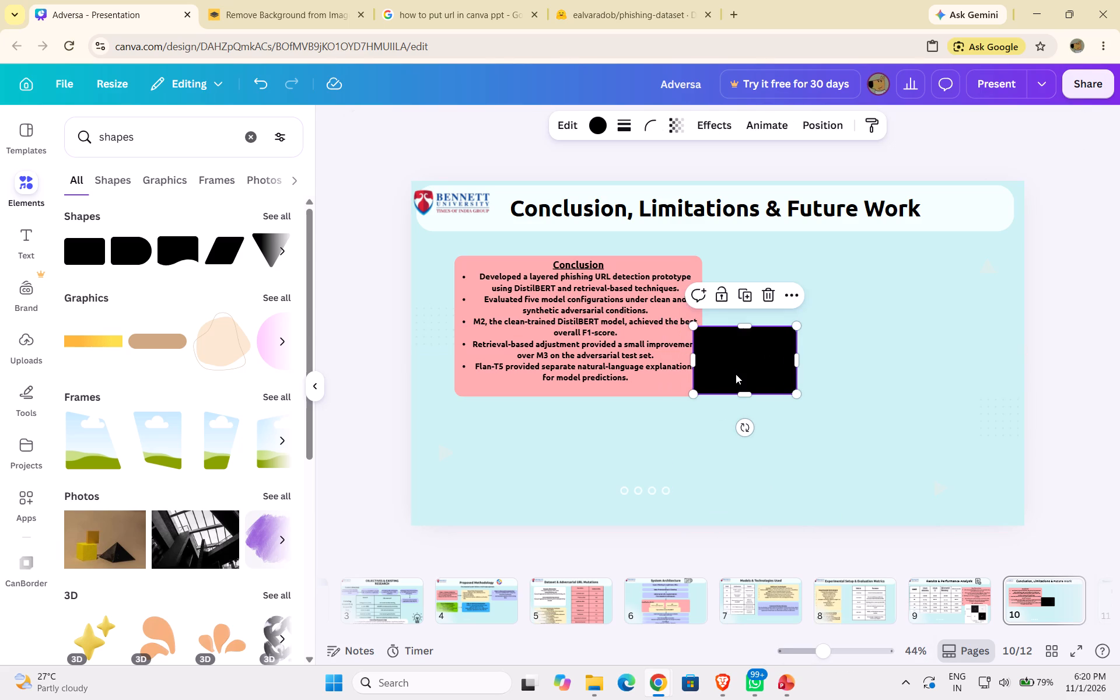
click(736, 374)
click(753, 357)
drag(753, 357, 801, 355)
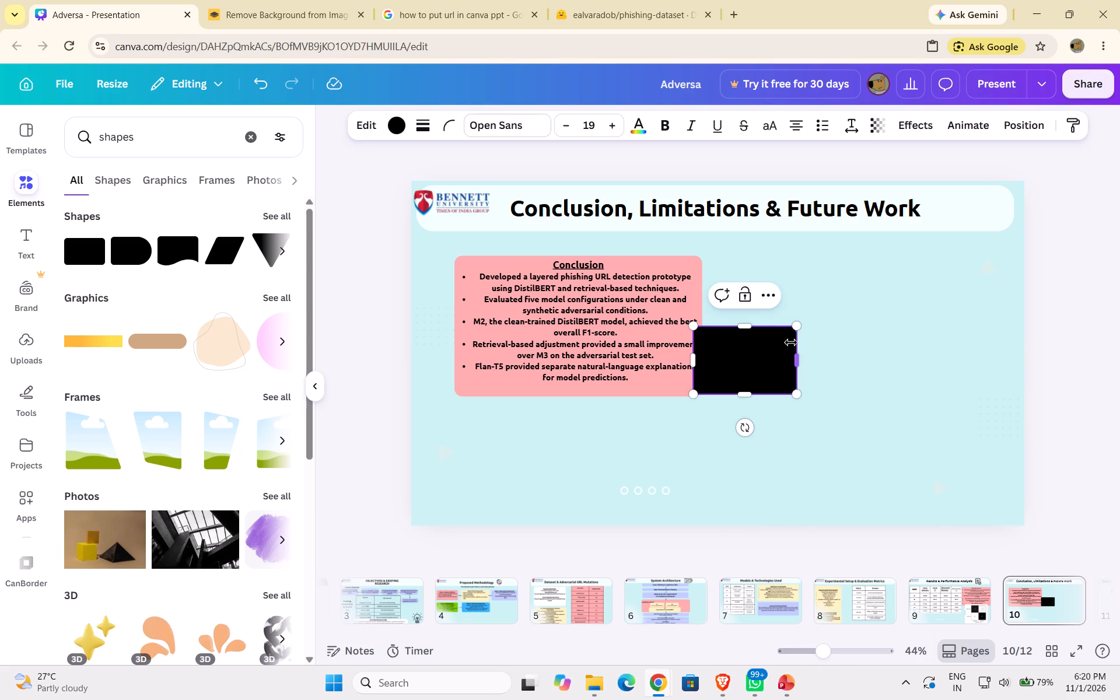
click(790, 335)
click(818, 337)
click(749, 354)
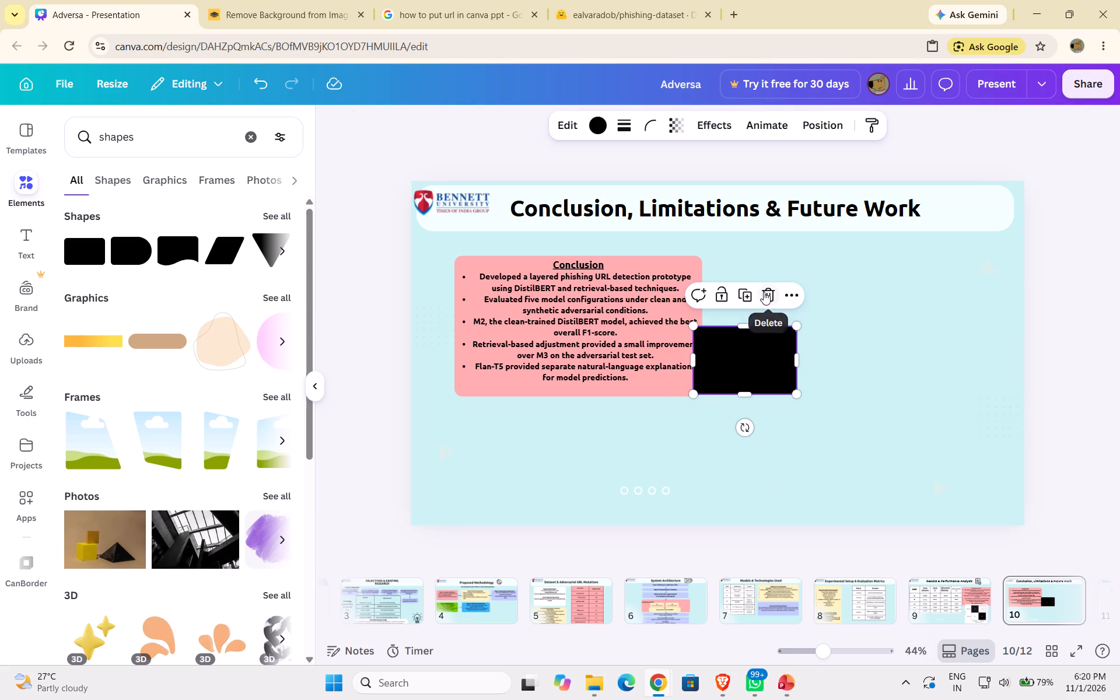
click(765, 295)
Duplicate the pink Conclusion box and place the copy beside the original on its right, with their top edges aligned.
click(667, 314)
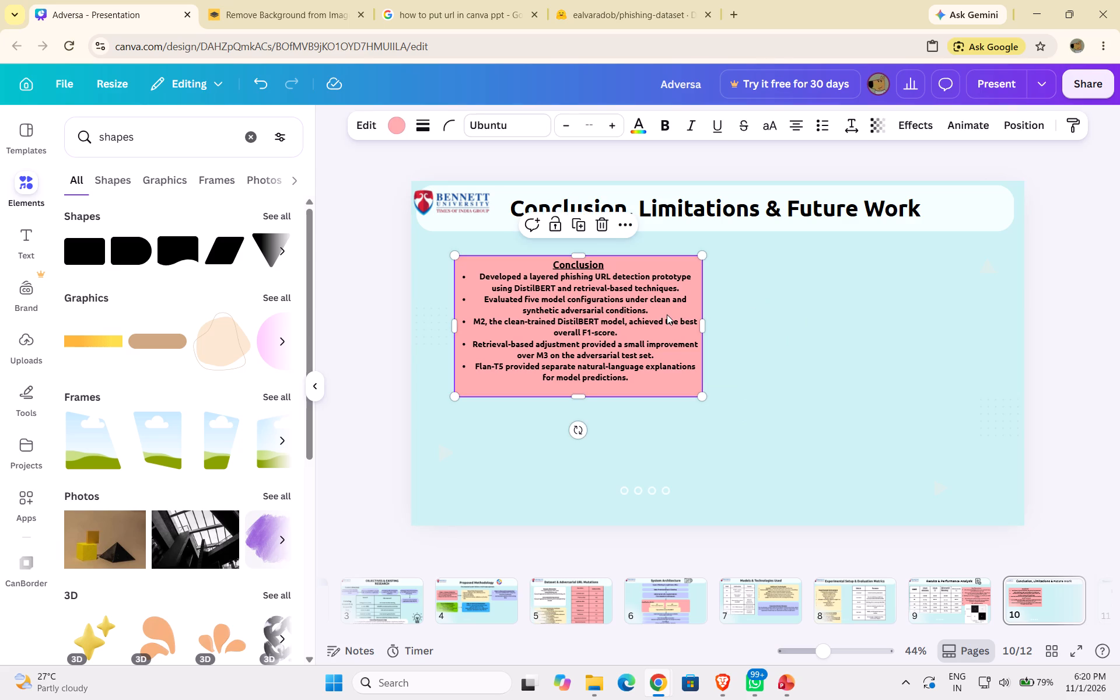
click(579, 226)
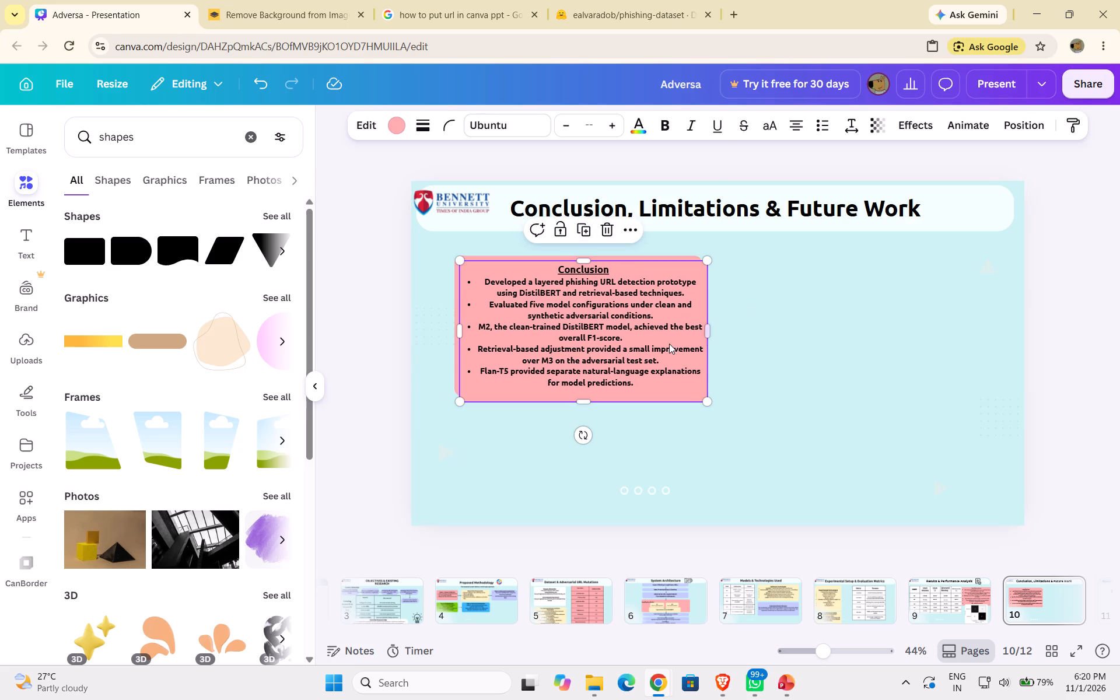
drag(670, 344, 922, 343)
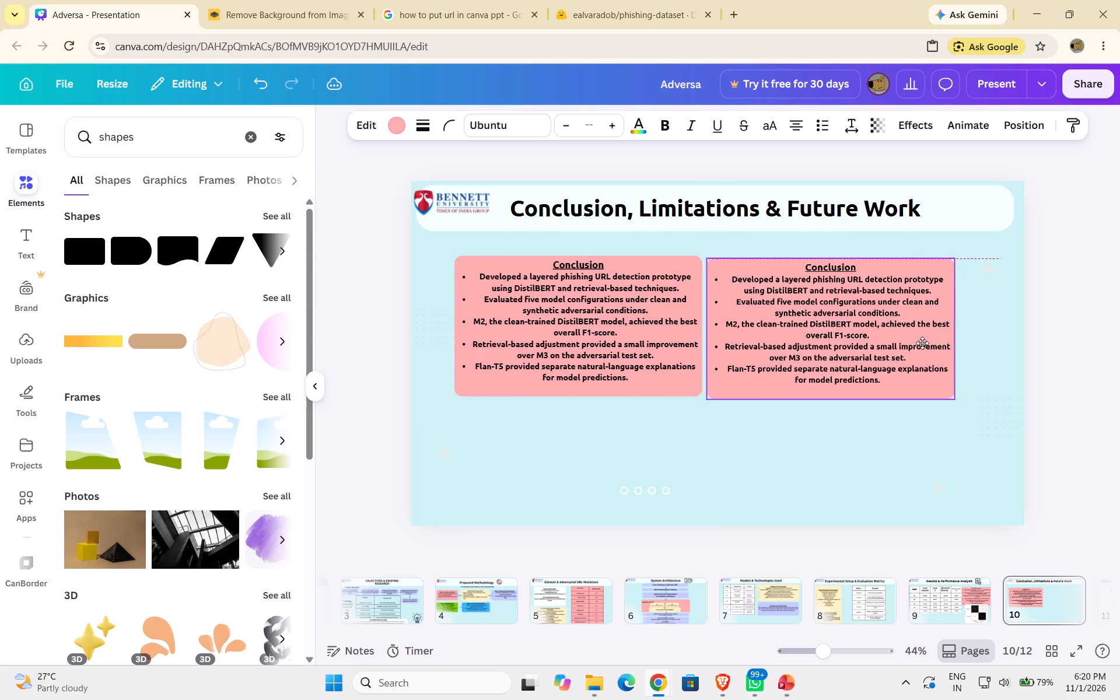
drag(922, 343, 930, 339)
click(909, 378)
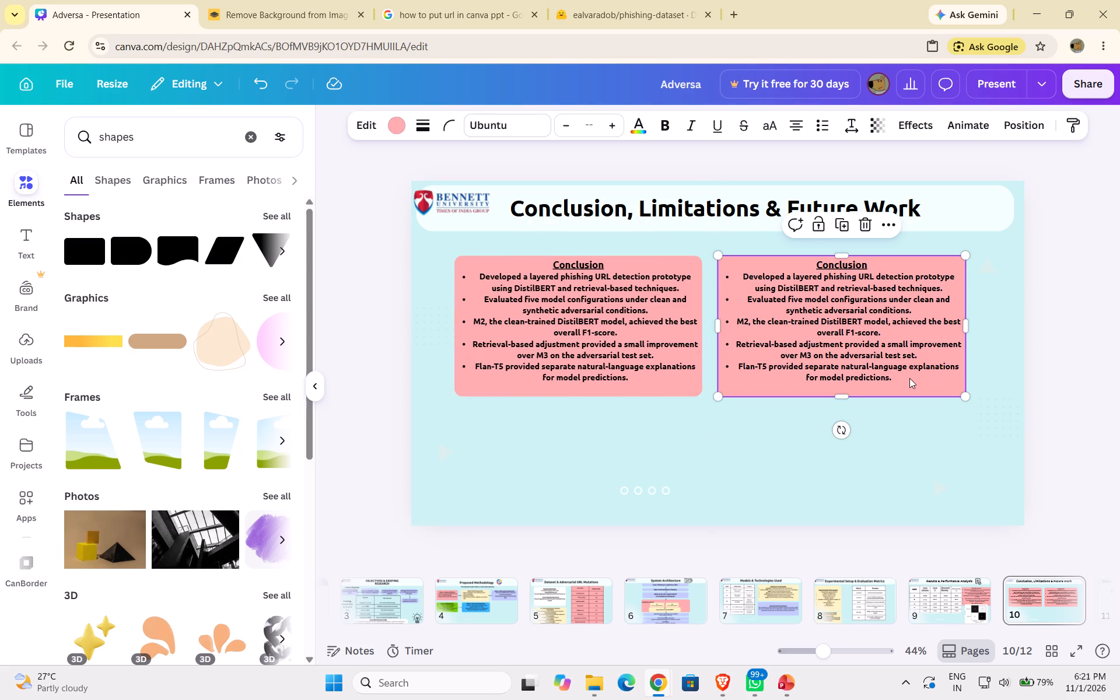
click(891, 374)
key(ctrl+a)
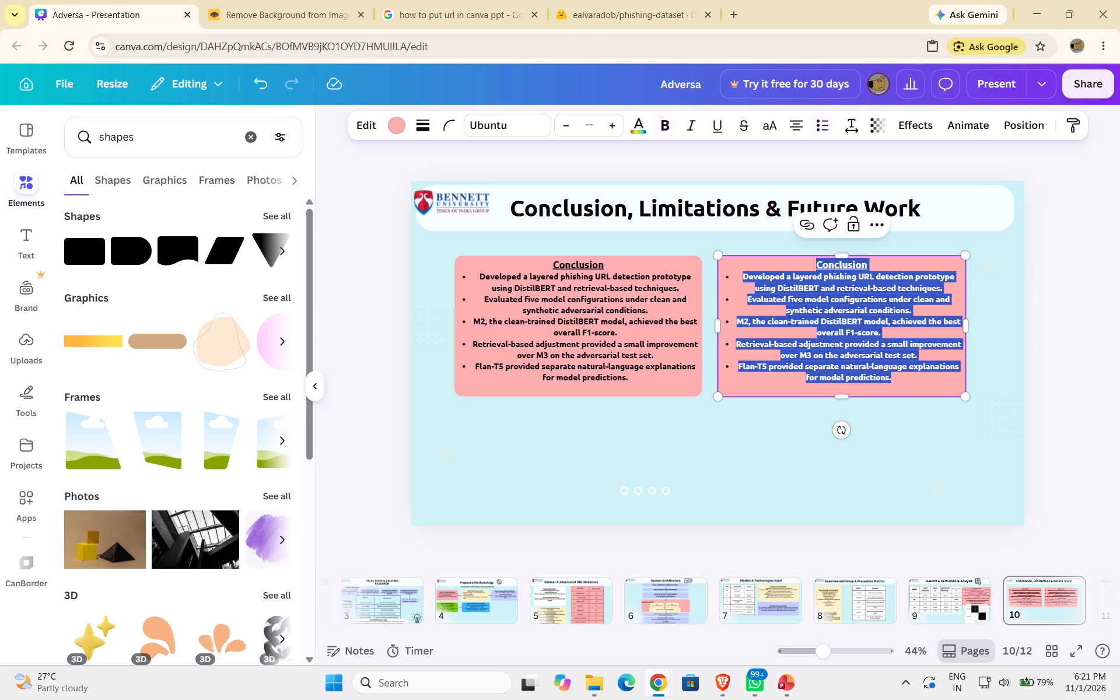
key(BackSpace)
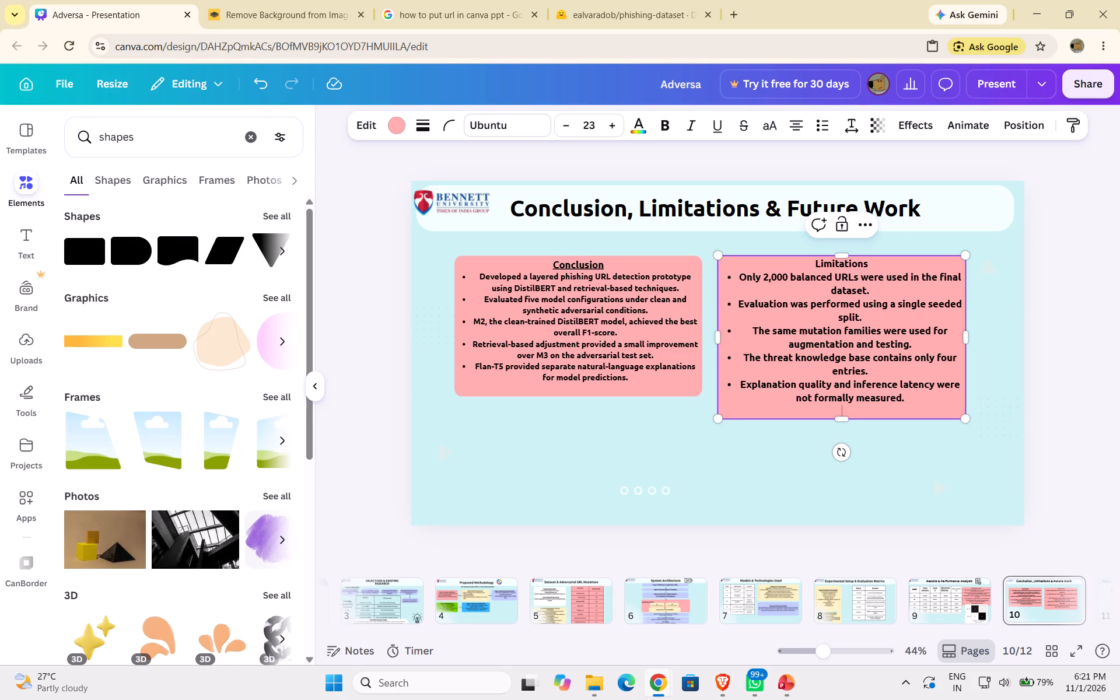
Widen the Limitations box on its right side to about 818 and try to reduce its height to match the Conclusion box.
drag(845, 420, 842, 398)
click(840, 422)
drag(964, 338, 976, 335)
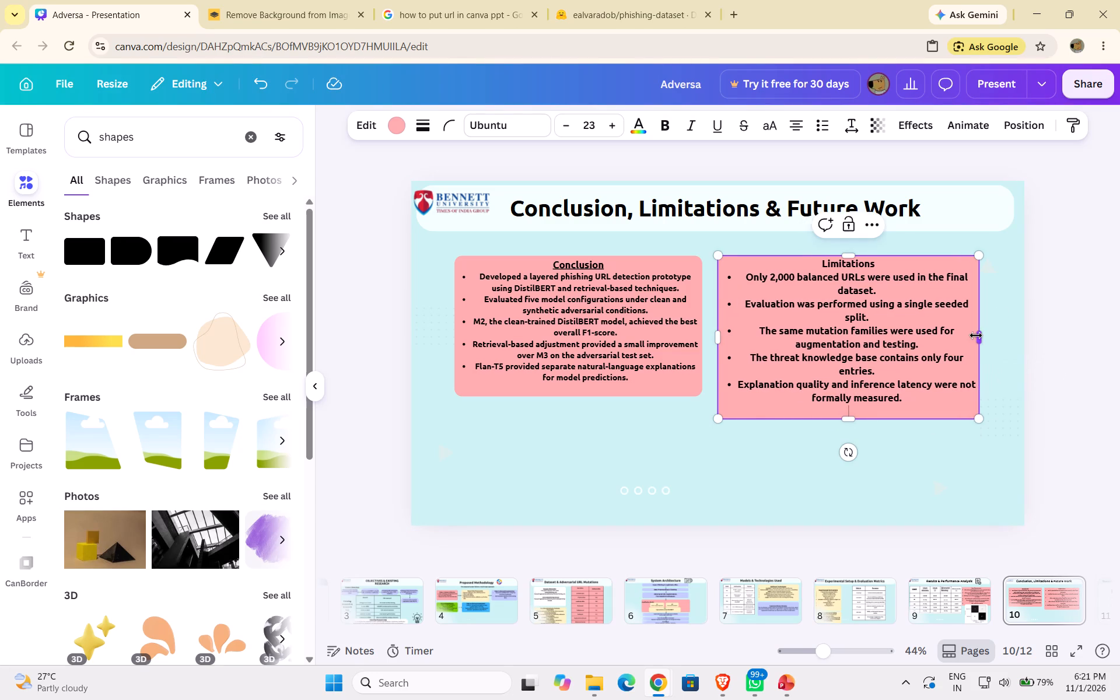
drag(850, 419, 848, 398)
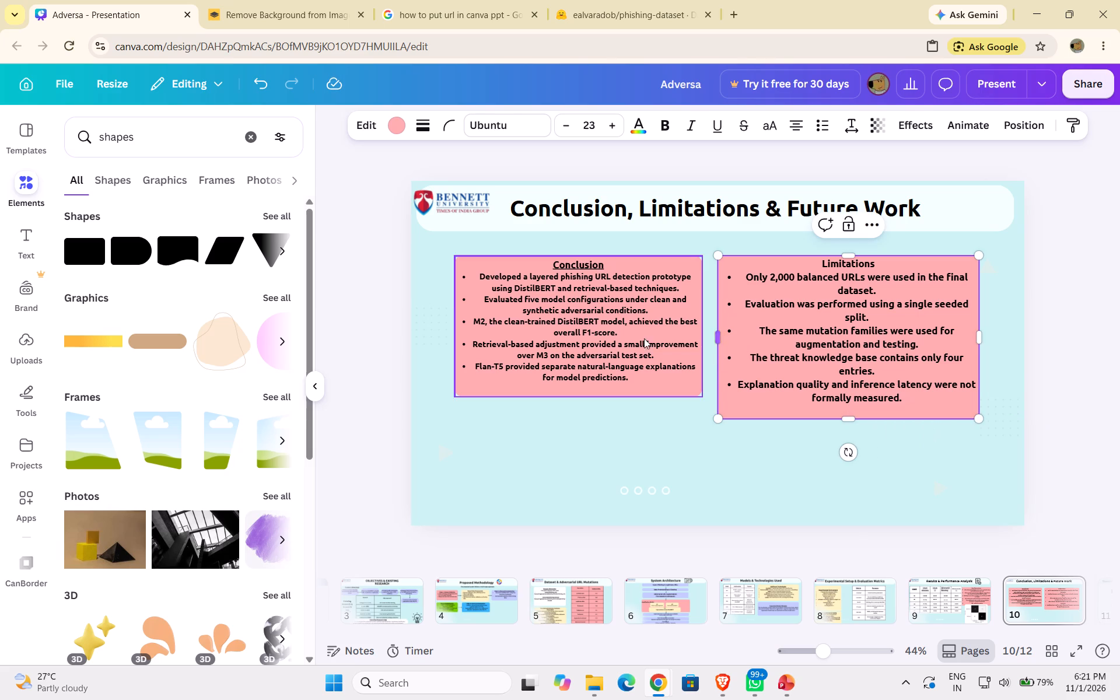
Set all the text in the Limitations box to font size 22, after checking the Conclusion bullets' font size.
click(619, 327)
click(646, 324)
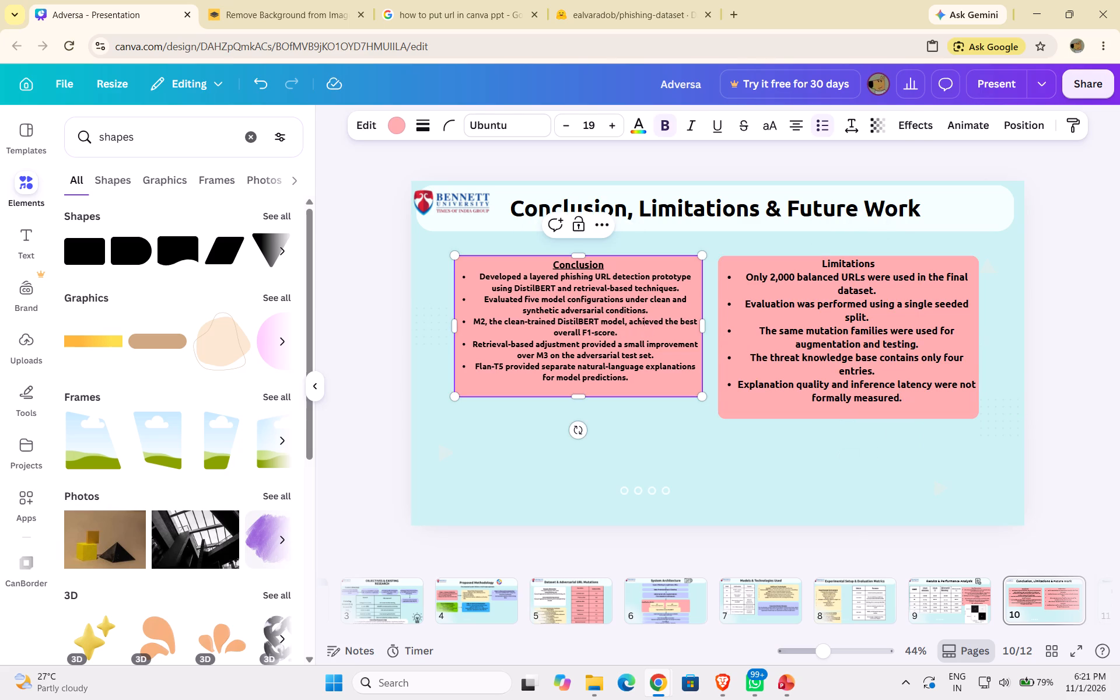
click(832, 312)
click(832, 312)
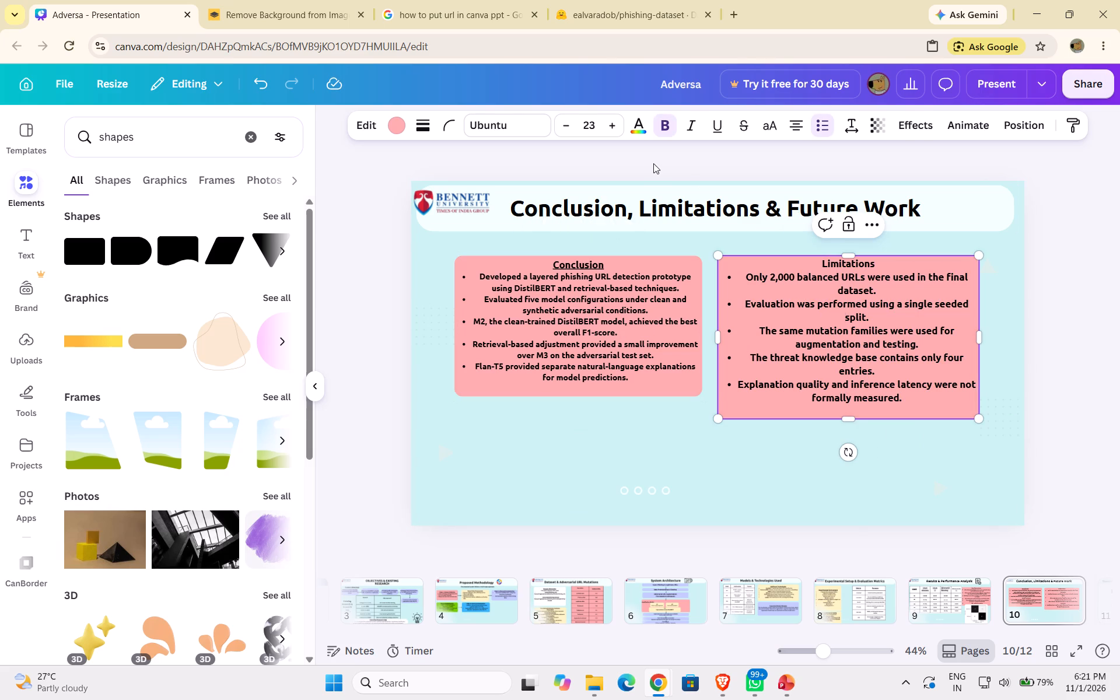
click(763, 304)
key(ctrl+a)
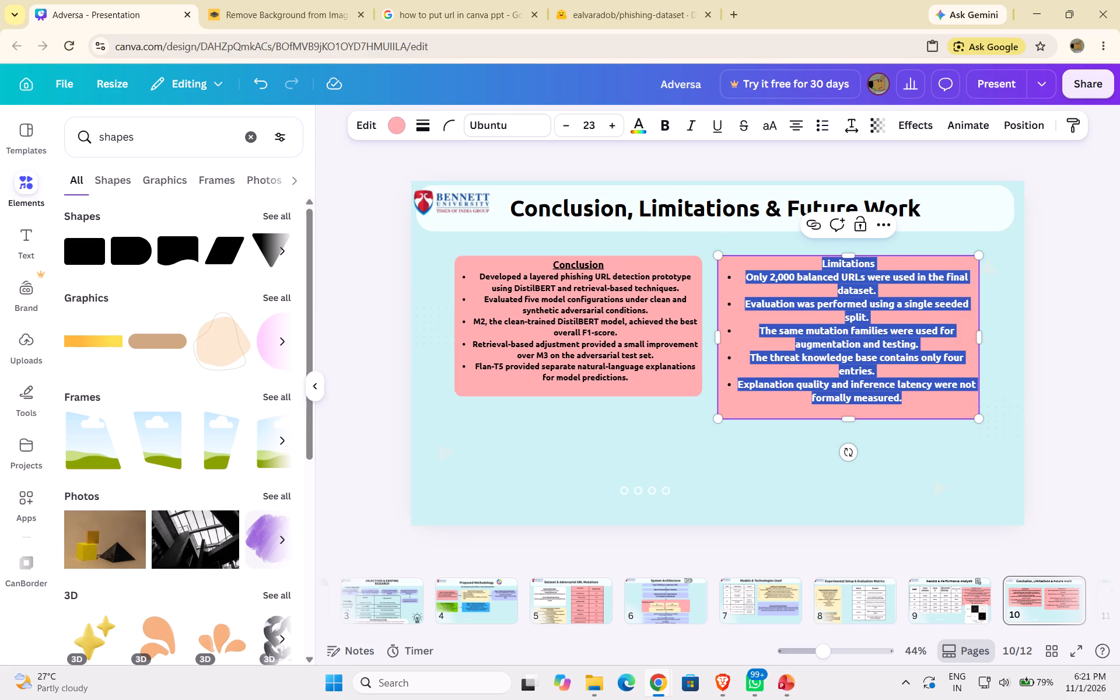
double_click(569, 127)
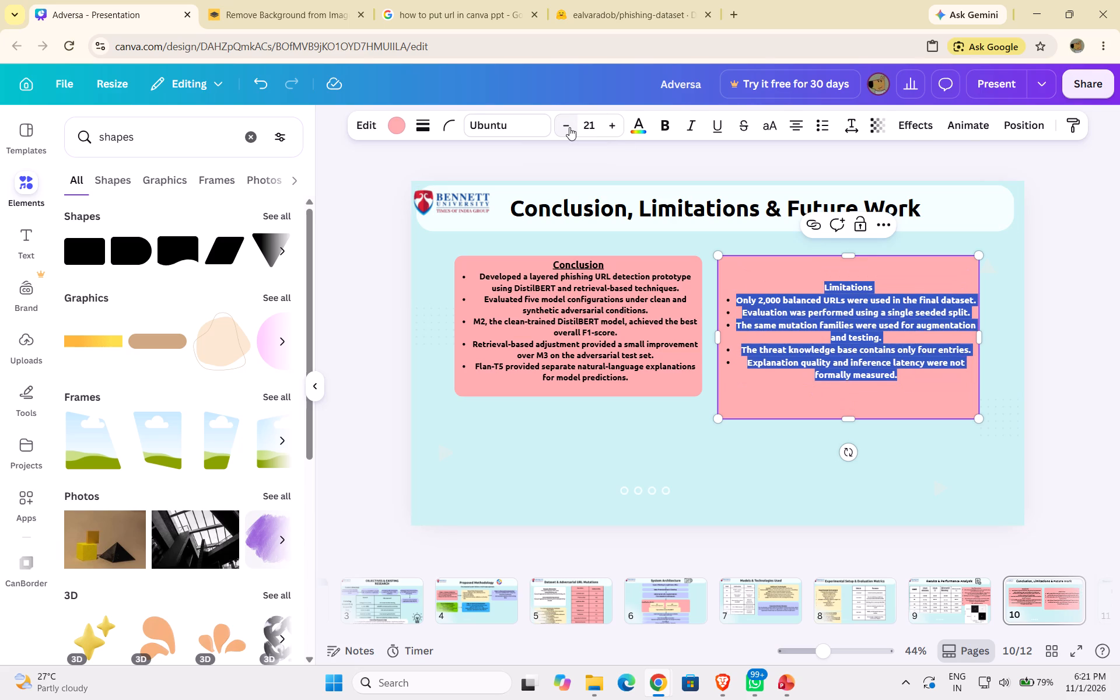
click(569, 127)
click(569, 127)
double_click(618, 123)
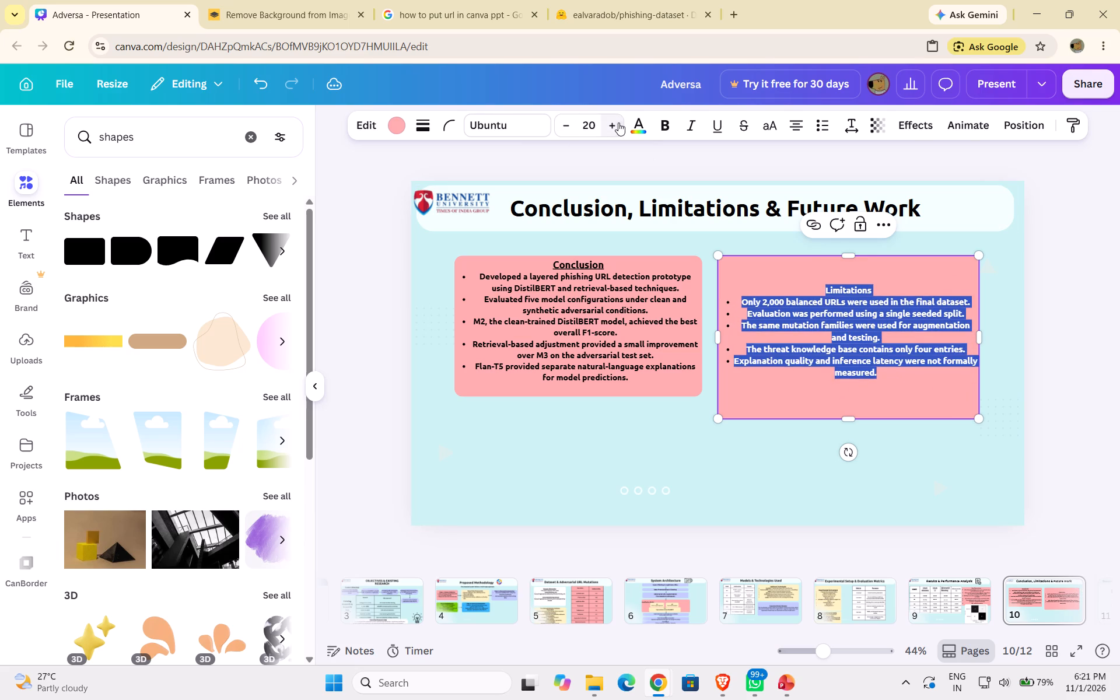
click(618, 123)
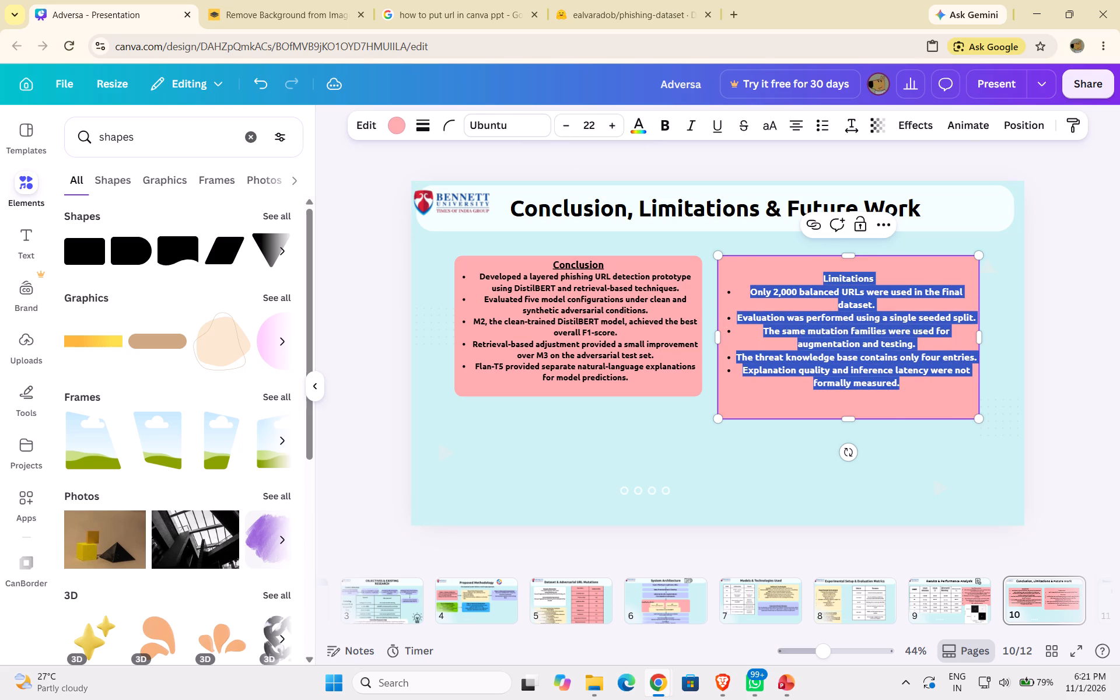
click(919, 455)
Shorten the Limitations box to a height of about 441 so its bottom edge aligns with the Conclusion box.
click(867, 404)
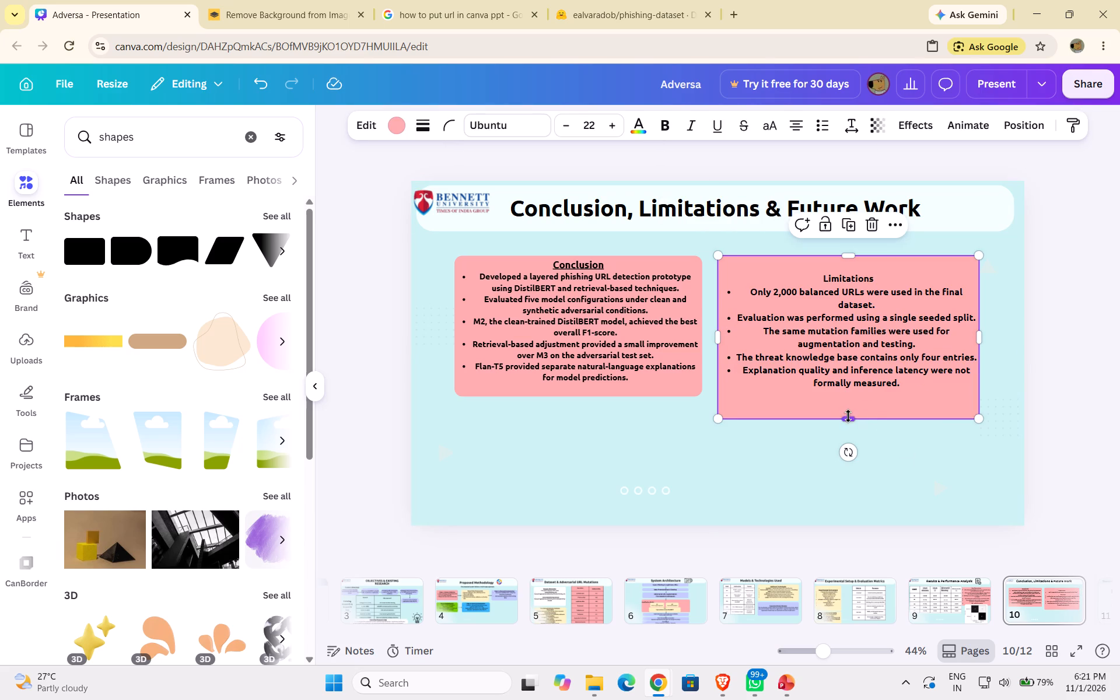
drag(848, 416, 848, 398)
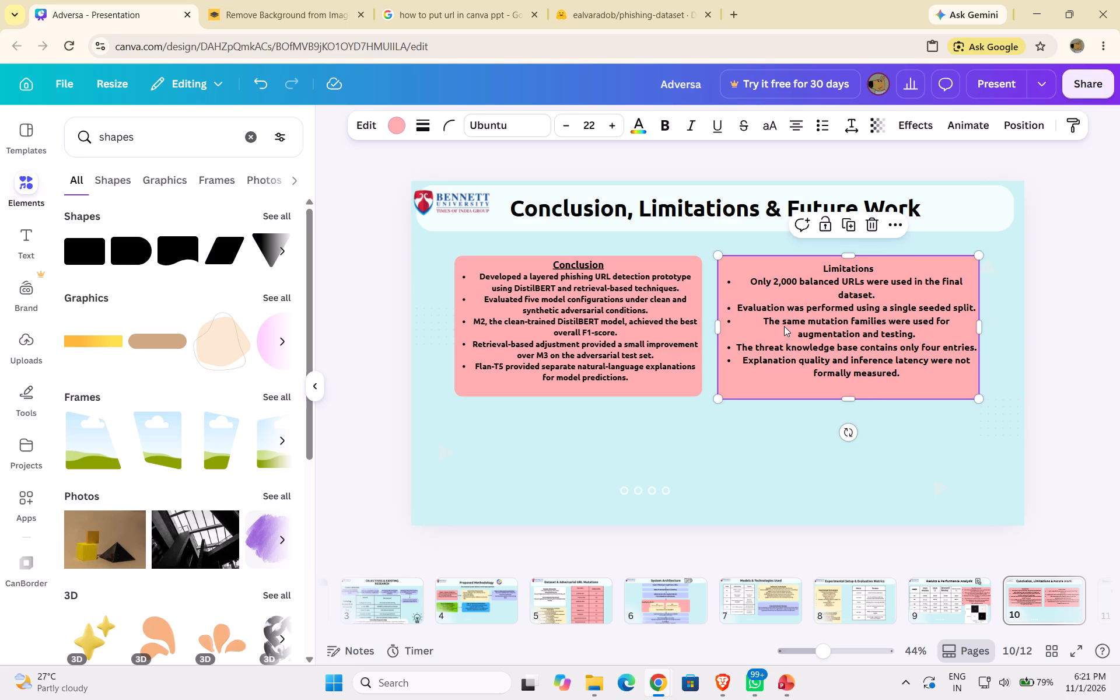
click(850, 400)
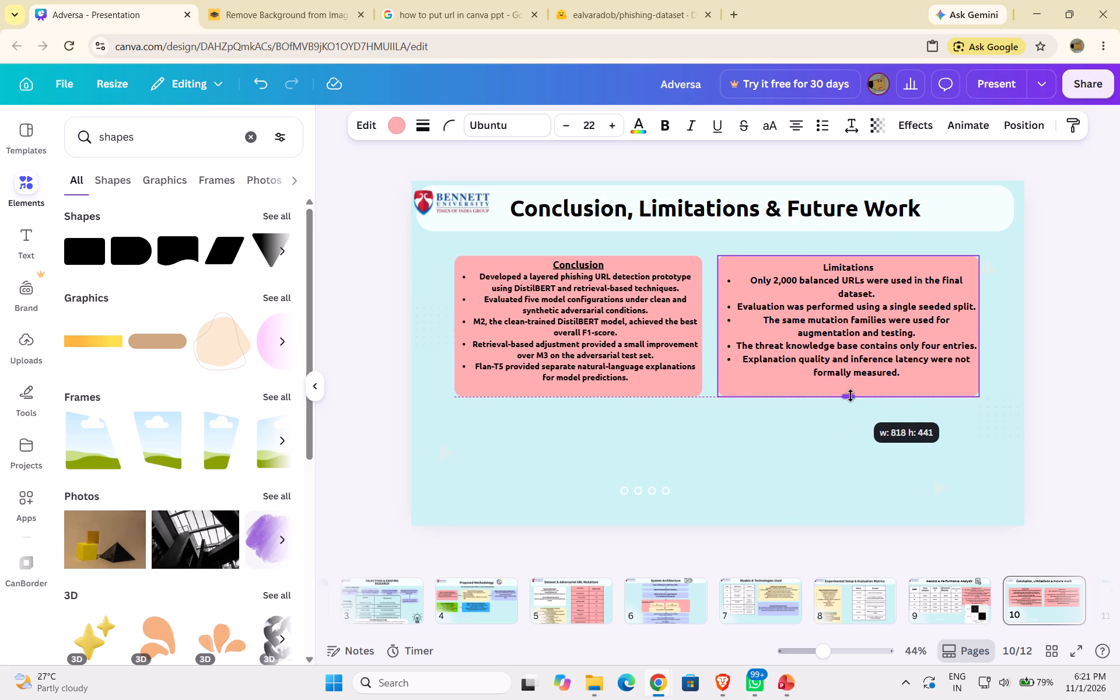
click(923, 451)
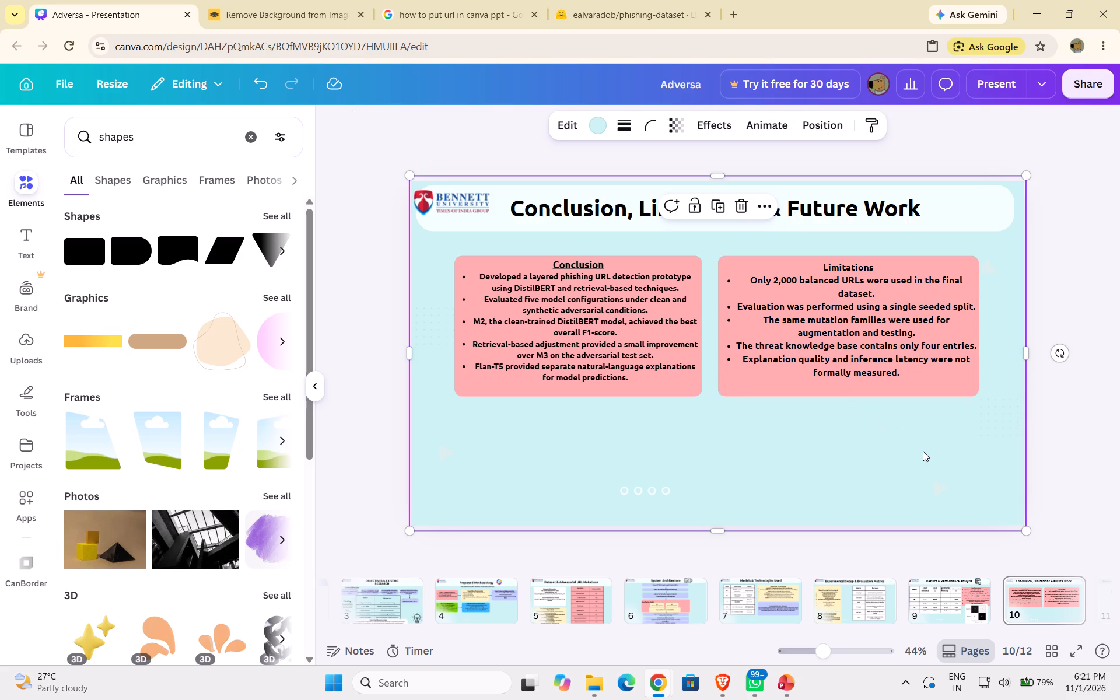
Enlarge the Limitations heading to font size 24 and underline it.
click(878, 267)
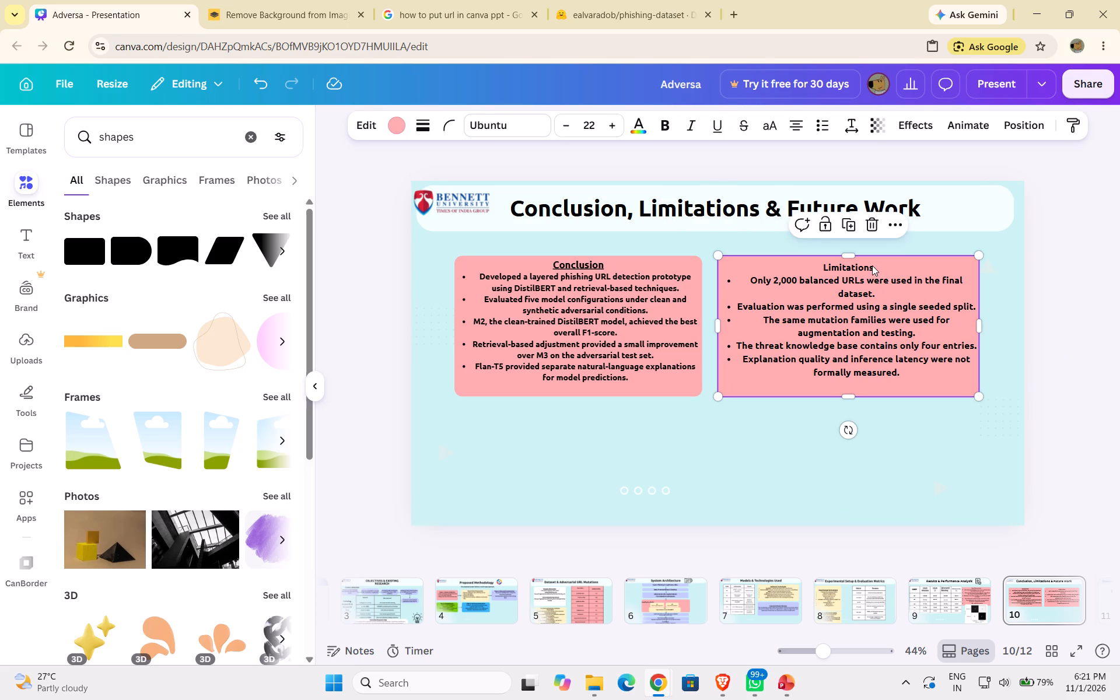
click(872, 265)
drag(872, 265, 821, 266)
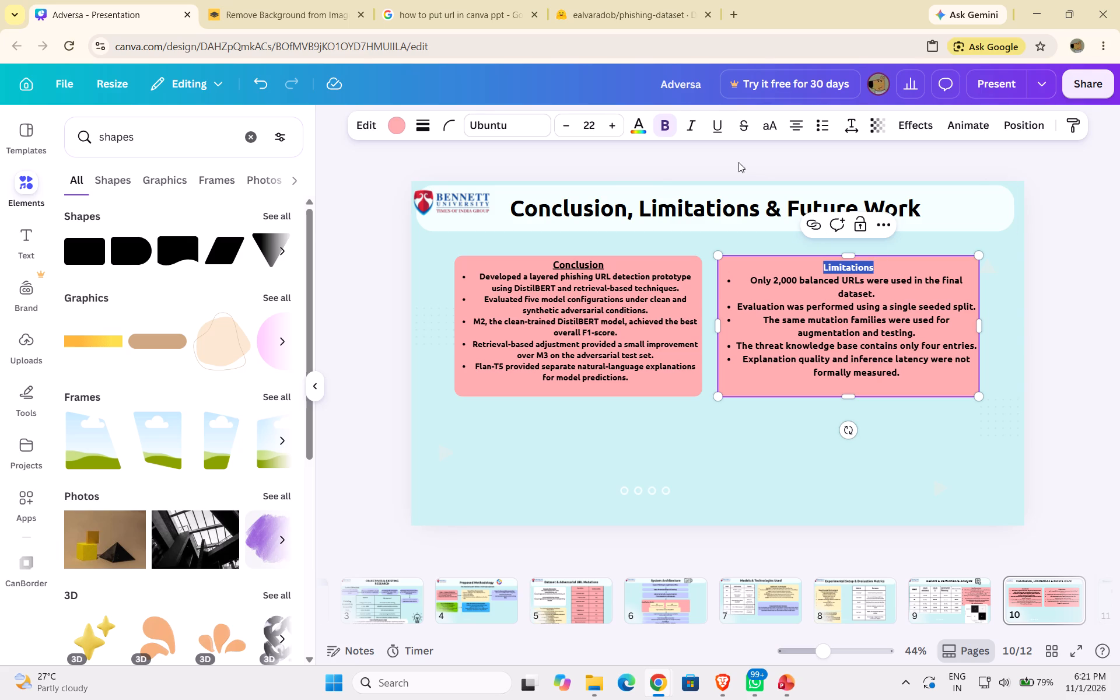
click(612, 122)
click(612, 122)
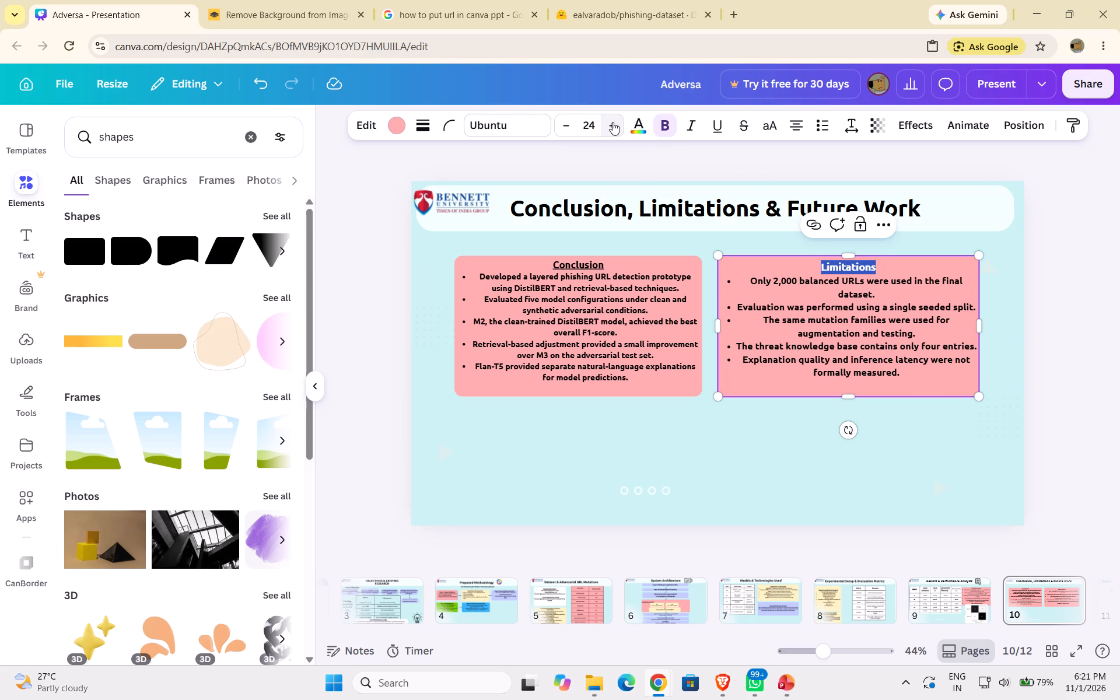
click(708, 127)
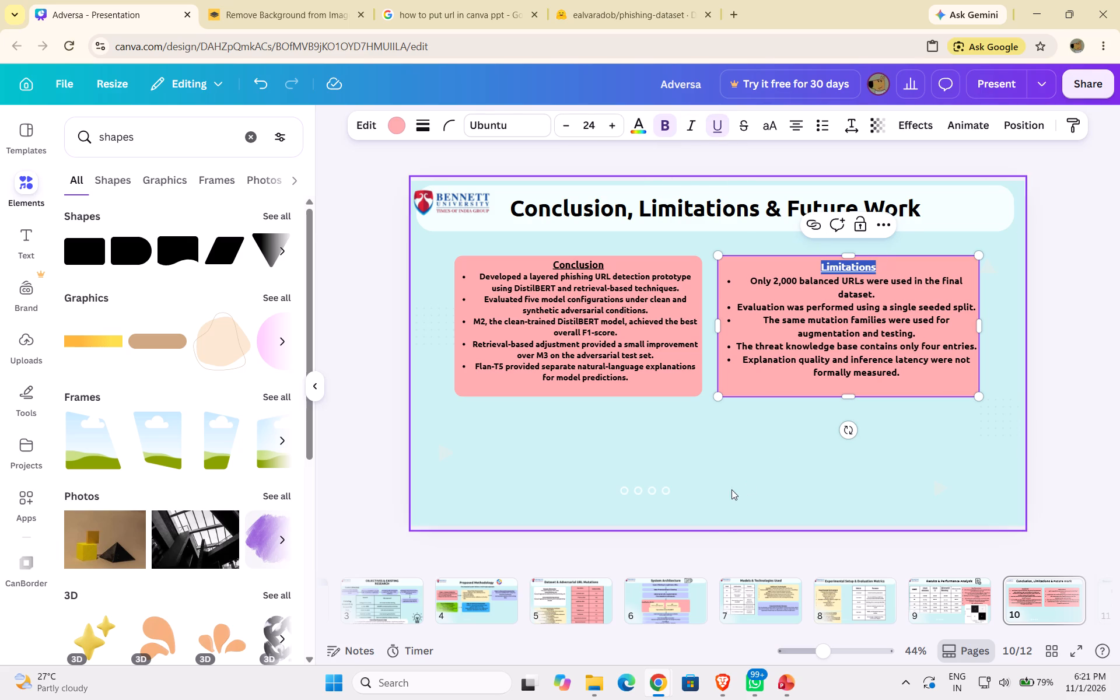
click(726, 459)
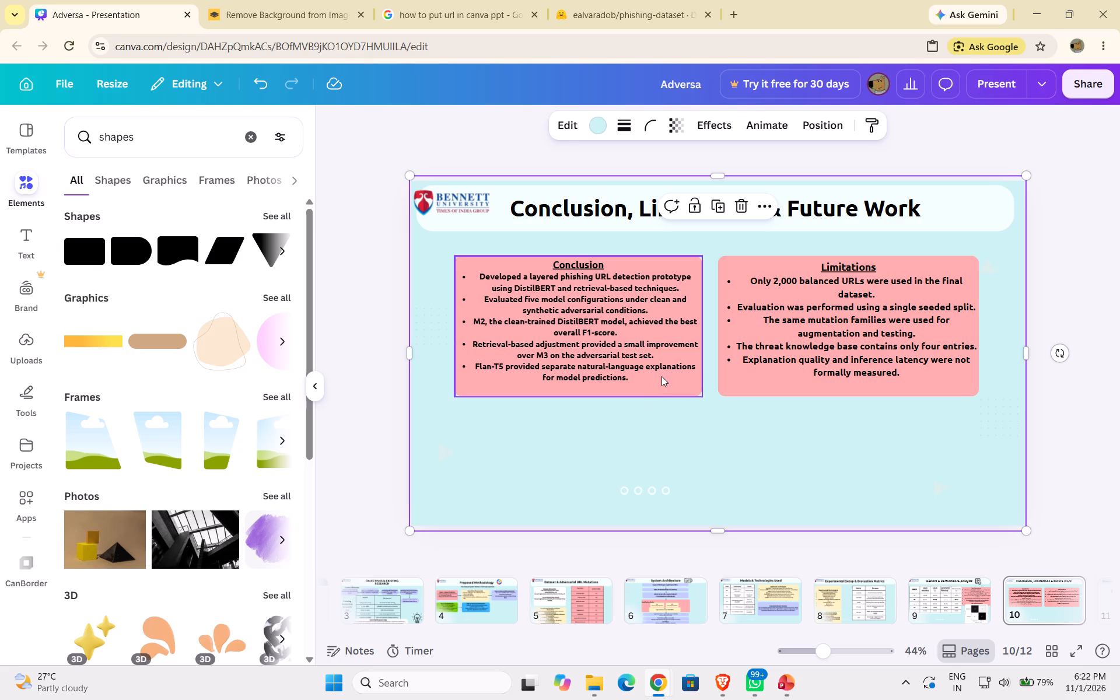
Add a rectangle to slide 10, fill it pale yellow, and place it below the Conclusion and Limitations boxes.
click(86, 254)
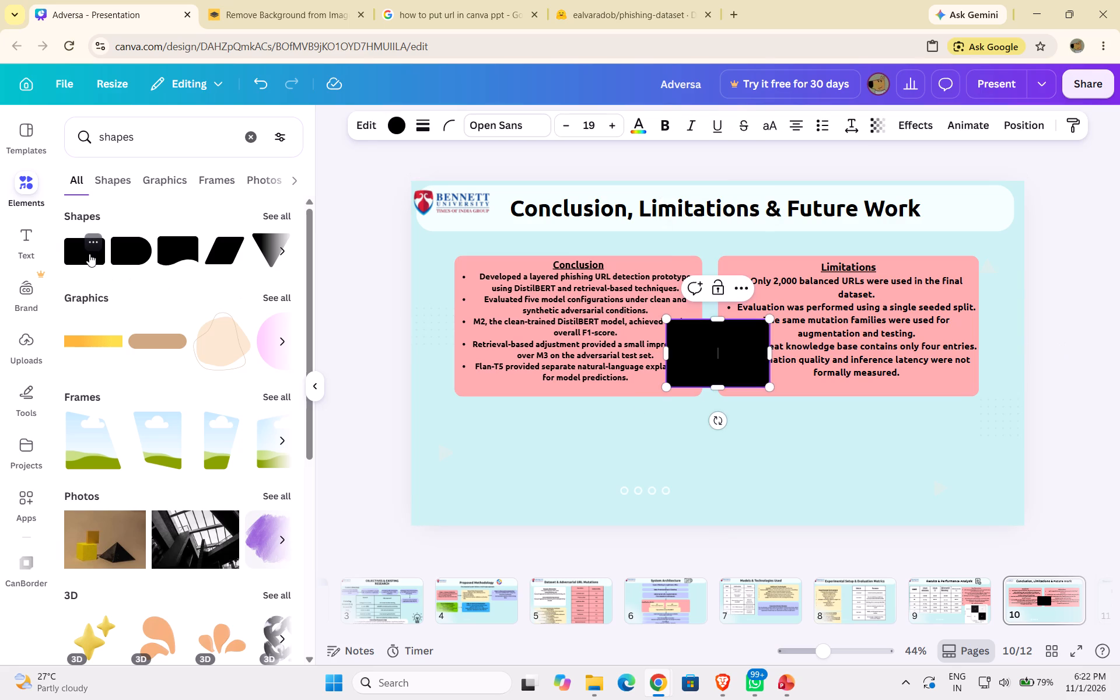
click(387, 128)
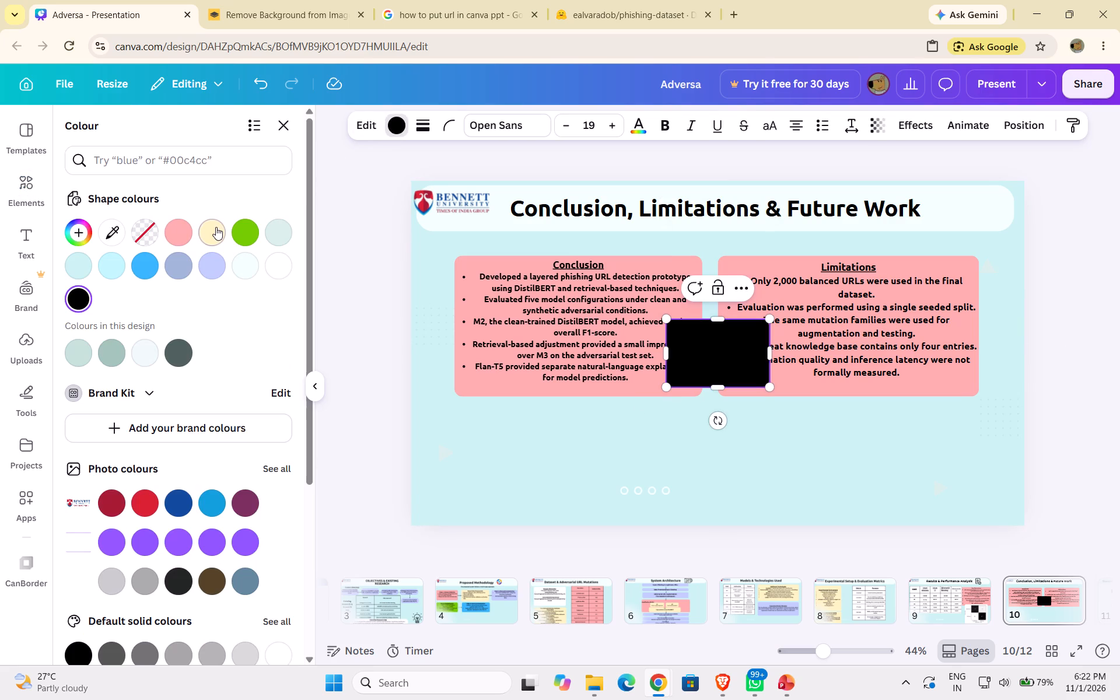
click(216, 227)
drag(715, 342, 691, 418)
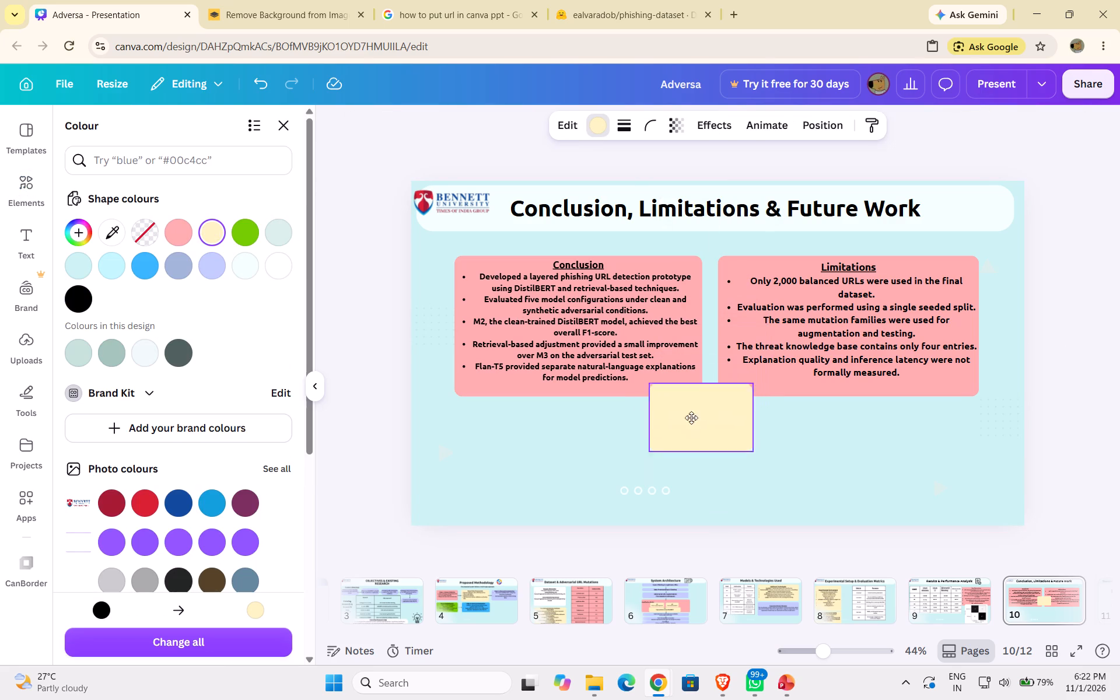
drag(691, 418, 639, 460)
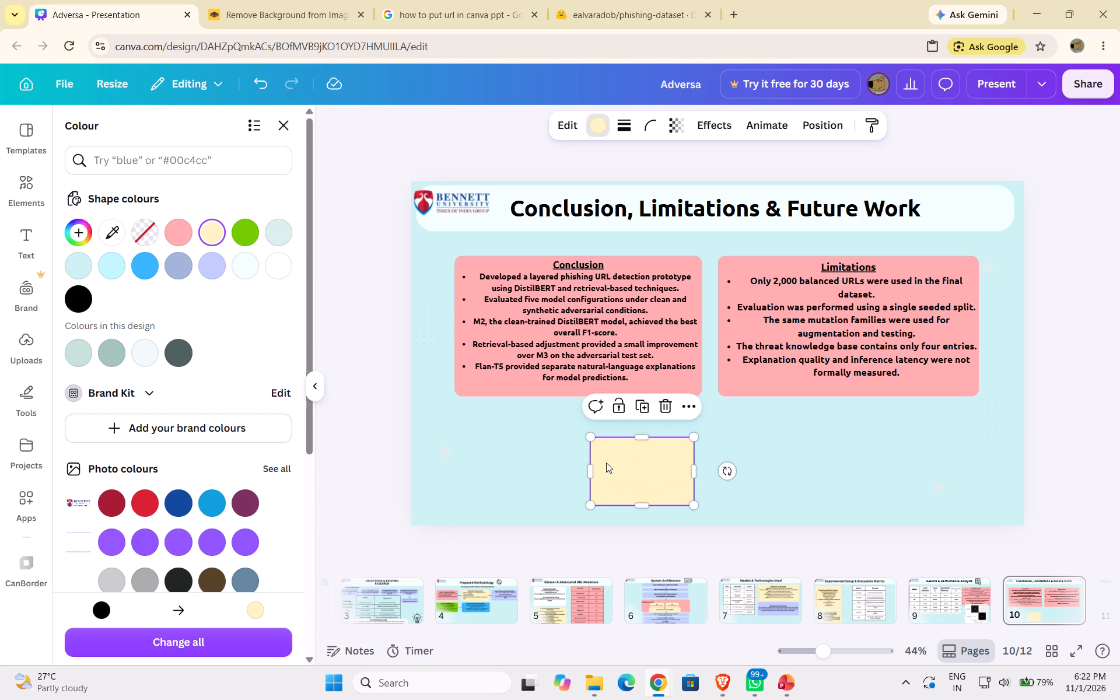
Stretch the yellow rectangle to span from the Conclusion box's left edge to the Limitations box's right edge, about 305 high.
drag(589, 467, 460, 435)
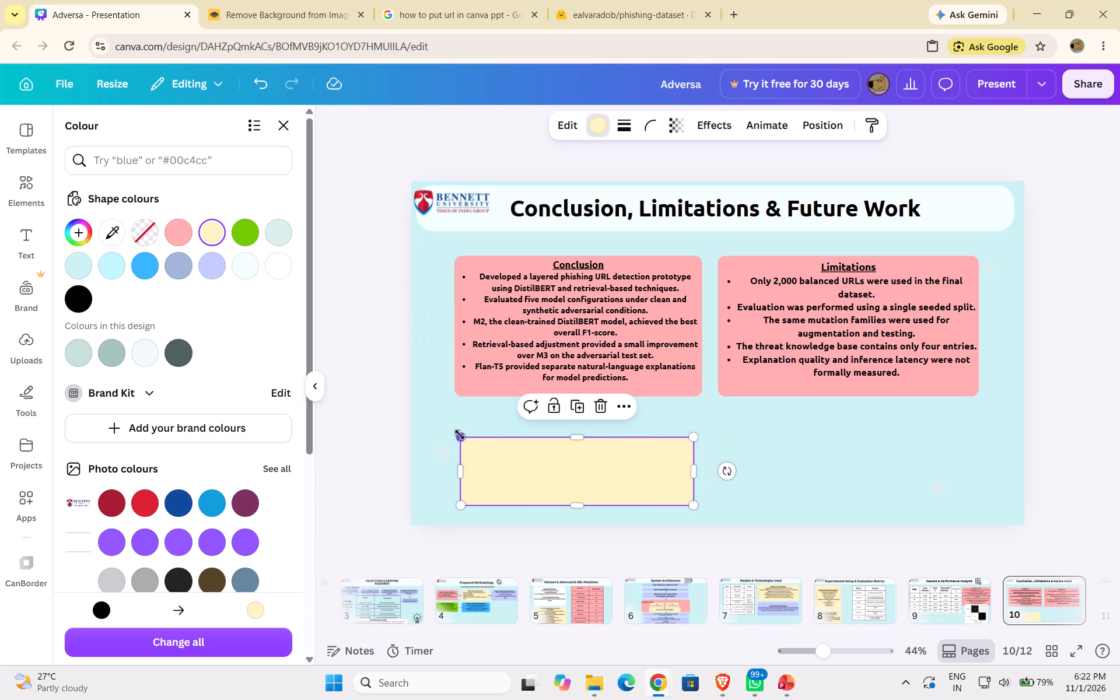
drag(698, 473, 901, 475)
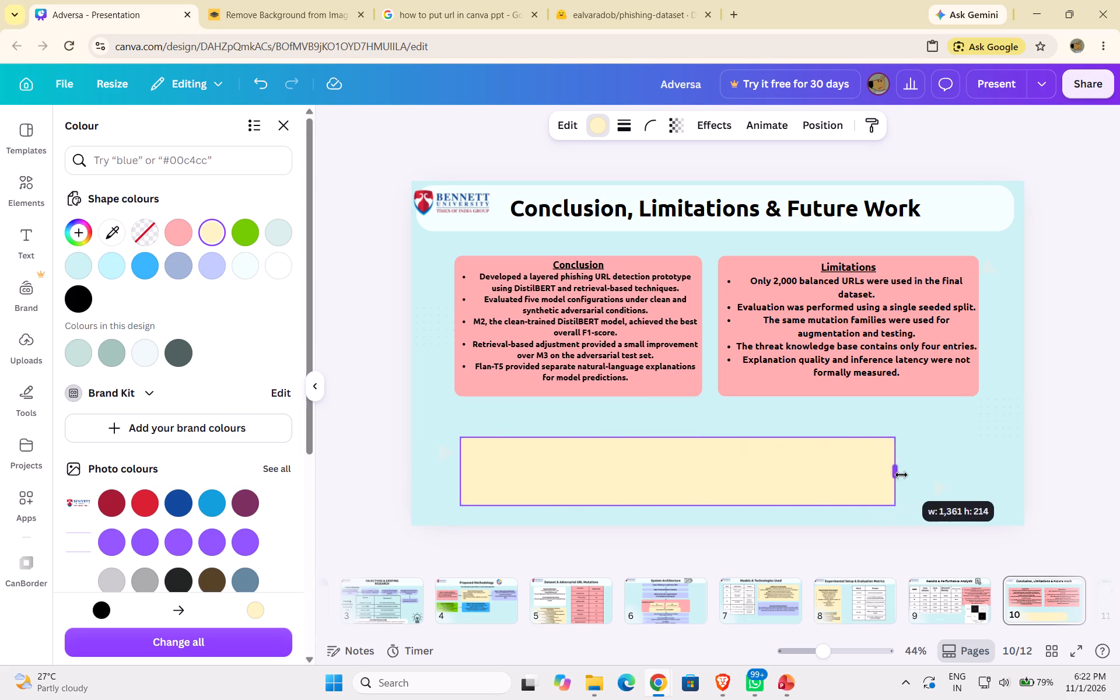
drag(901, 475, 939, 479)
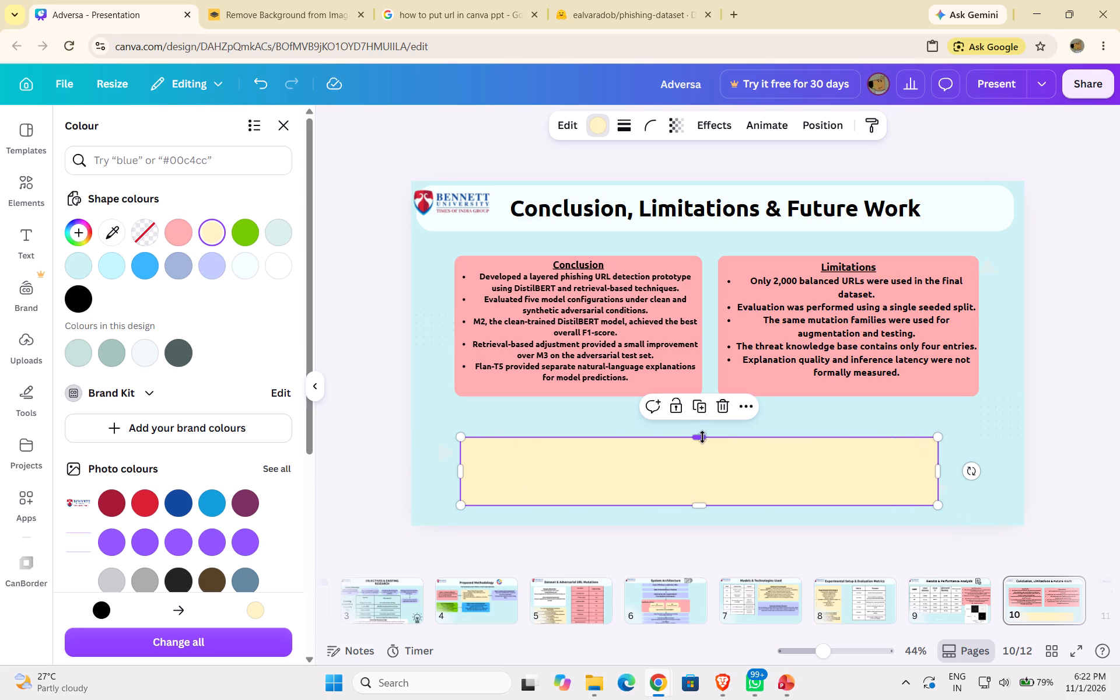
drag(703, 439, 705, 410)
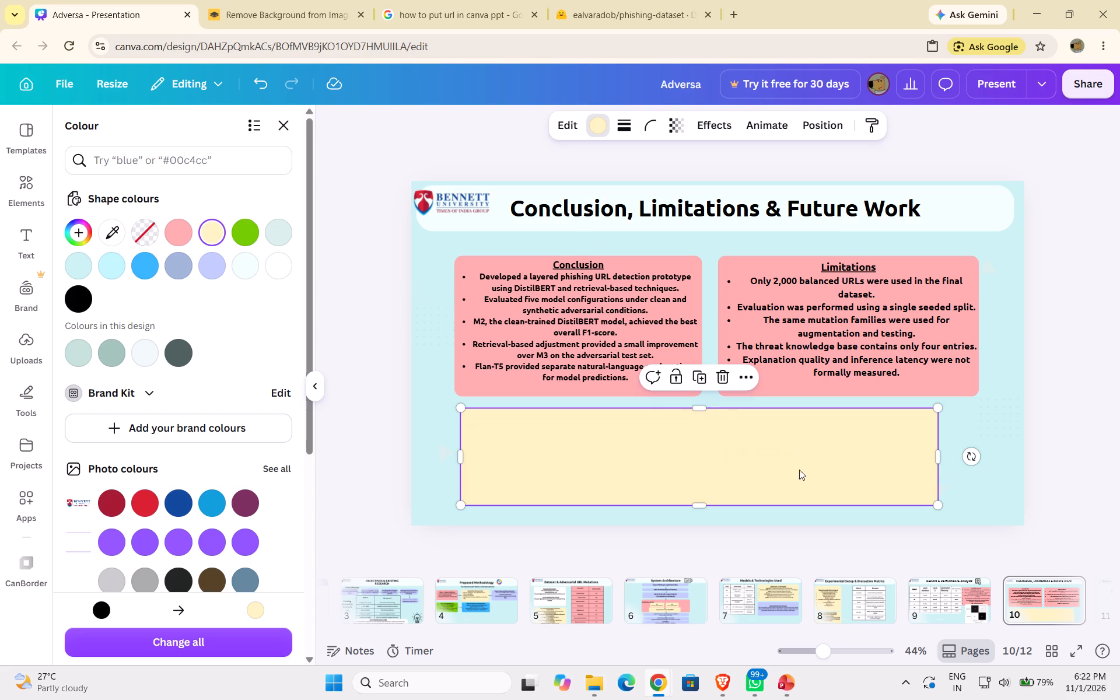
drag(942, 450, 981, 449)
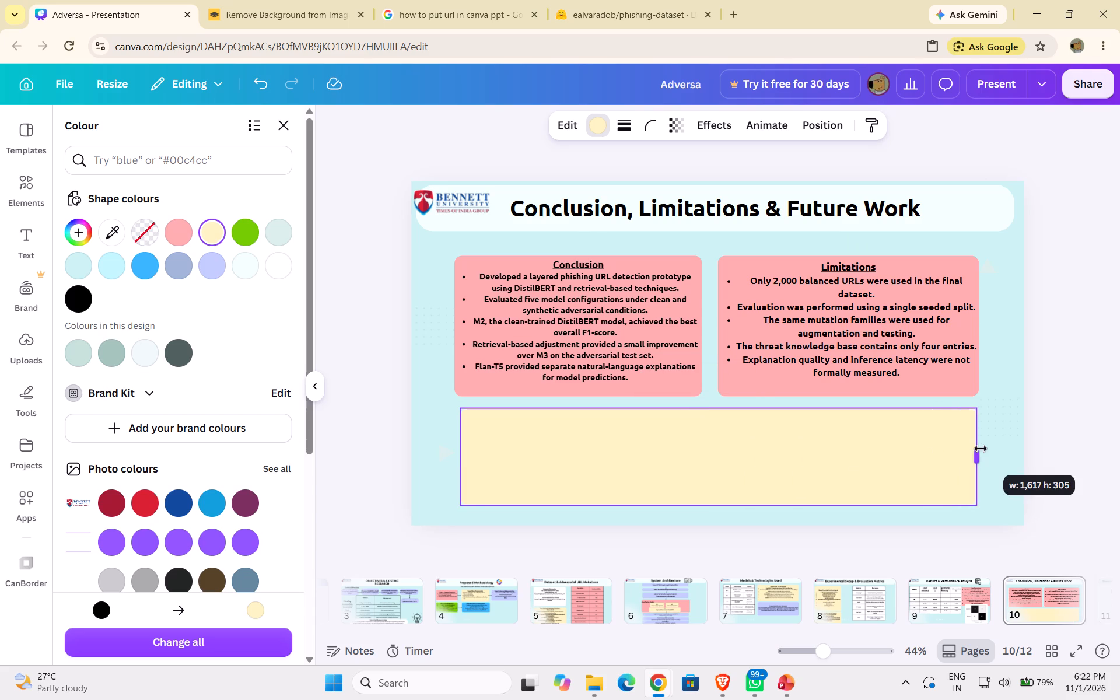
drag(981, 449, 981, 449)
click(459, 455)
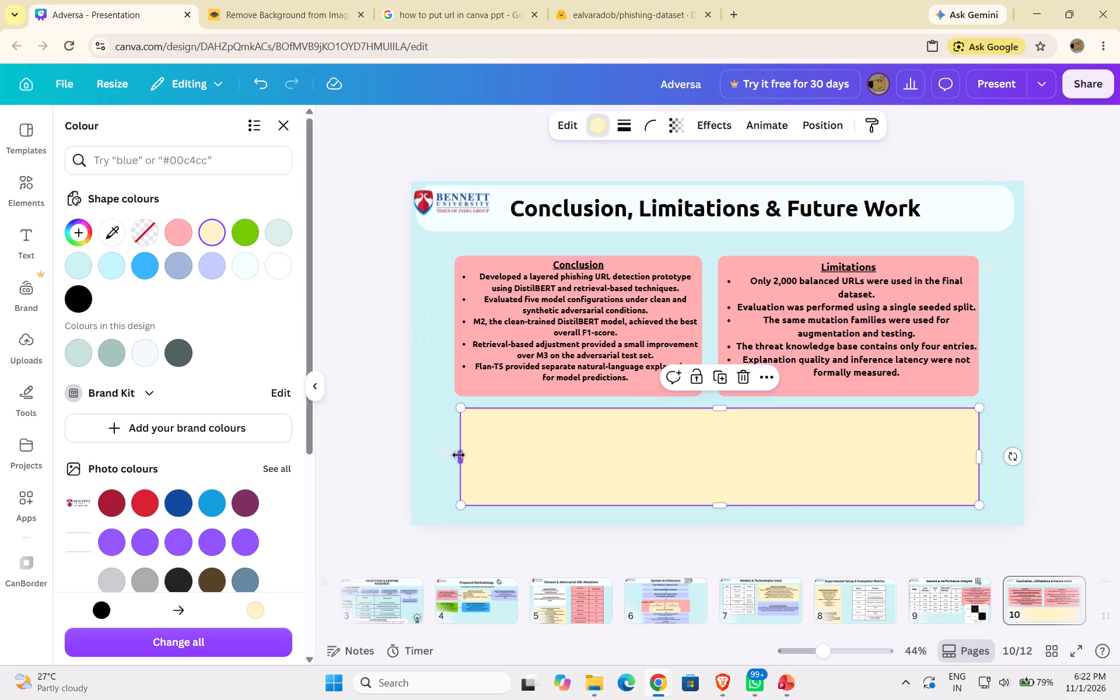
Set the font of the yellow box's text to Ubuntu.
double_click(501, 423)
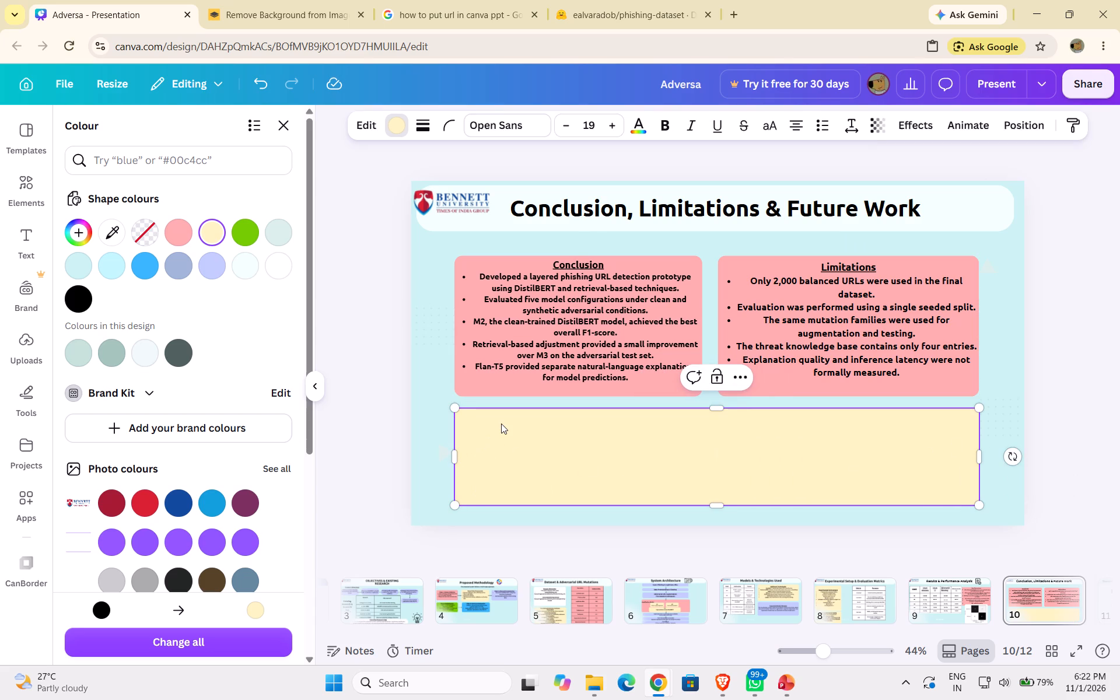
click(501, 423)
click(523, 452)
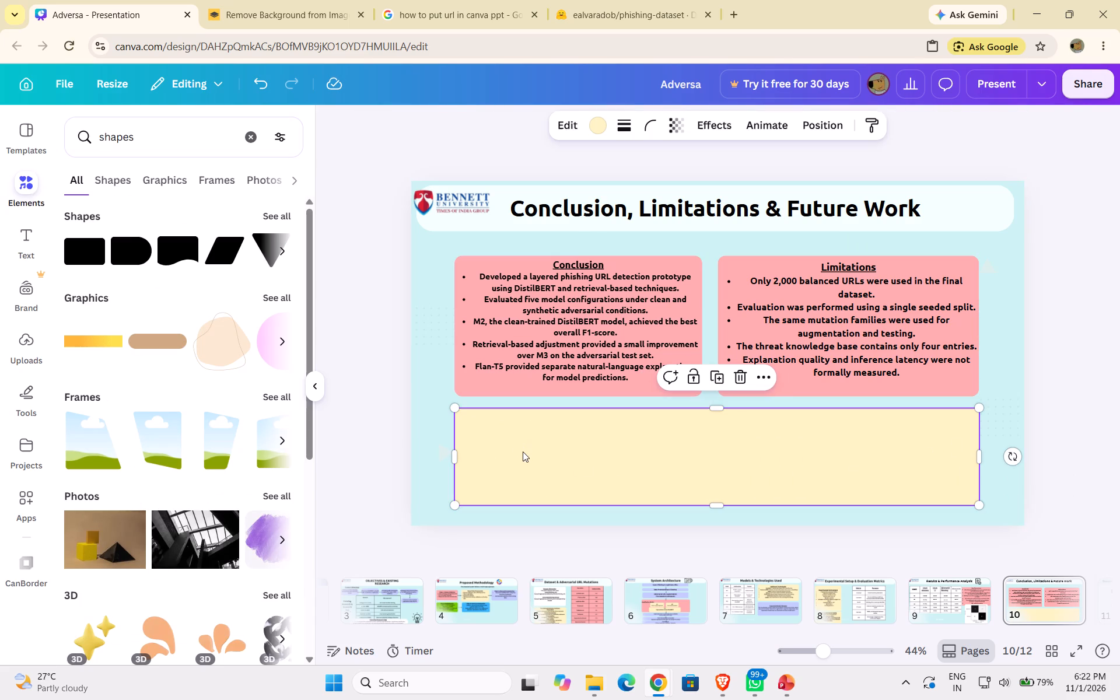
double_click(636, 423)
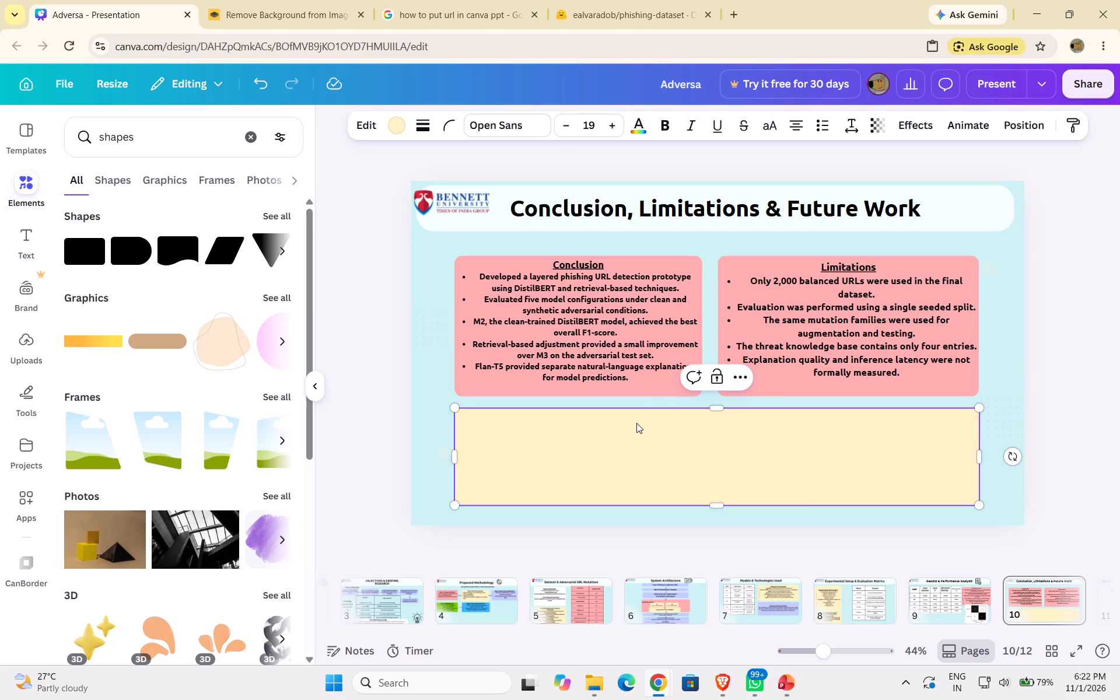
double_click(615, 451)
click(615, 451)
click(505, 121)
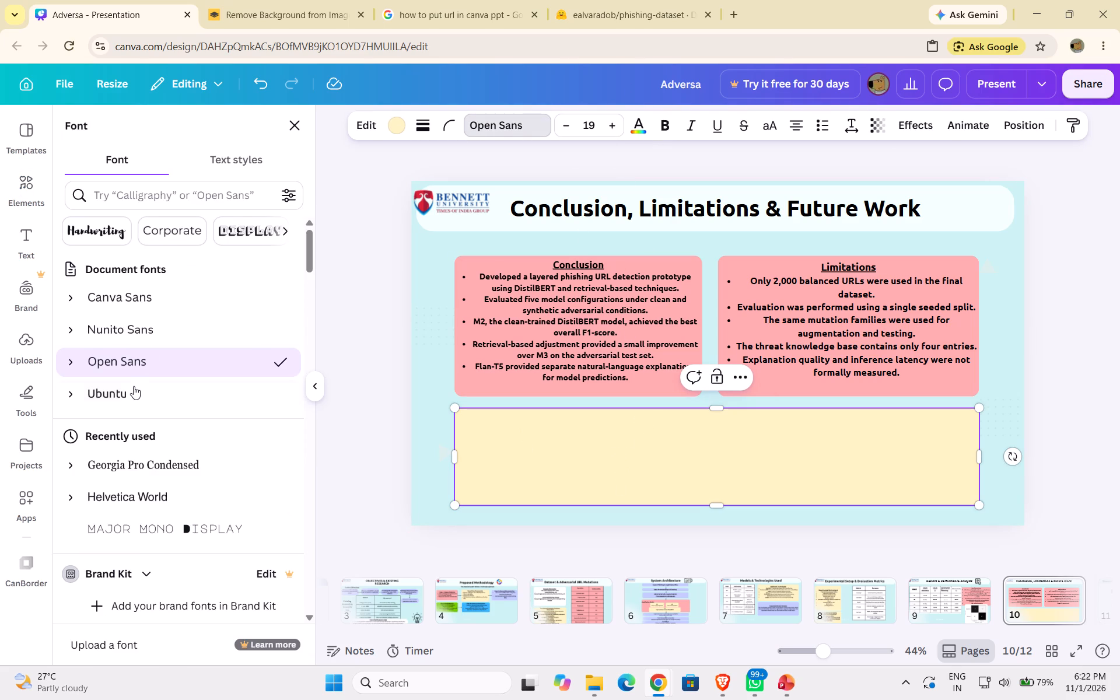
click(132, 389)
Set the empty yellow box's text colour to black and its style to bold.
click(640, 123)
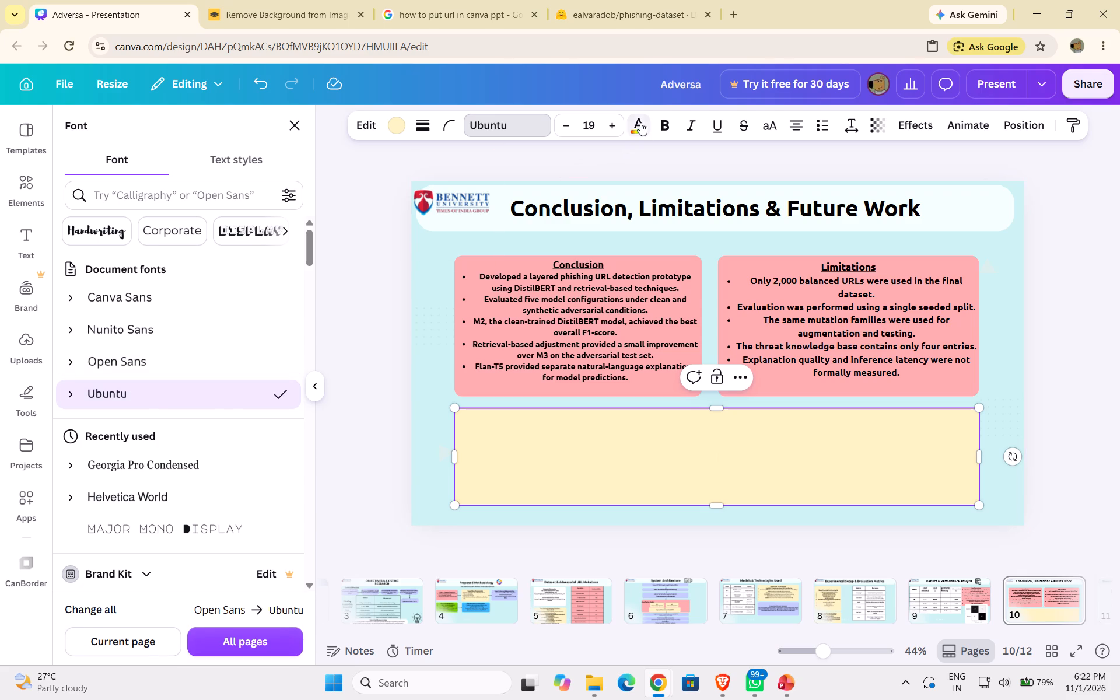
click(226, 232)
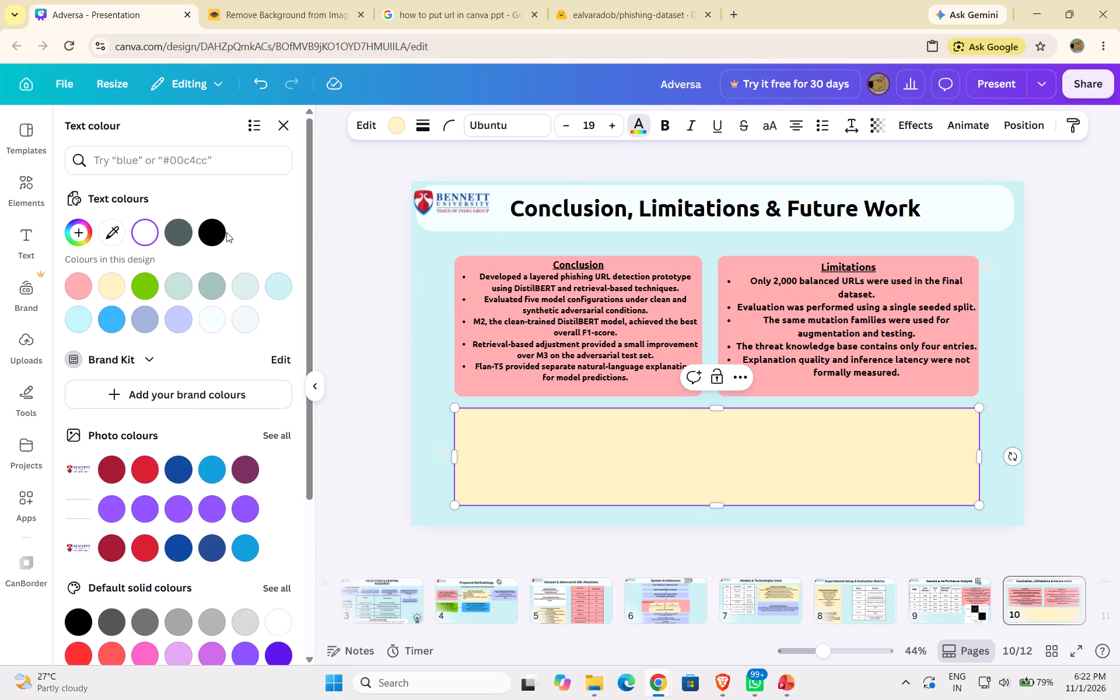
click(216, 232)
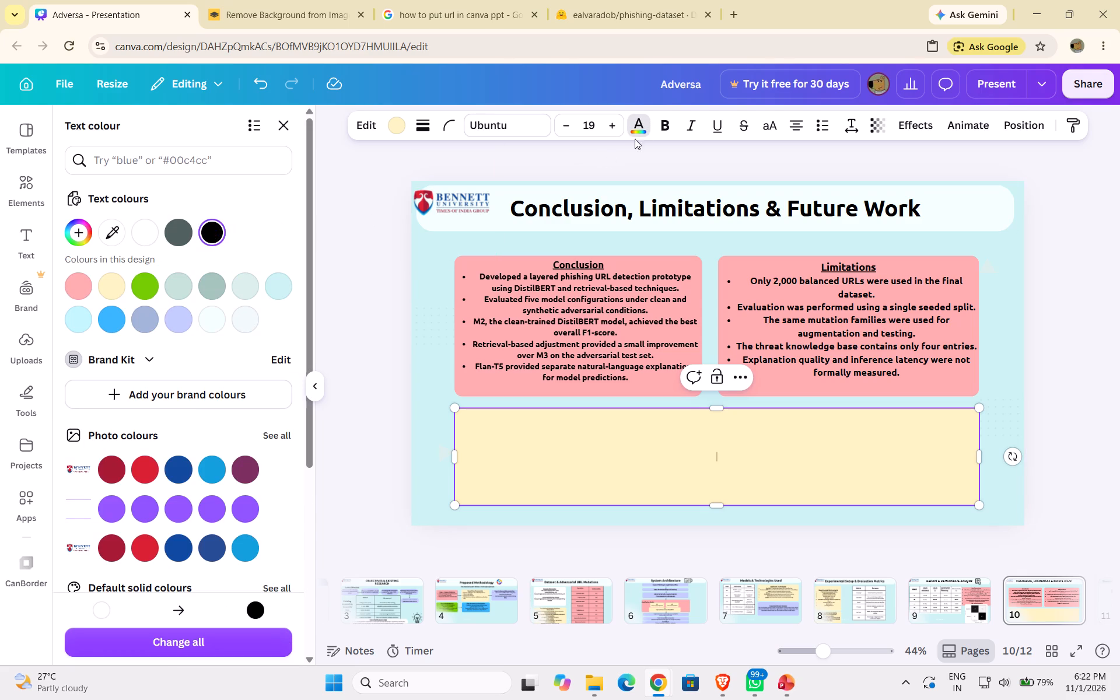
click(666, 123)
Copy the Future Work heading and its bullets from the ChatGPT window and paste them into the yellow box.
click(575, 623)
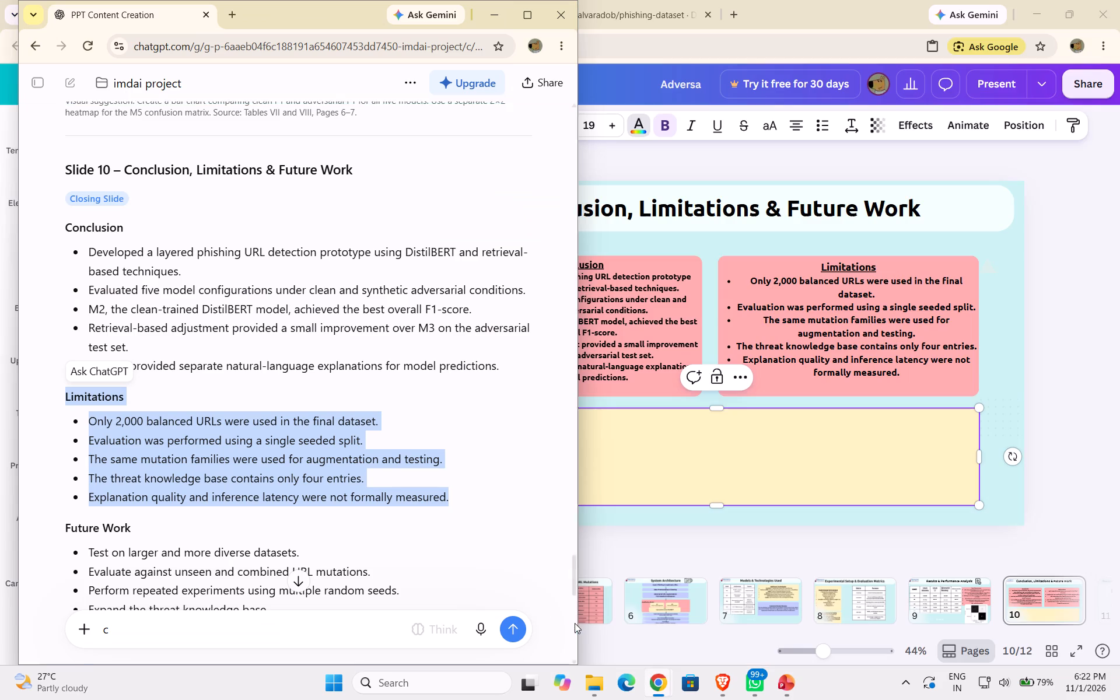
scroll(387, 523, down, 1)
drag(64, 394, 370, 507)
key(ctrl+c)
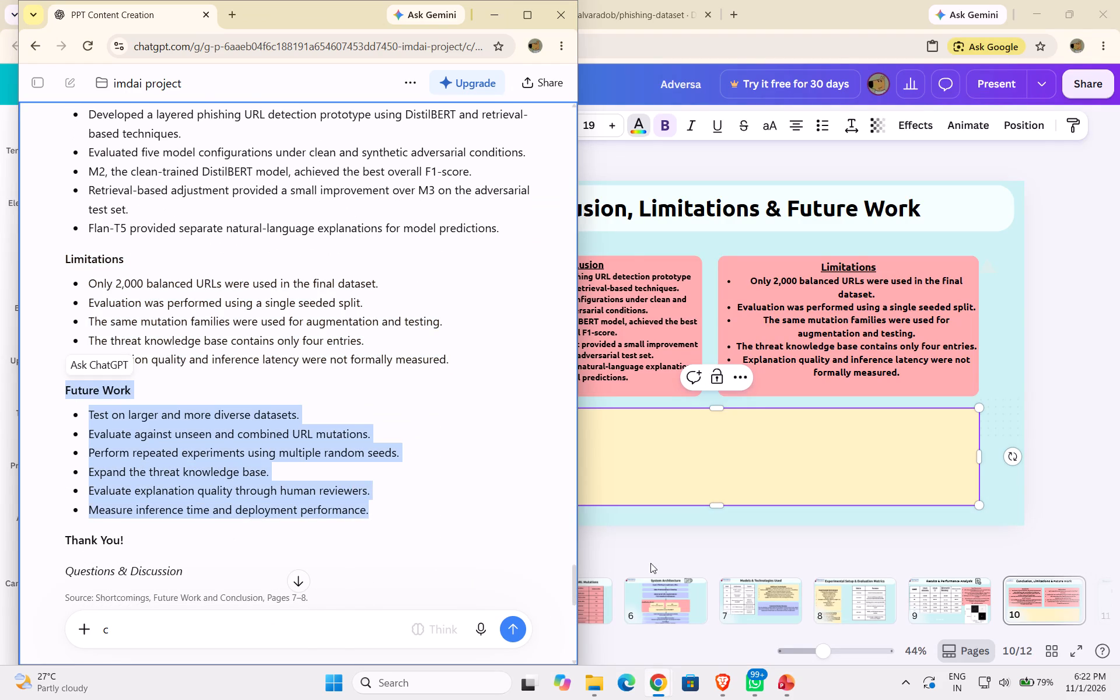
click(656, 444)
click(656, 444)
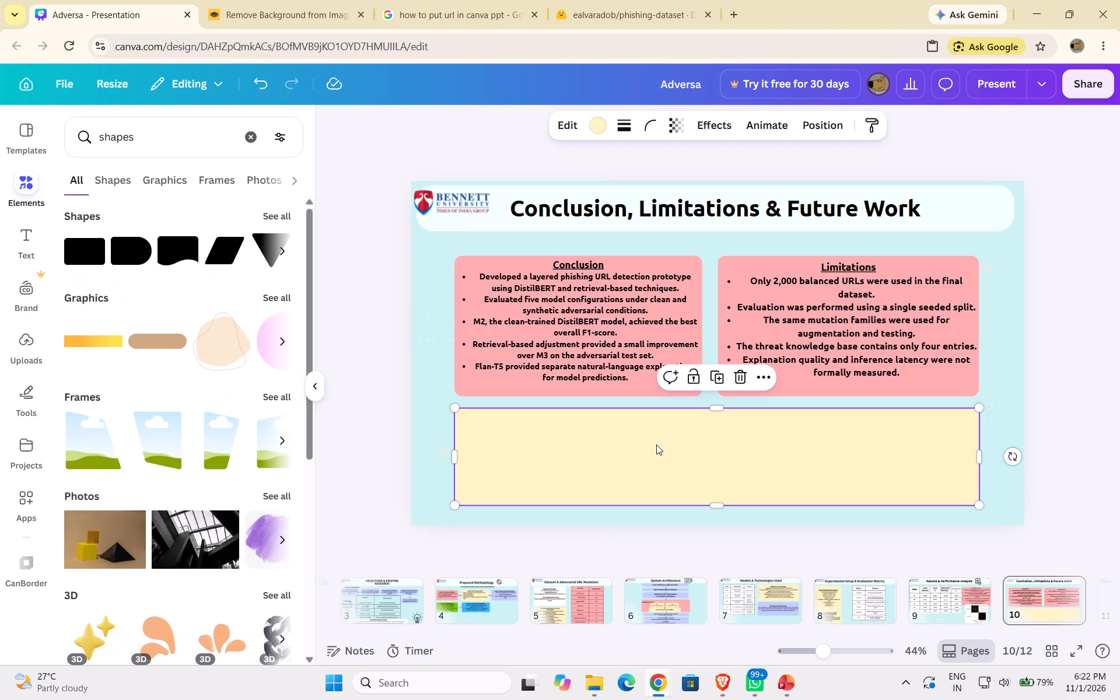
click(657, 447)
click(688, 454)
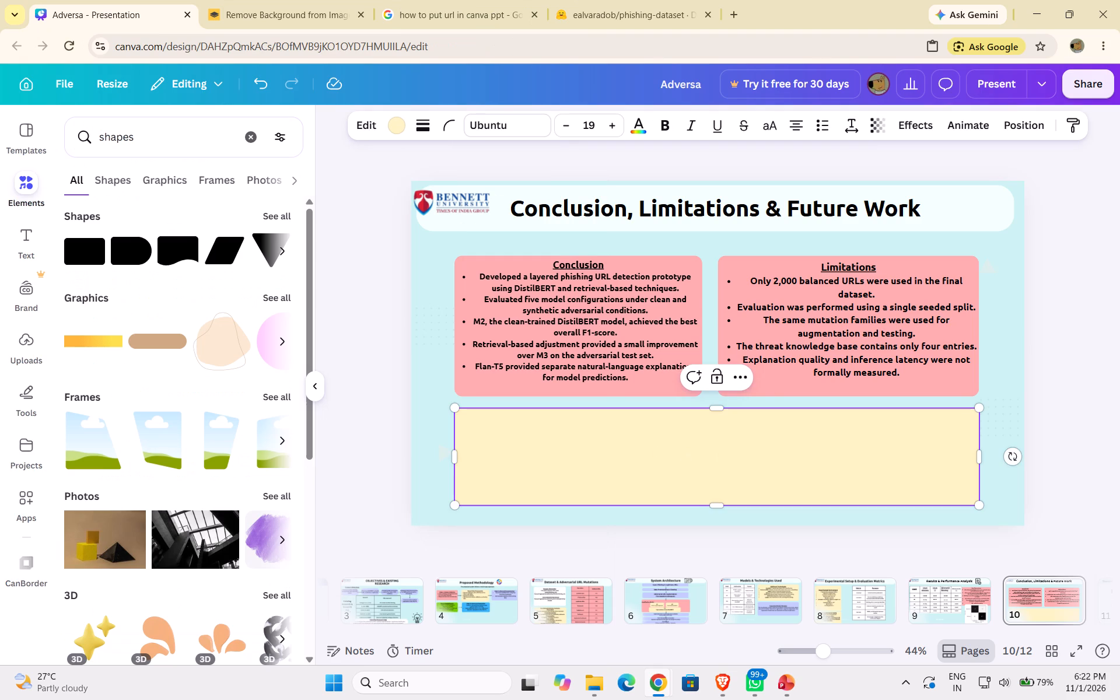
click(688, 454)
double_click(688, 454)
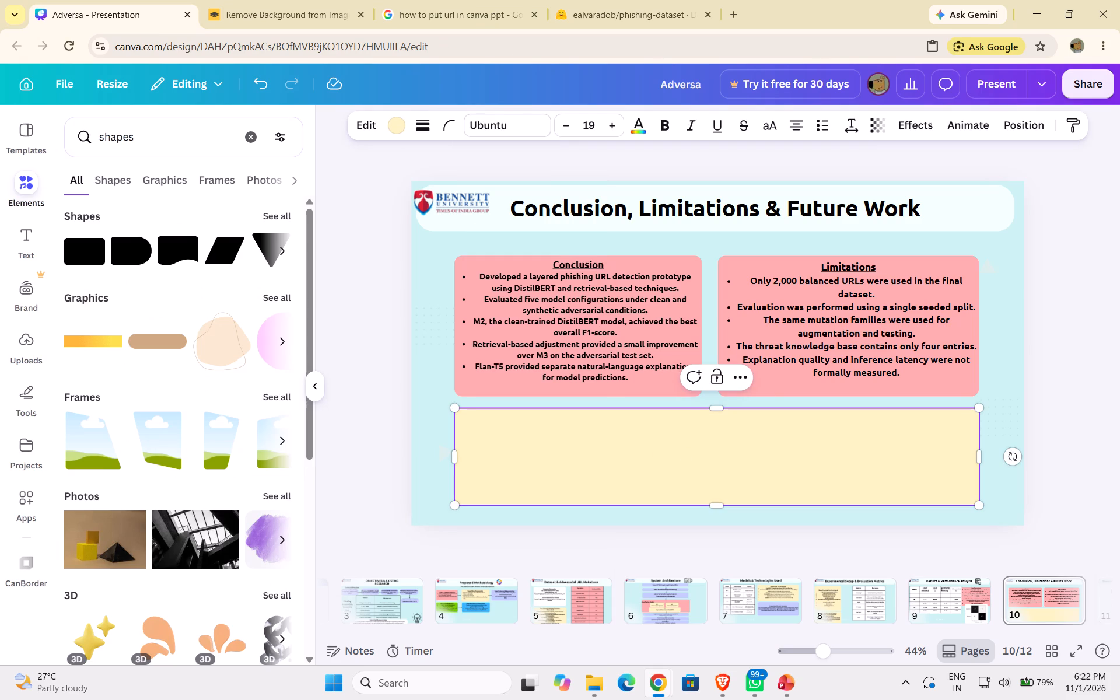
click(684, 454)
key(ctrl+v)
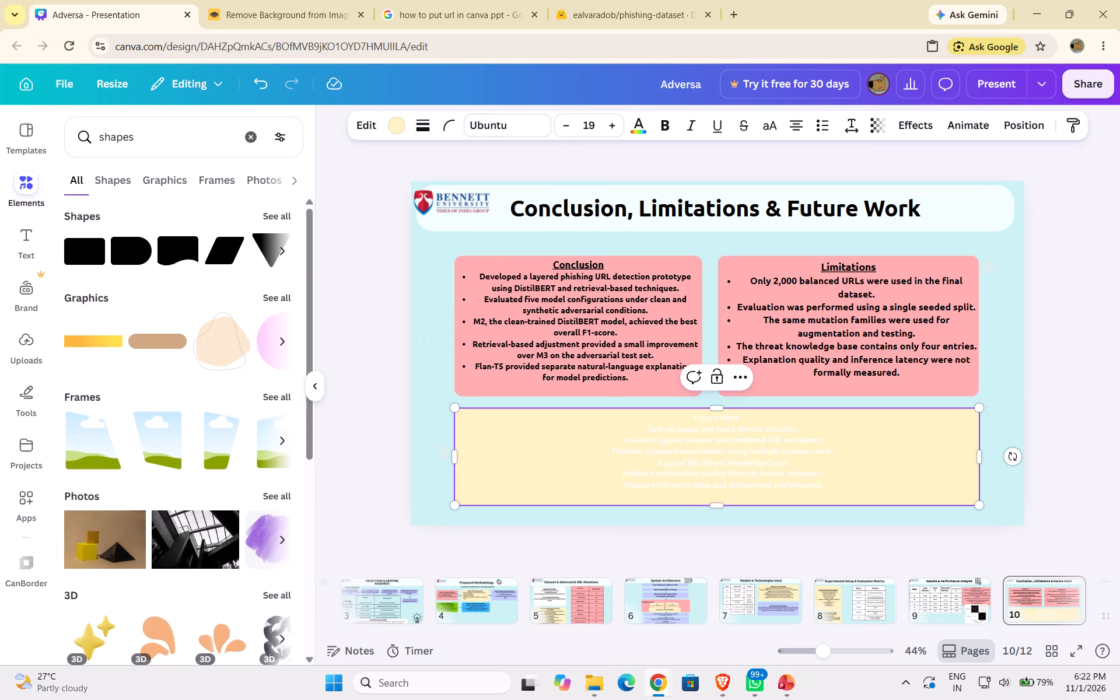
Make all the Future Work text in the yellow box bold and black.
drag(638, 418, 835, 478)
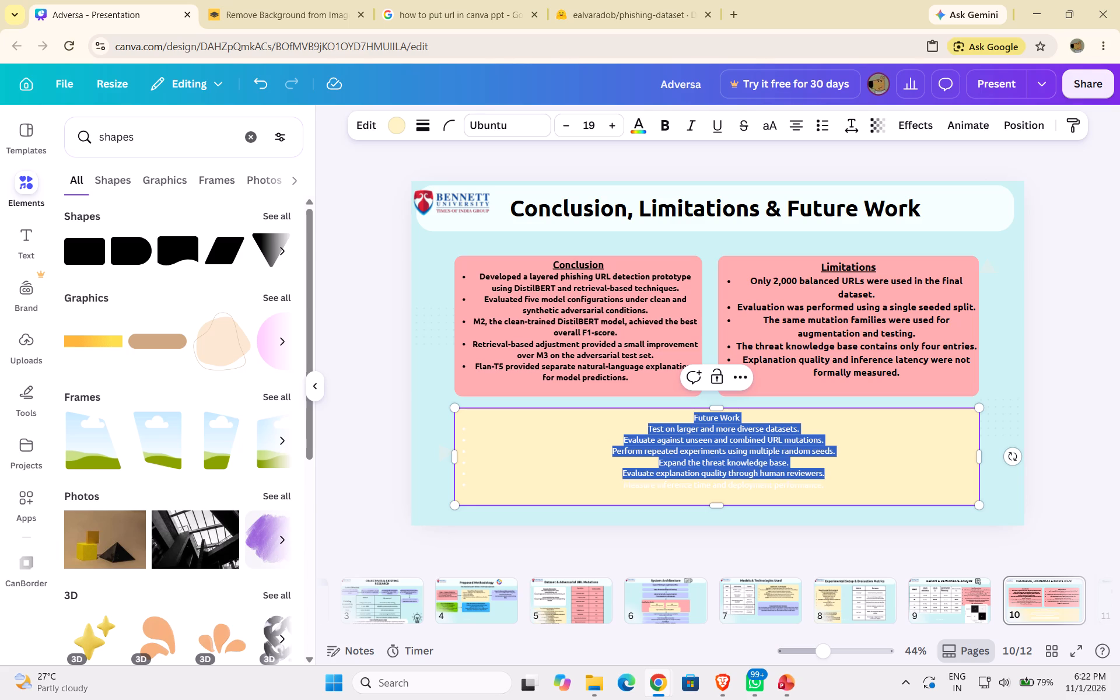
drag(835, 478, 850, 493)
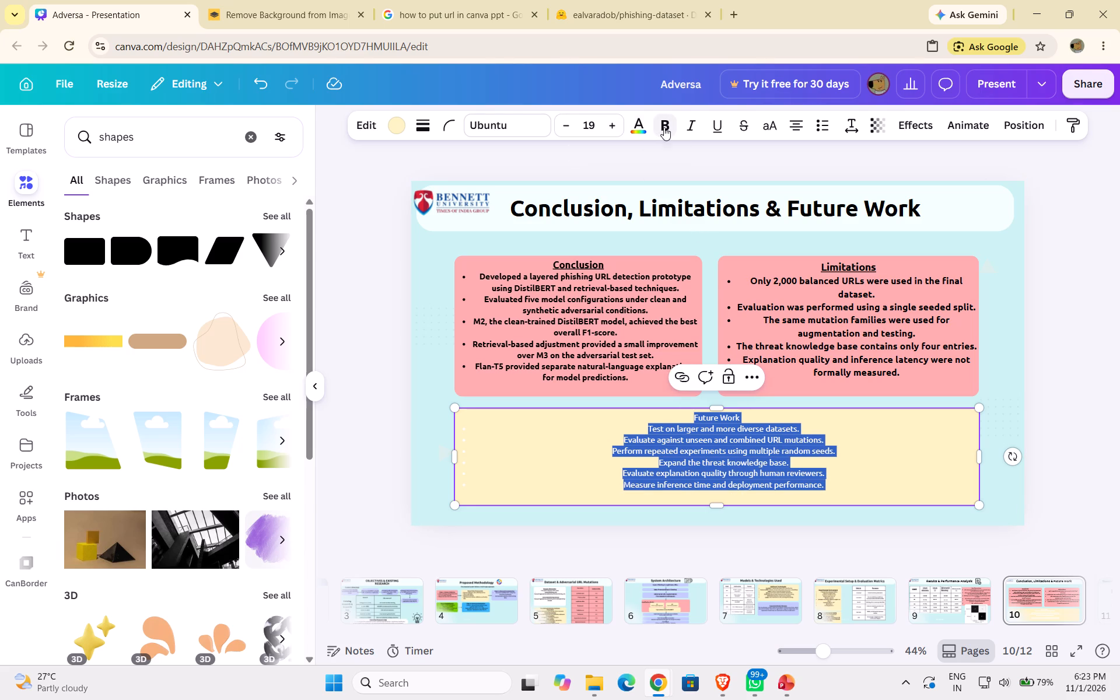
click(664, 127)
click(633, 121)
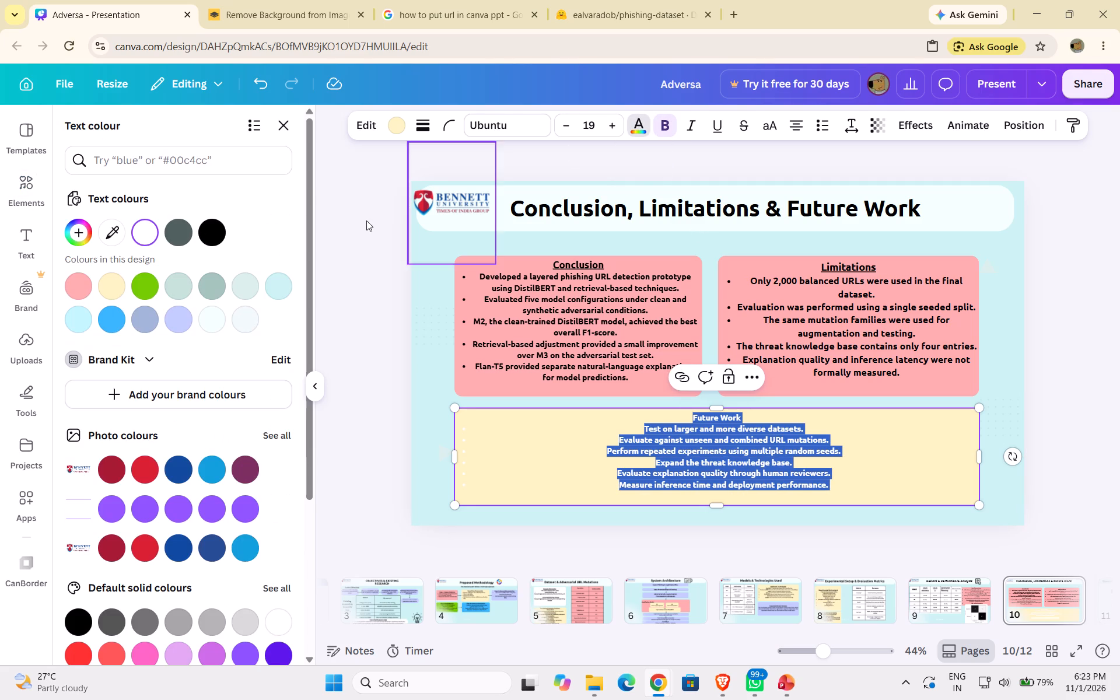
click(219, 232)
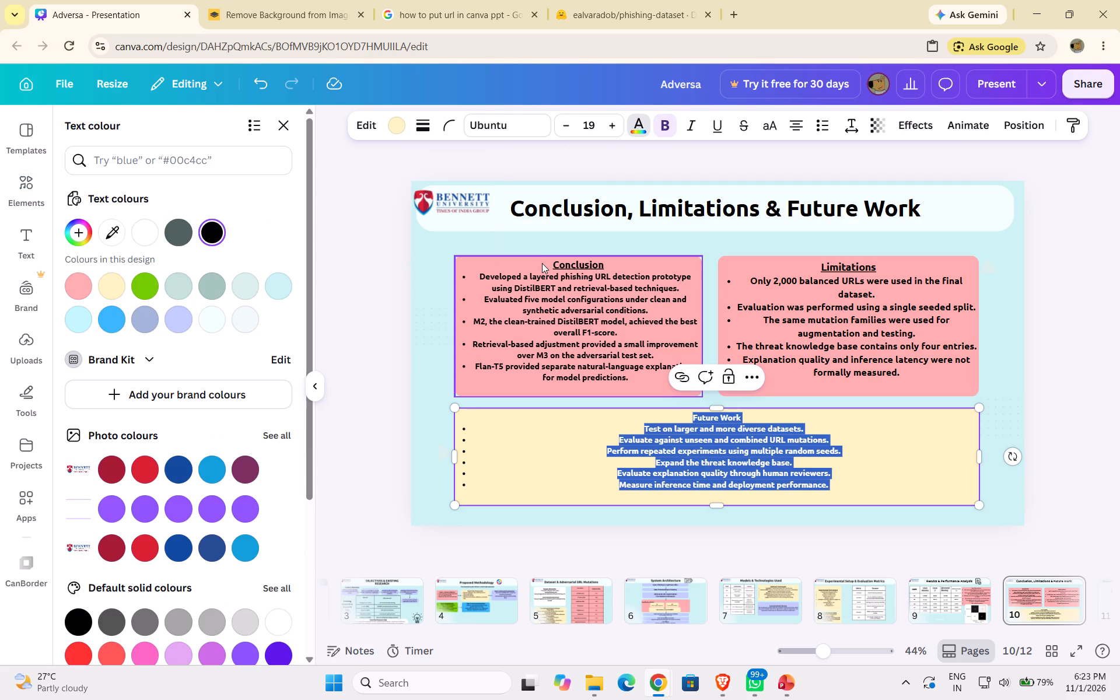
click(712, 158)
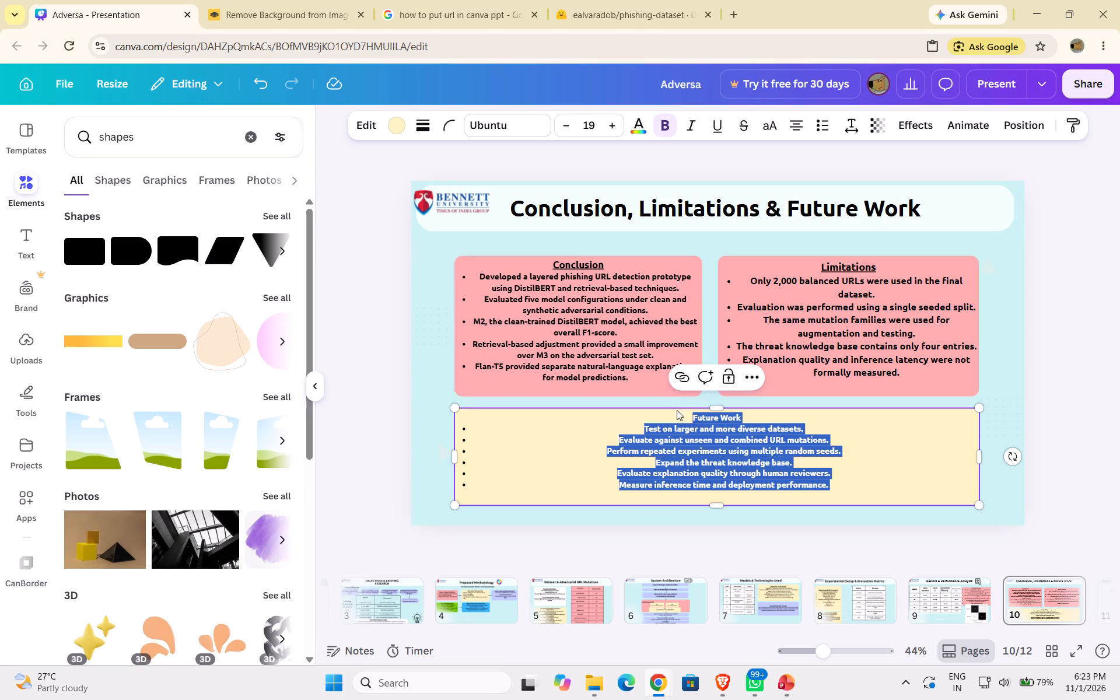
click(595, 477)
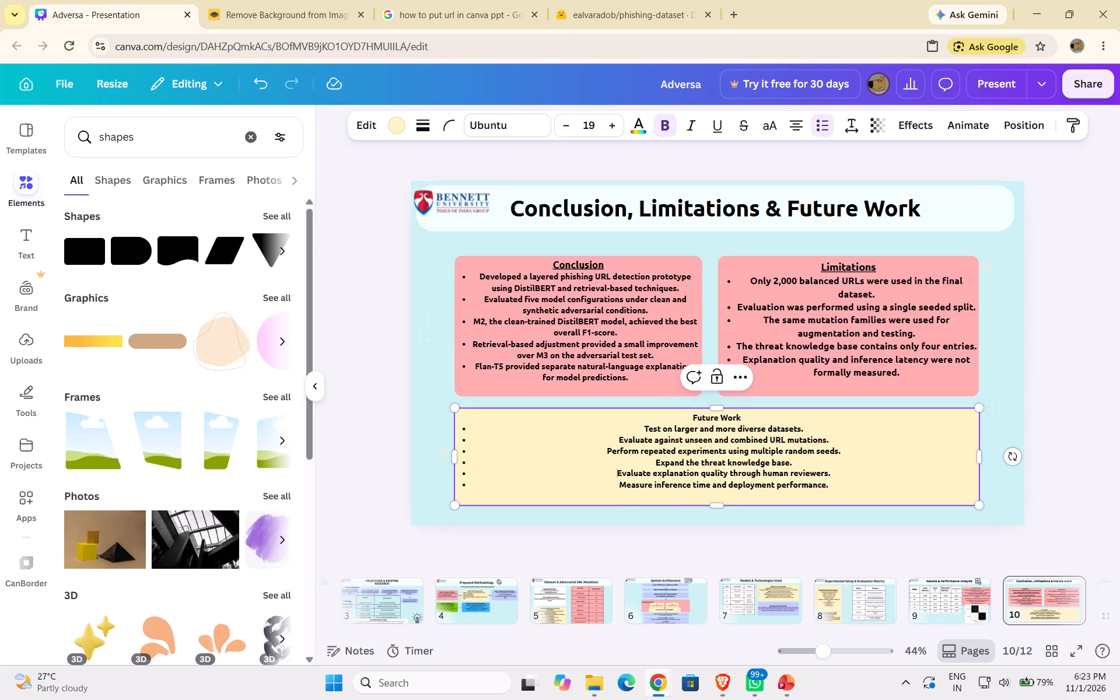
Narrow the Future Work box from its left side to roughly the width of the Limitations box above it.
drag(454, 455, 463, 455)
drag(463, 455, 687, 461)
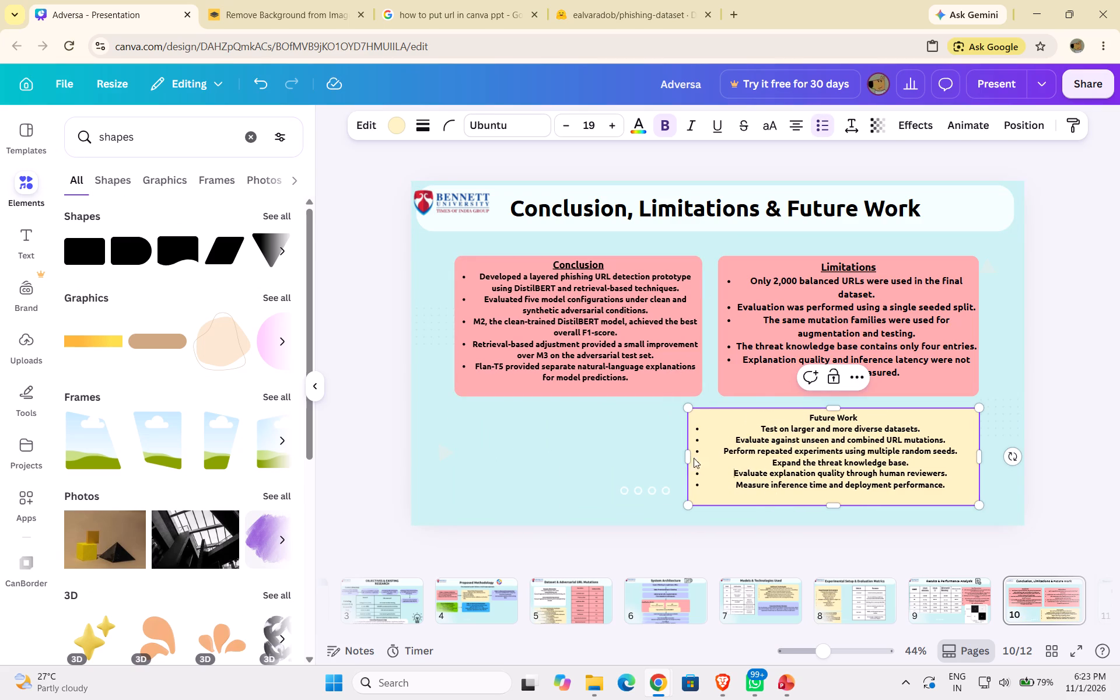
drag(689, 457, 718, 460)
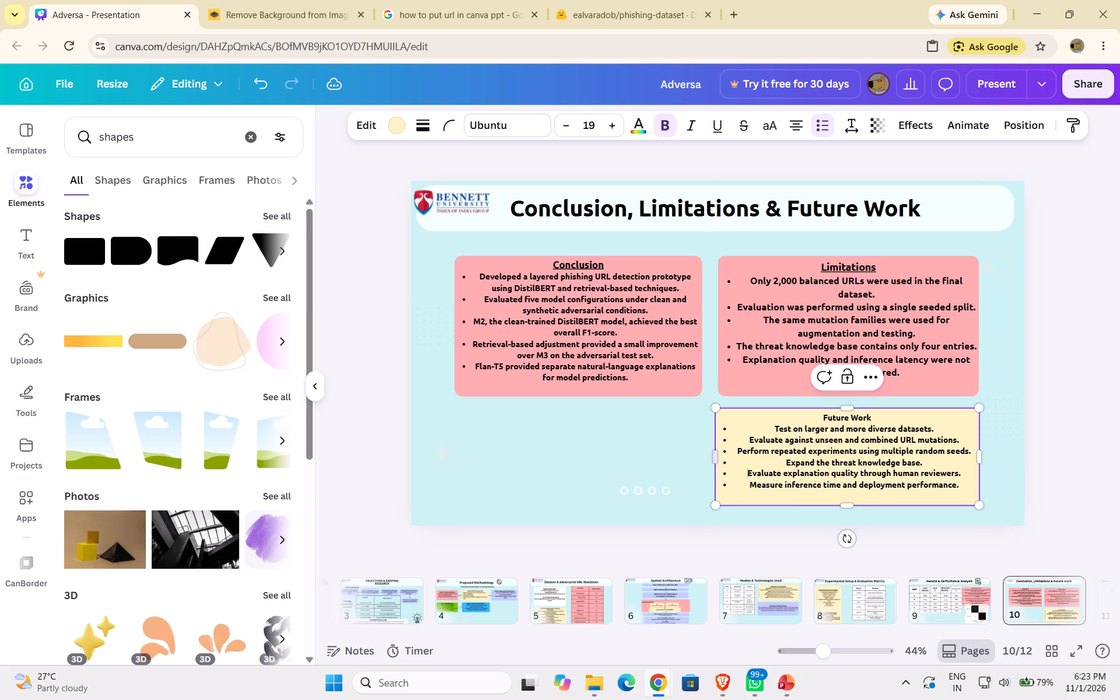
Underline the Future Work heading in the yellow box and set its font size to 25, keeping it bold.
drag(850, 456, 816, 457)
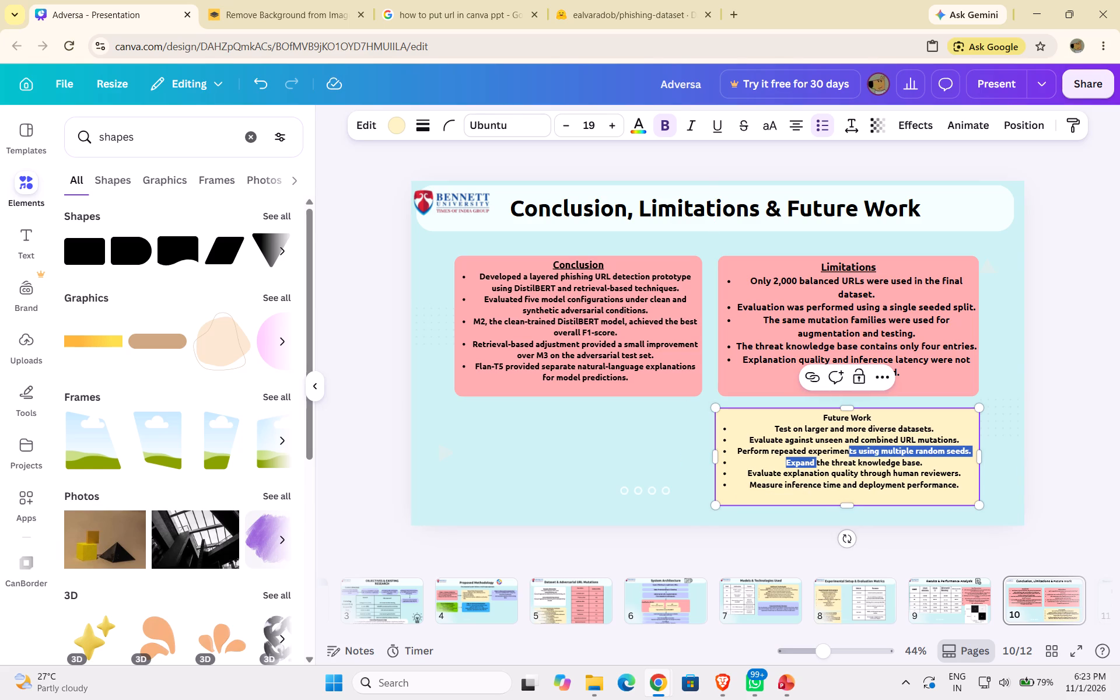
click(885, 413)
click(880, 419)
drag(880, 419, 845, 419)
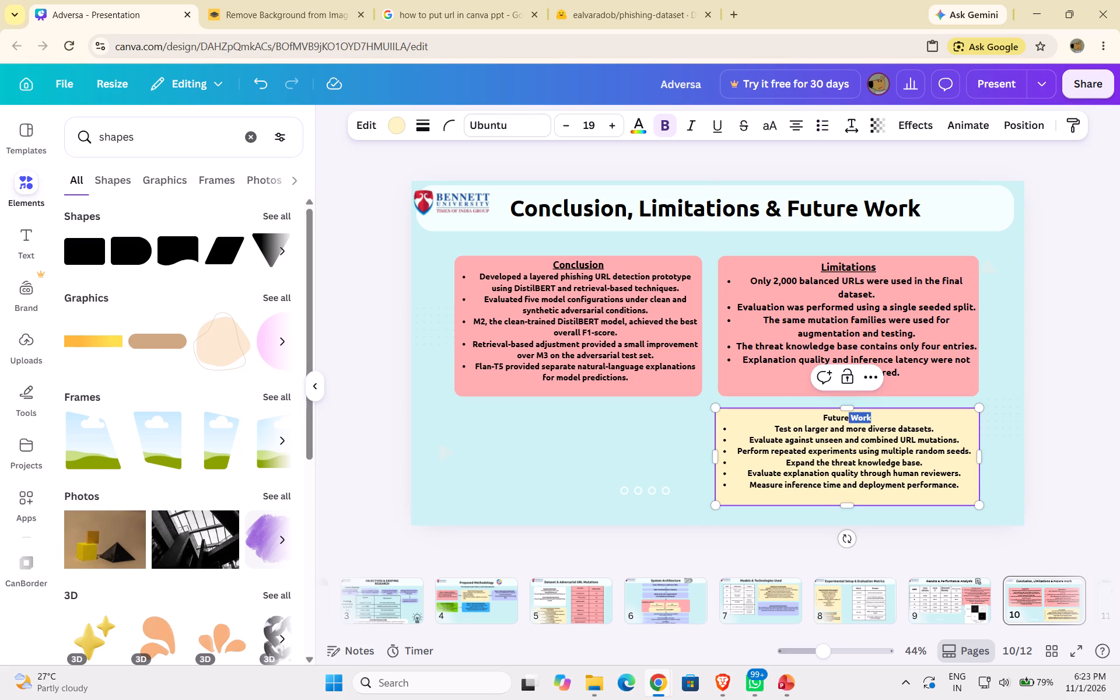
drag(845, 419, 833, 419)
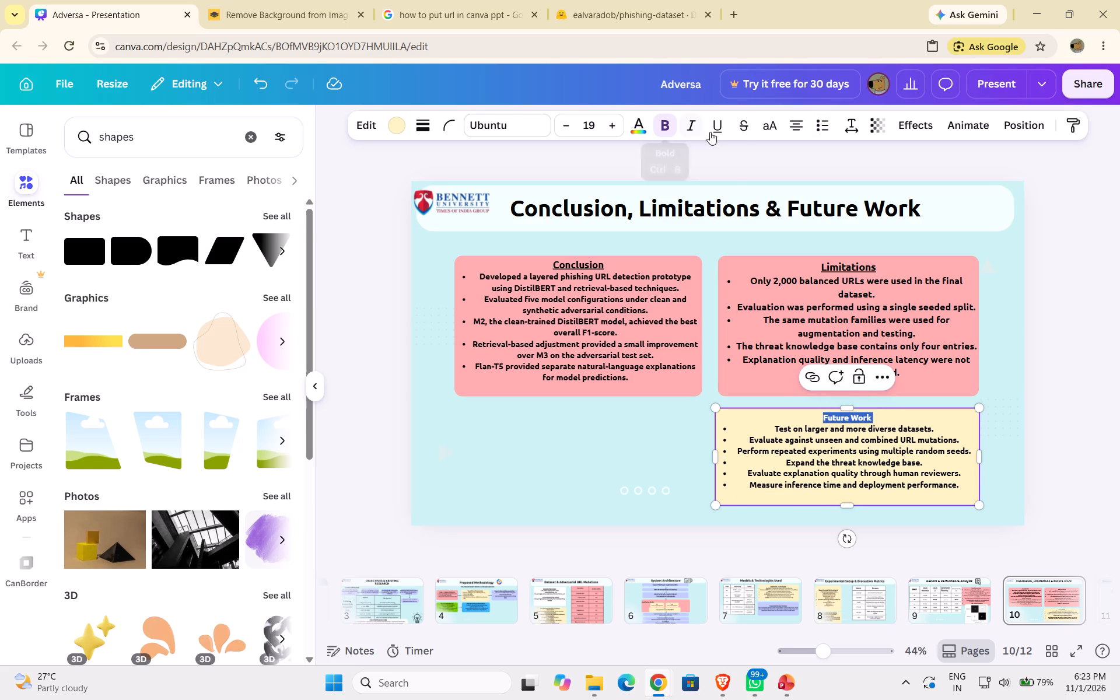
click(715, 129)
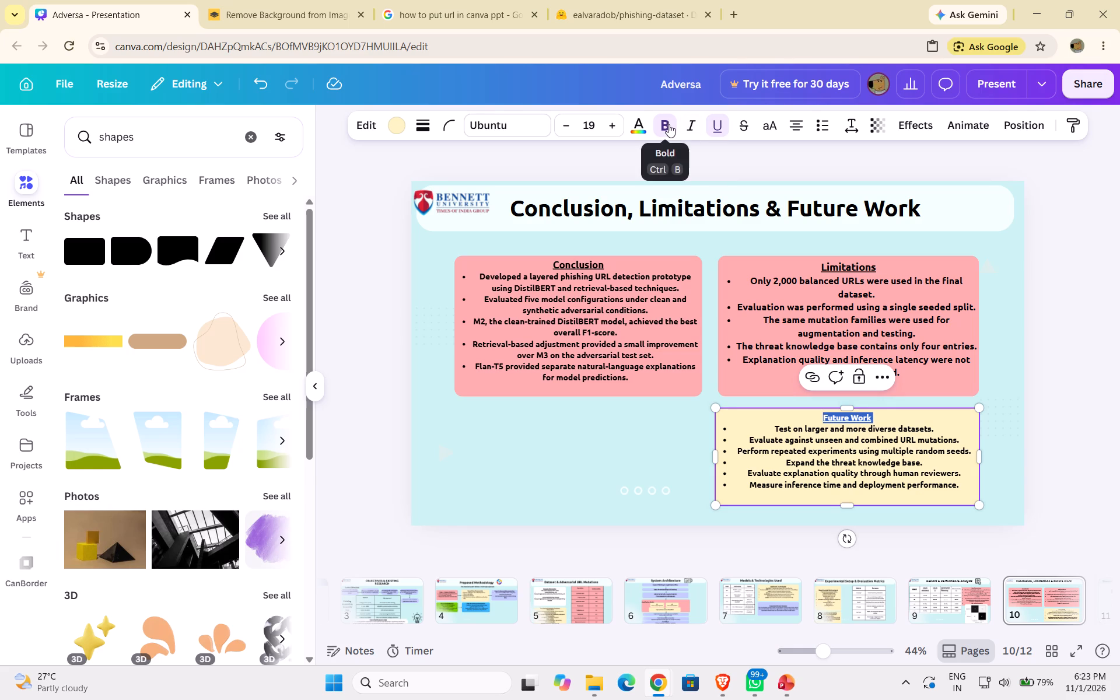
click(668, 124)
click(668, 124)
triple_click(612, 126)
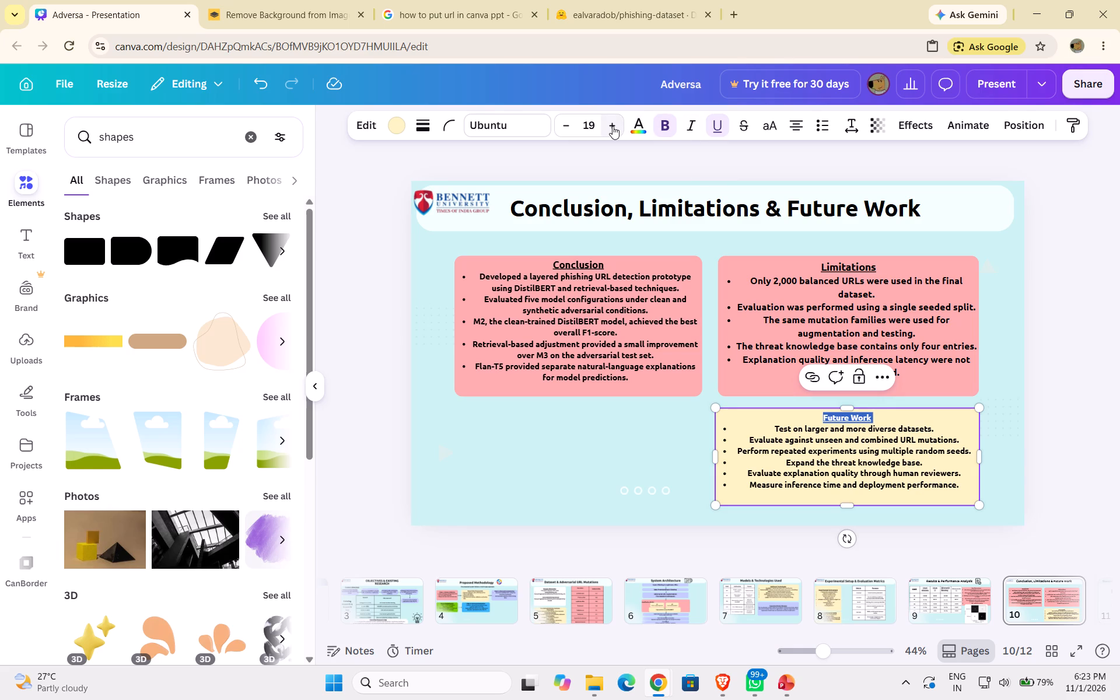
triple_click(612, 126)
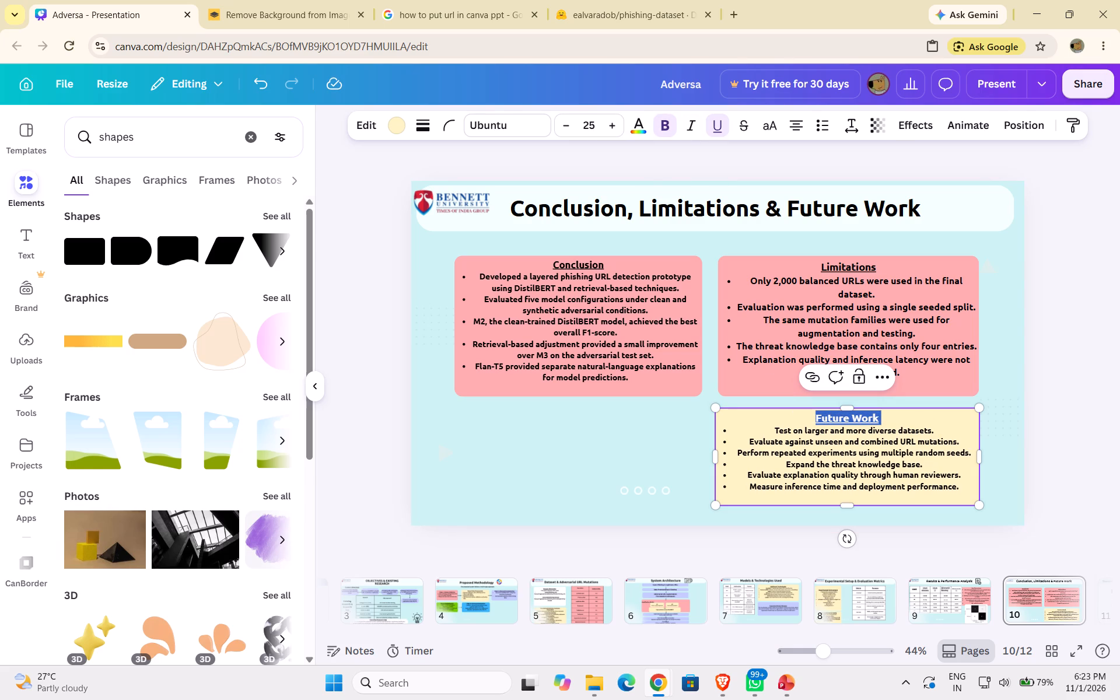
click(919, 451)
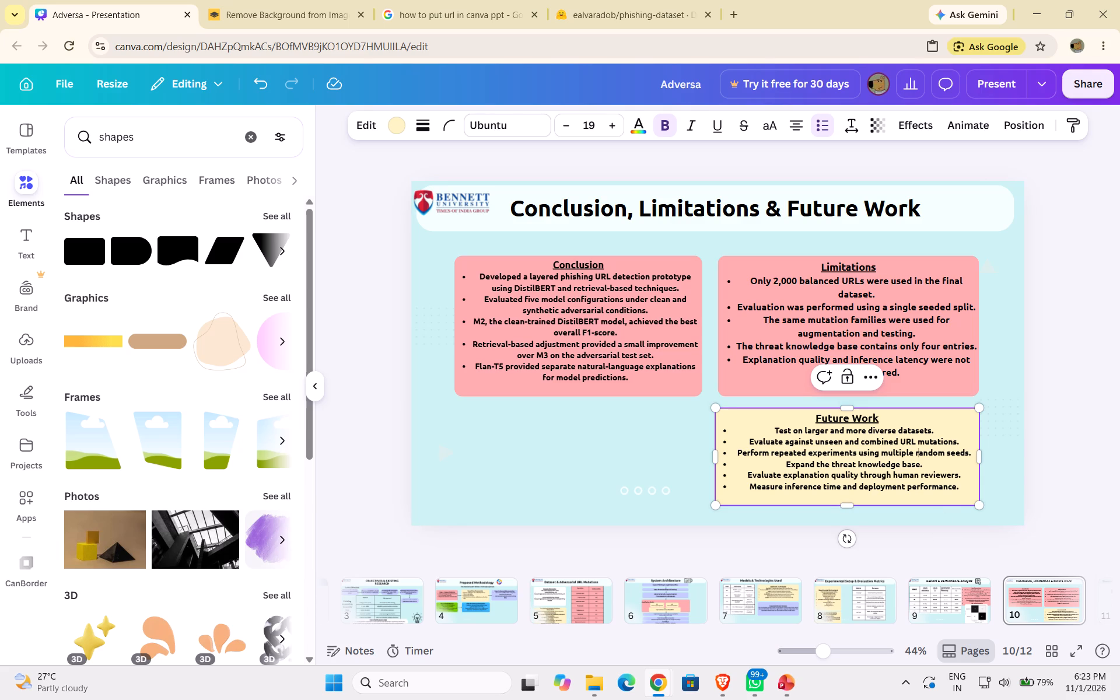
click(912, 432)
click(937, 424)
Move the Future Work box so it sits centred beneath the gap between the Conclusion and Limitations boxes.
click(1020, 446)
drag(951, 446, 929, 446)
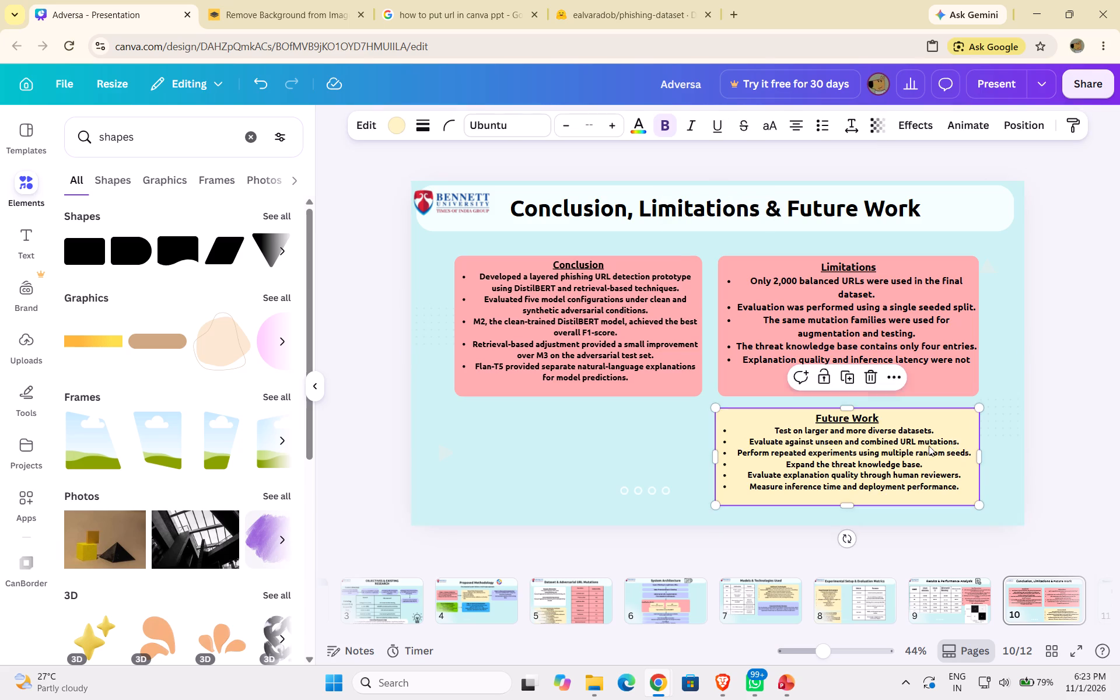
drag(929, 446, 813, 451)
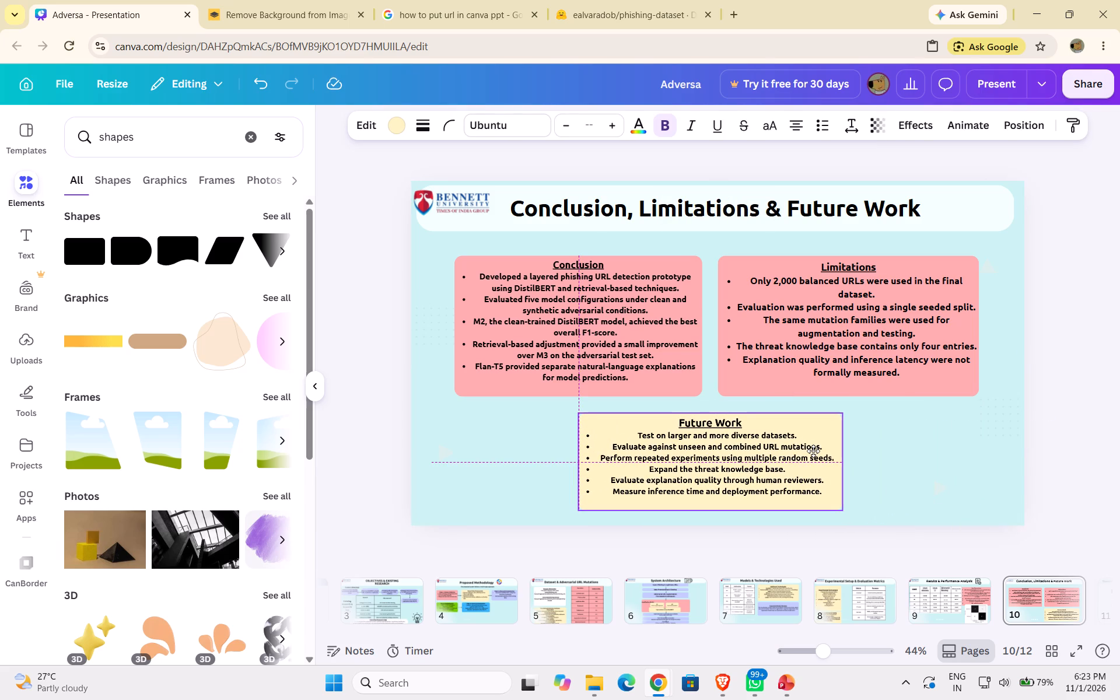
drag(813, 451, 799, 446)
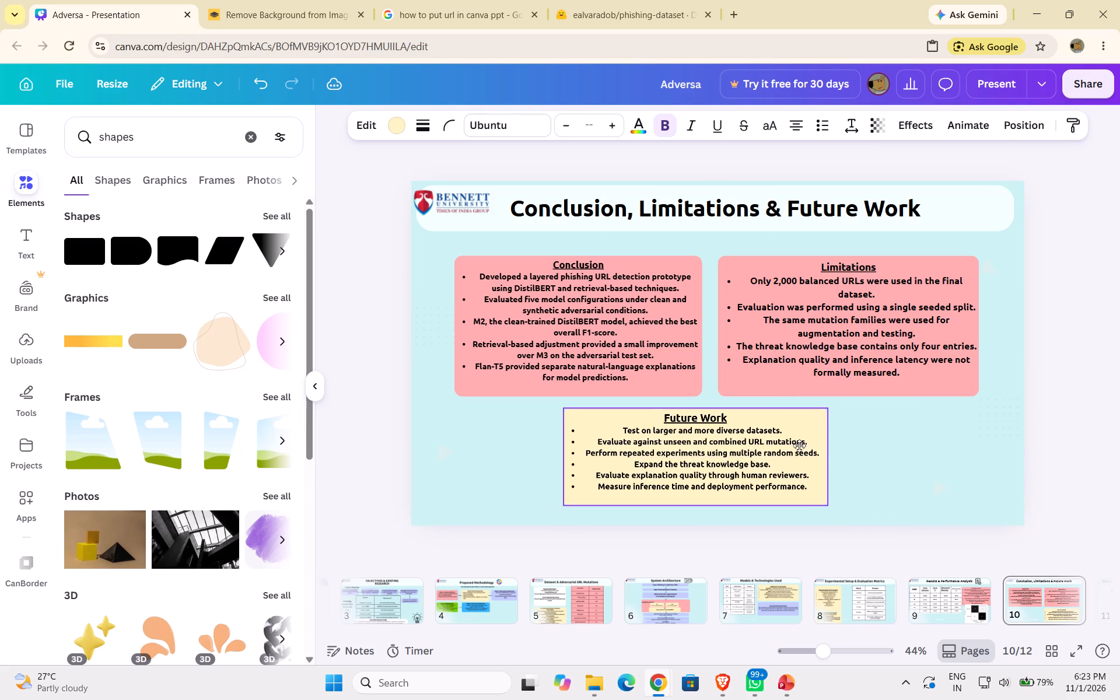
drag(799, 446, 803, 449)
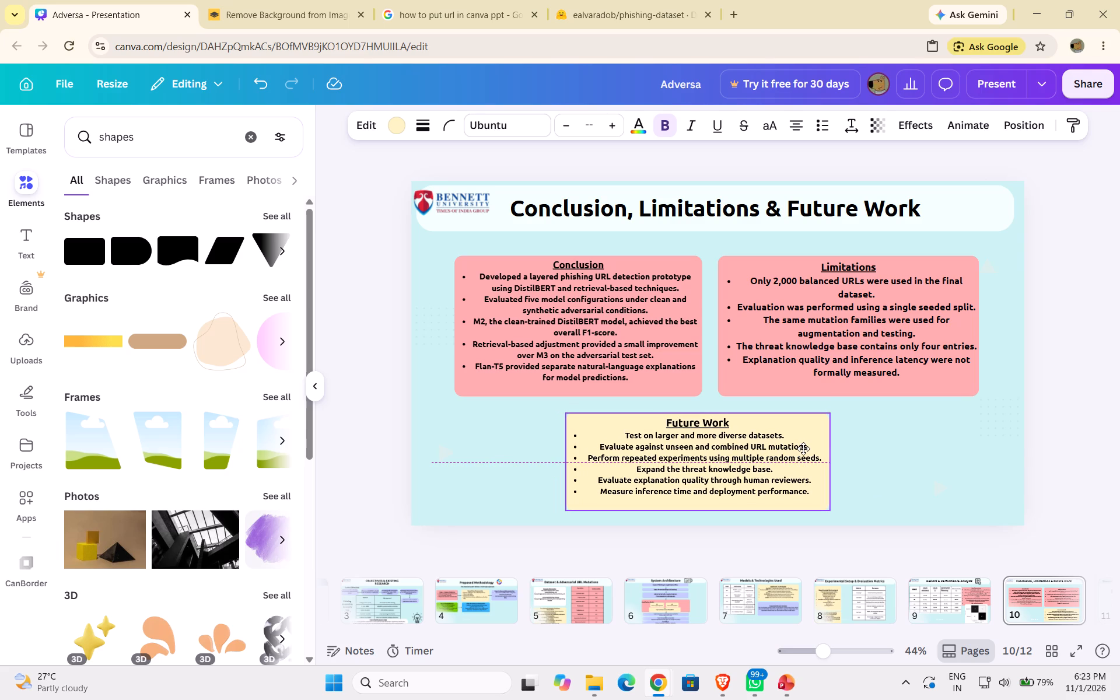
drag(803, 449, 811, 447)
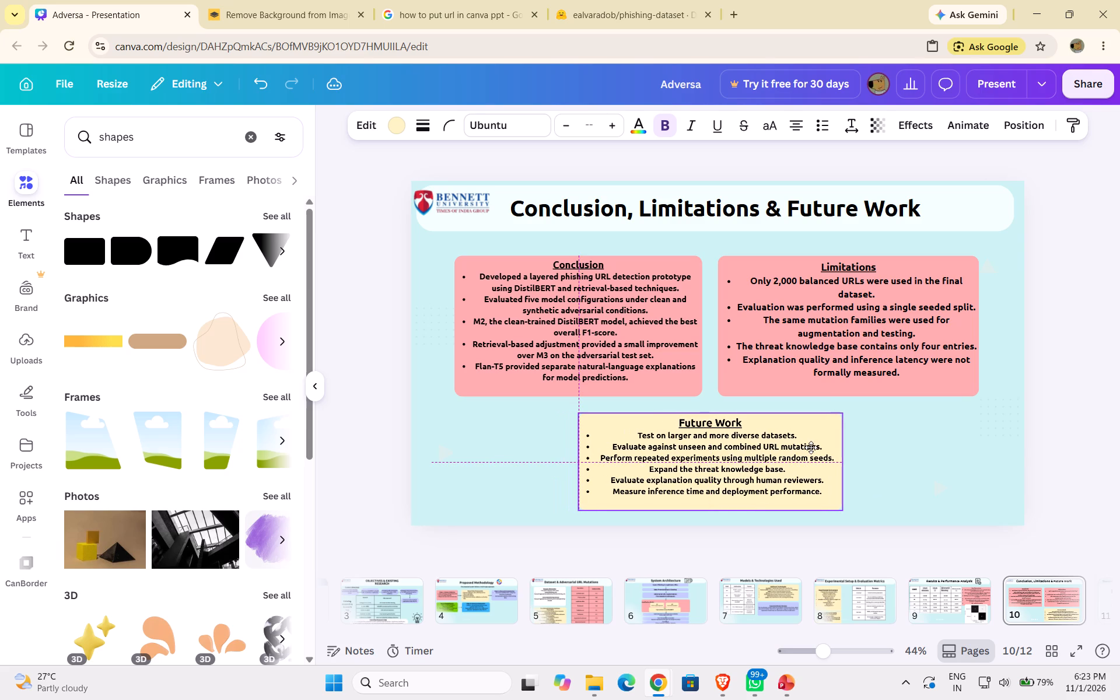
drag(811, 447, 814, 447)
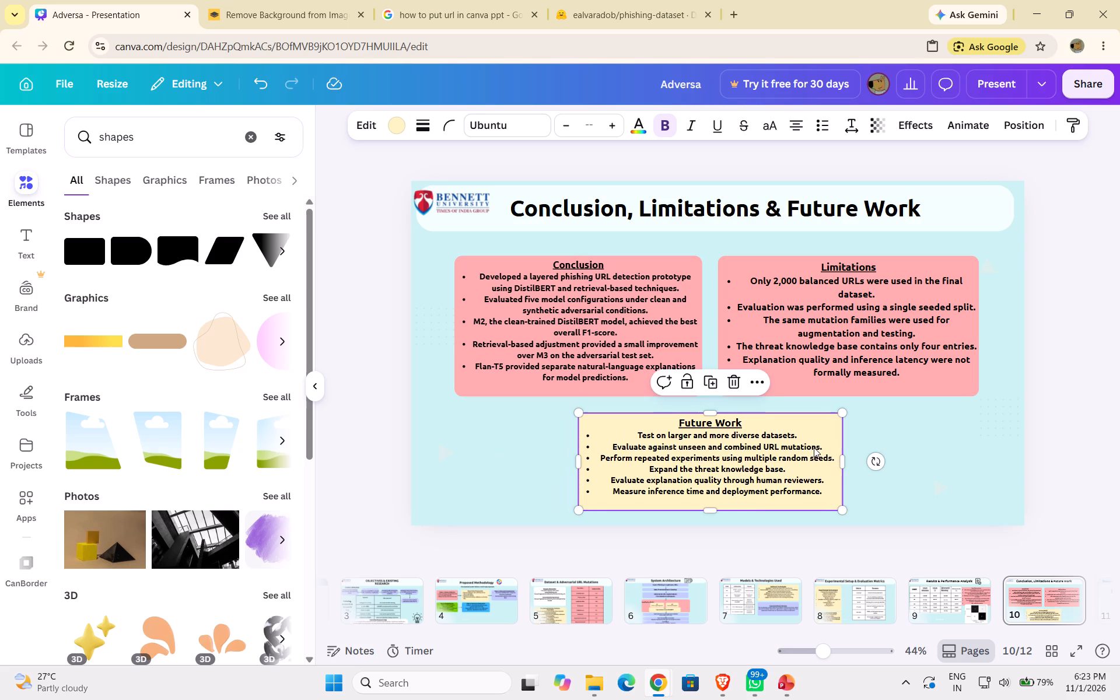
Search the elements for "conclusion" graphics and add the black outlined light bulb with a checkmark to slide 10.
click(255, 136)
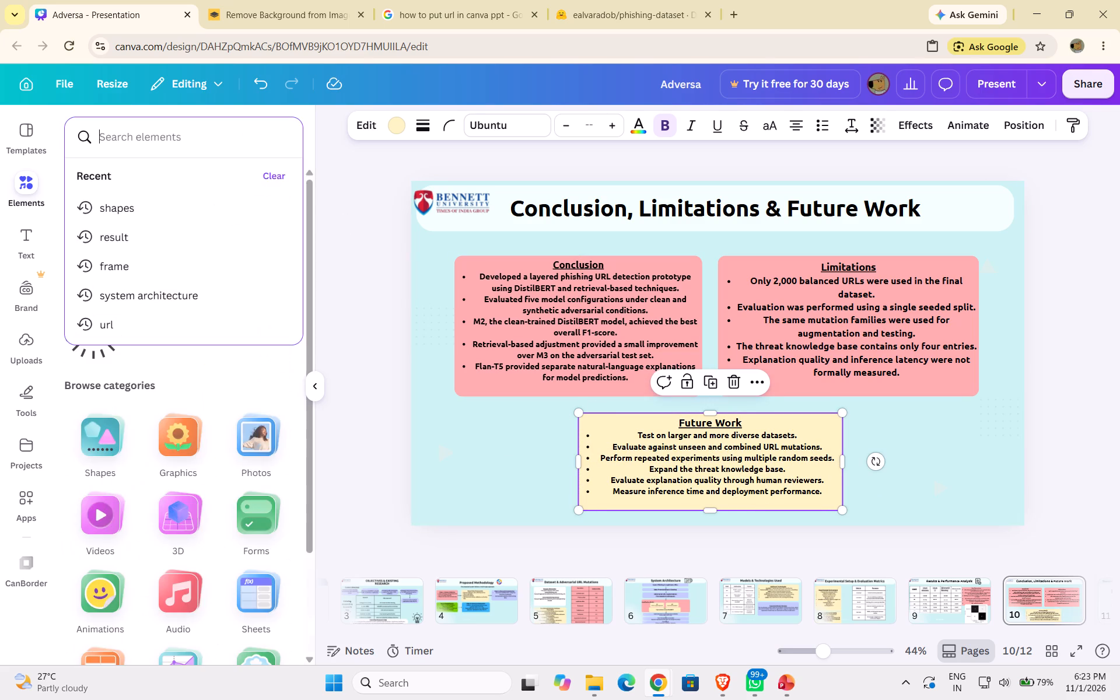
text(conclusio)
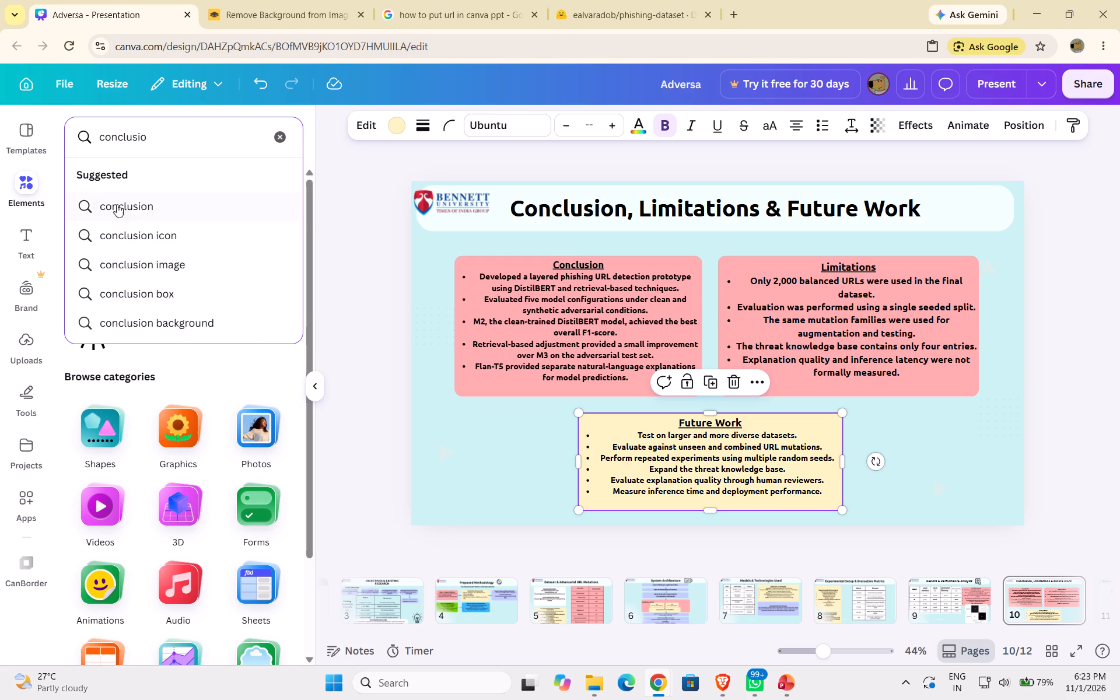
click(136, 218)
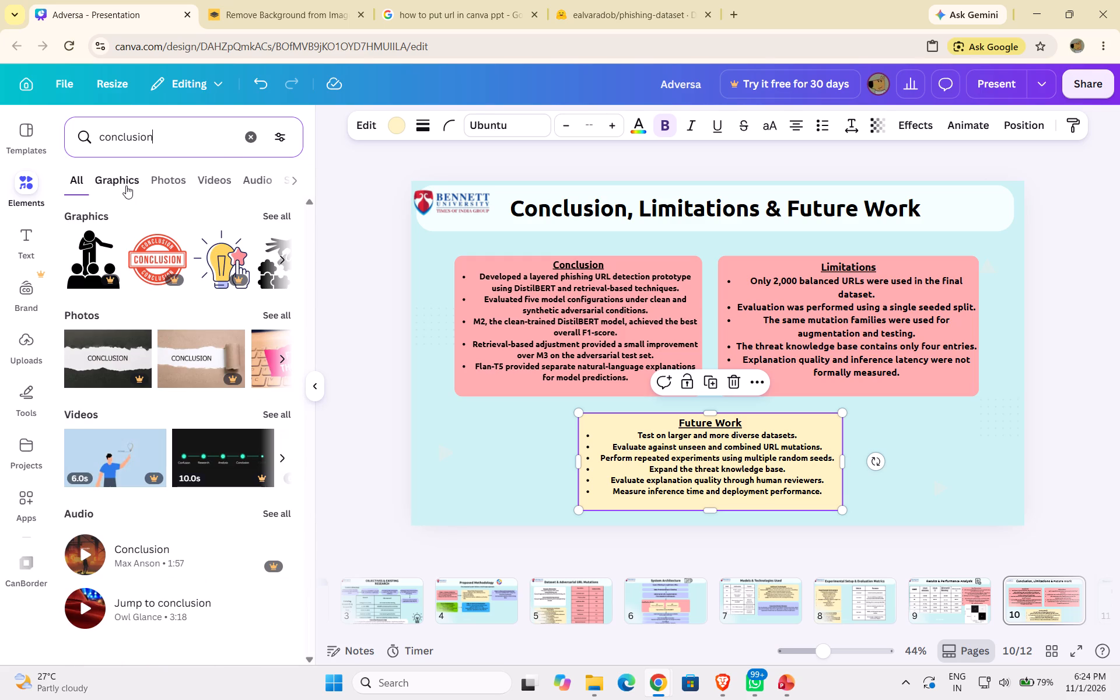
click(268, 211)
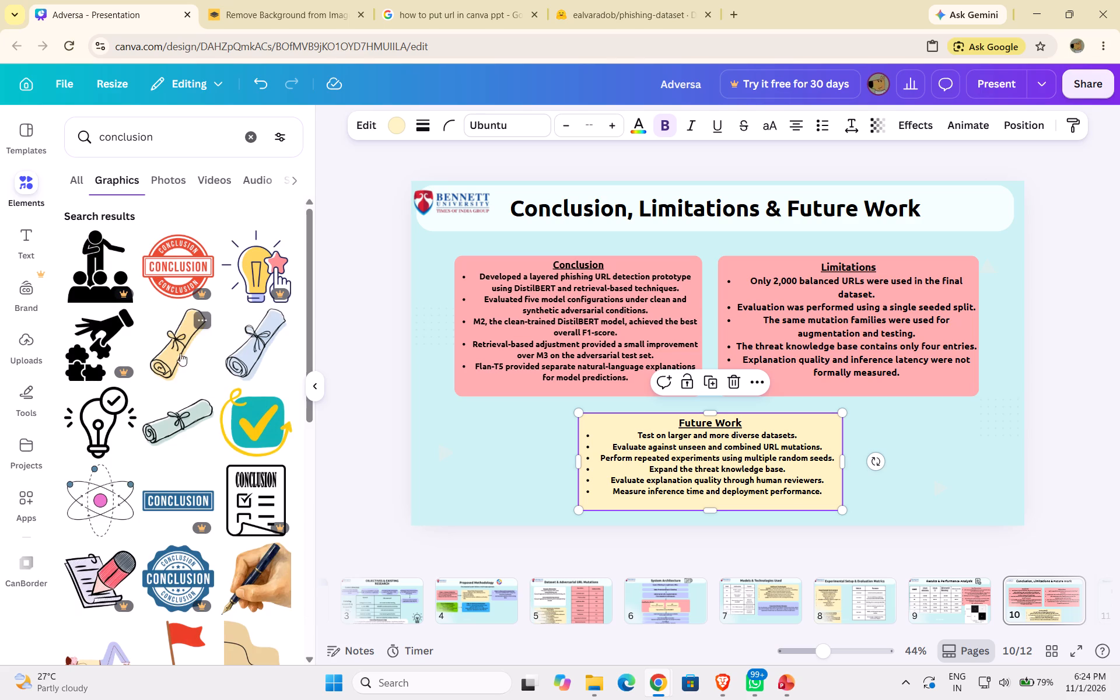
scroll(180, 404, down, 1)
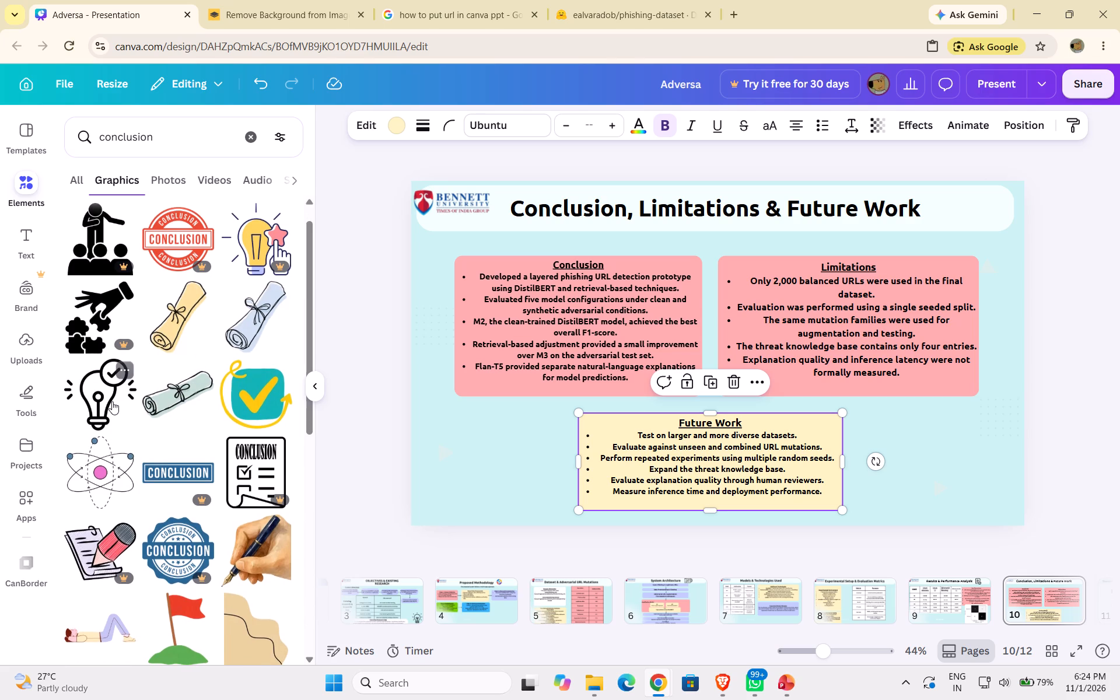
click(112, 401)
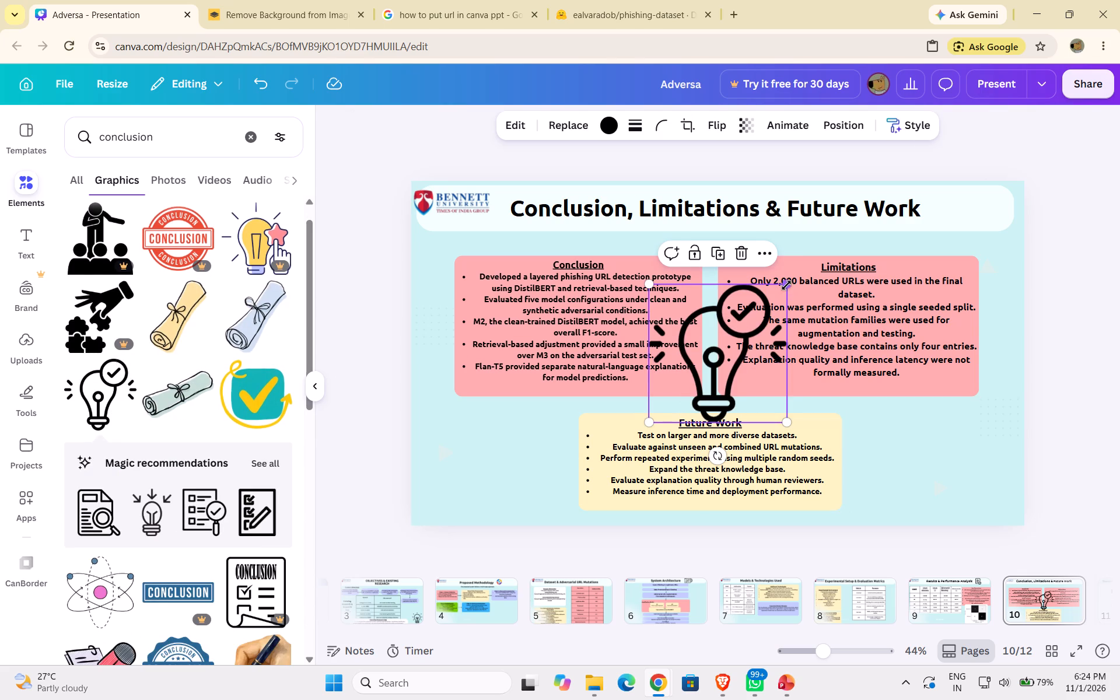
Shrink the light bulb graphic to about 145 by 145 and place it in the title banner just after "Future Work".
drag(786, 286, 725, 379)
drag(686, 391, 852, 302)
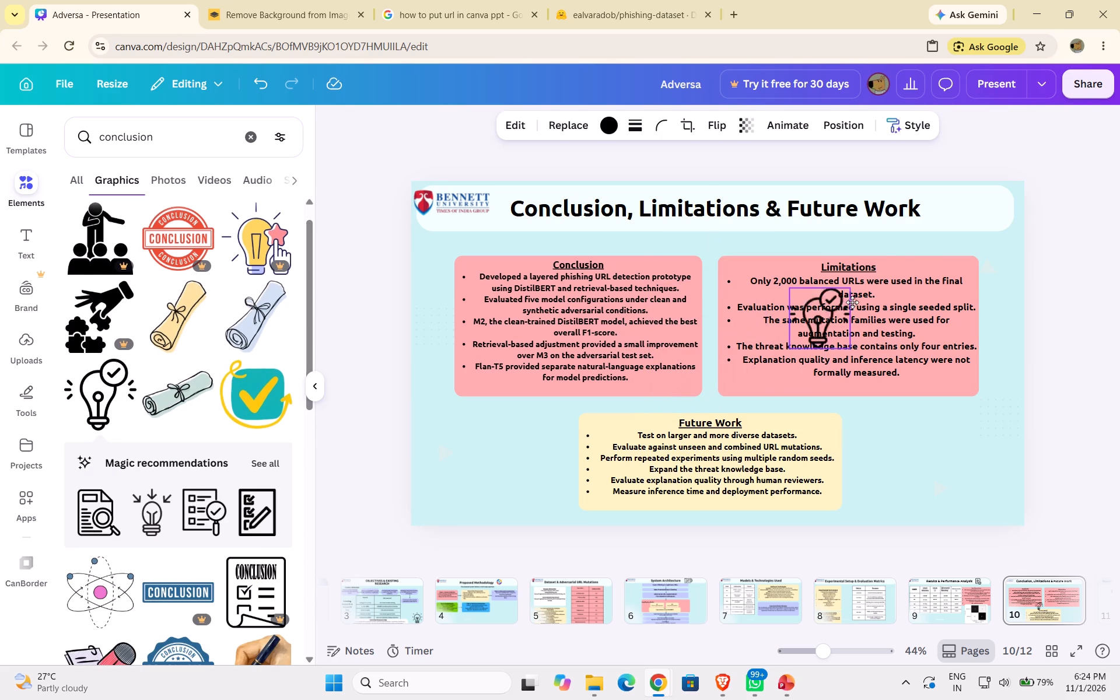
drag(852, 302, 967, 215)
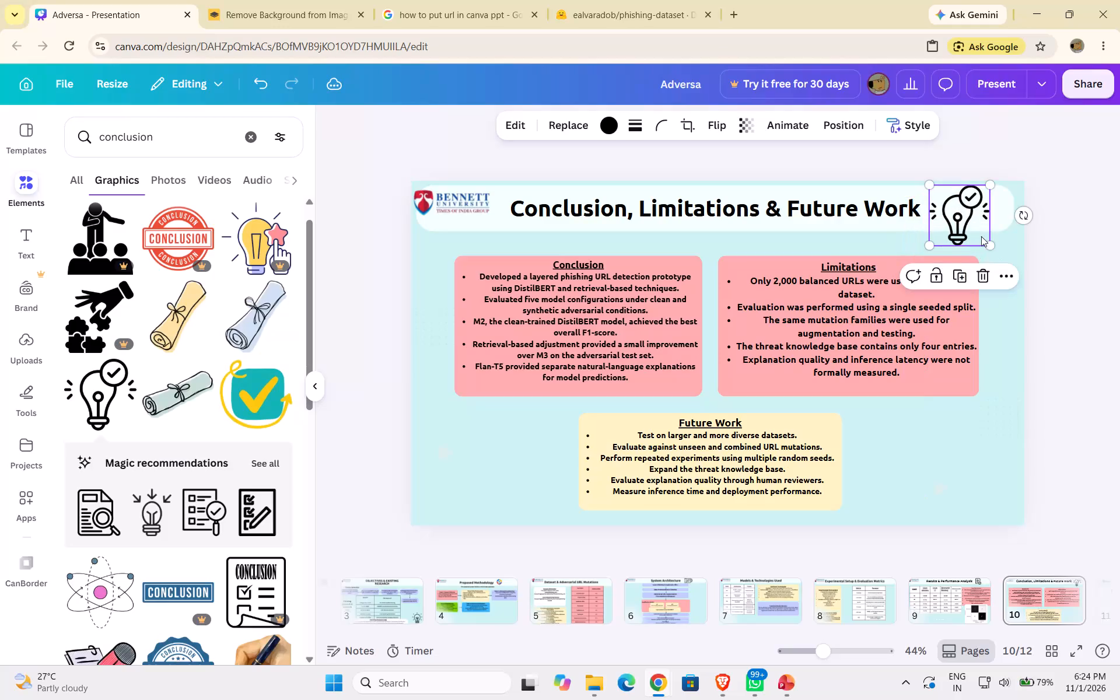
drag(989, 247, 979, 224)
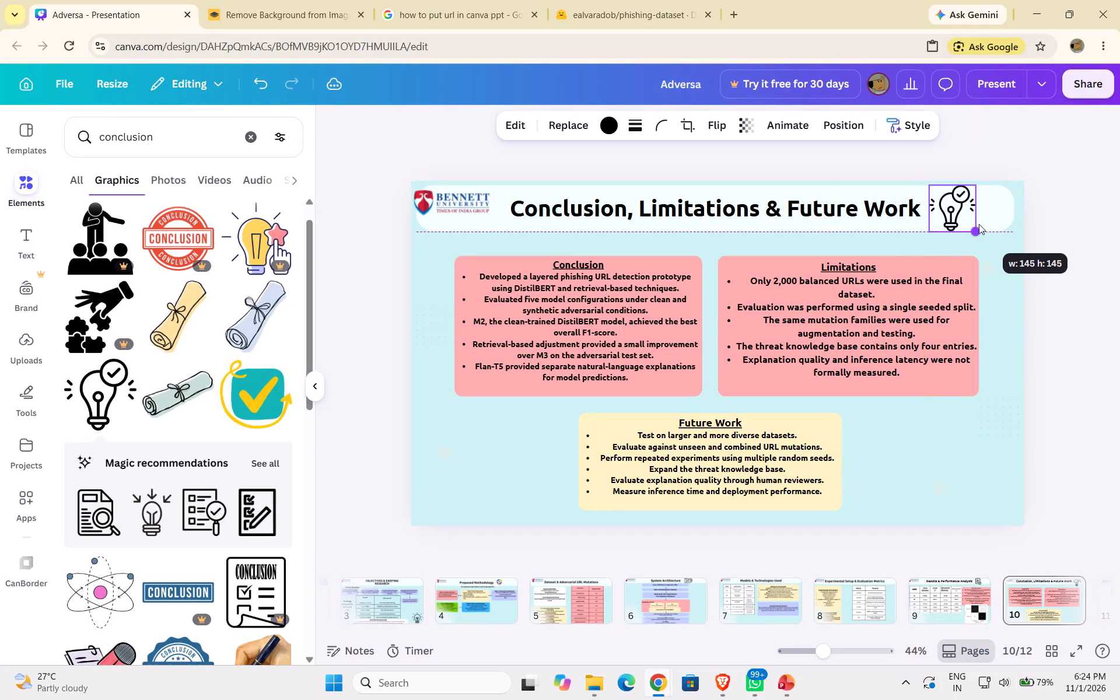
drag(979, 224, 978, 223)
drag(950, 214, 957, 213)
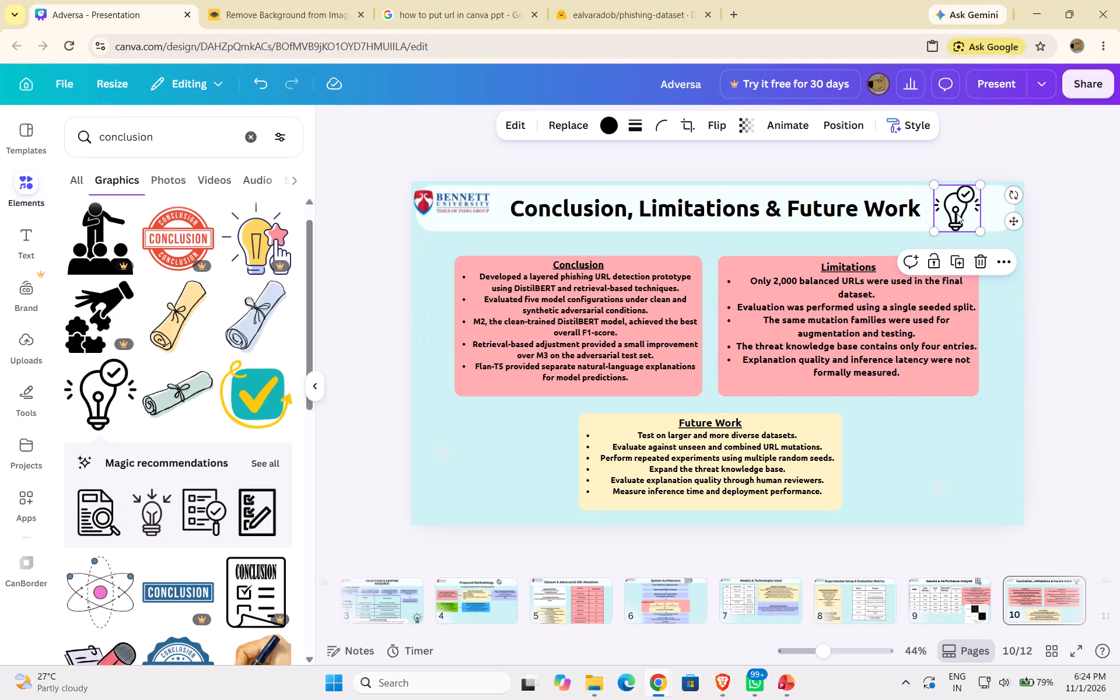
click(1060, 405)
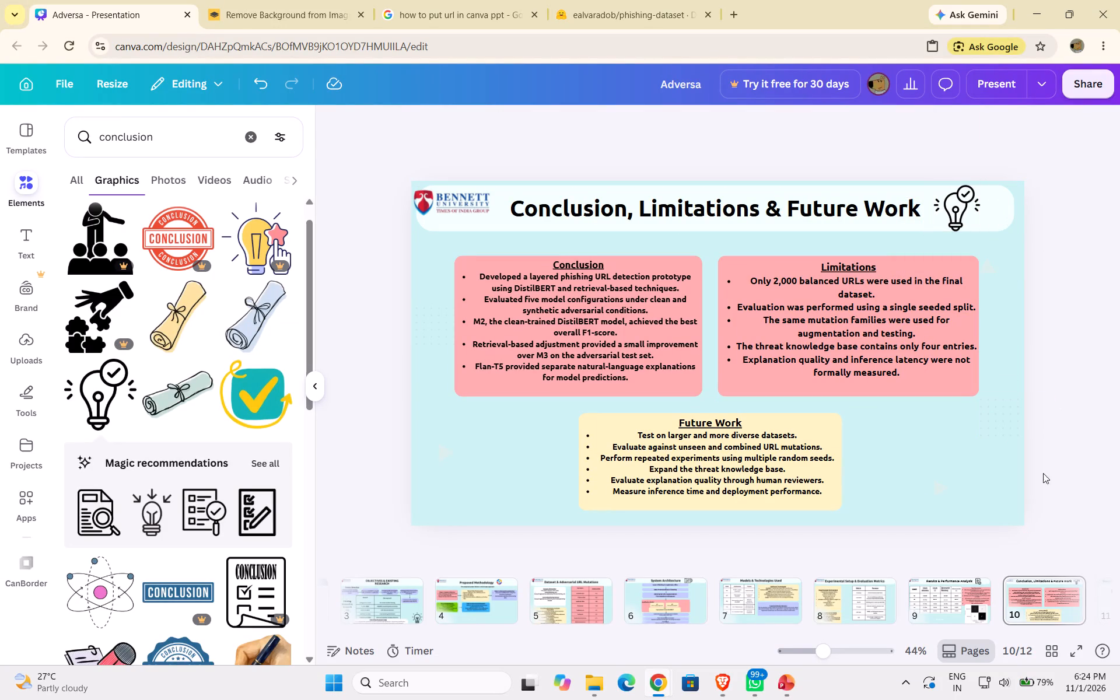
Delete the placeholder Recommendations page, page 11.
drag(898, 631, 1030, 624)
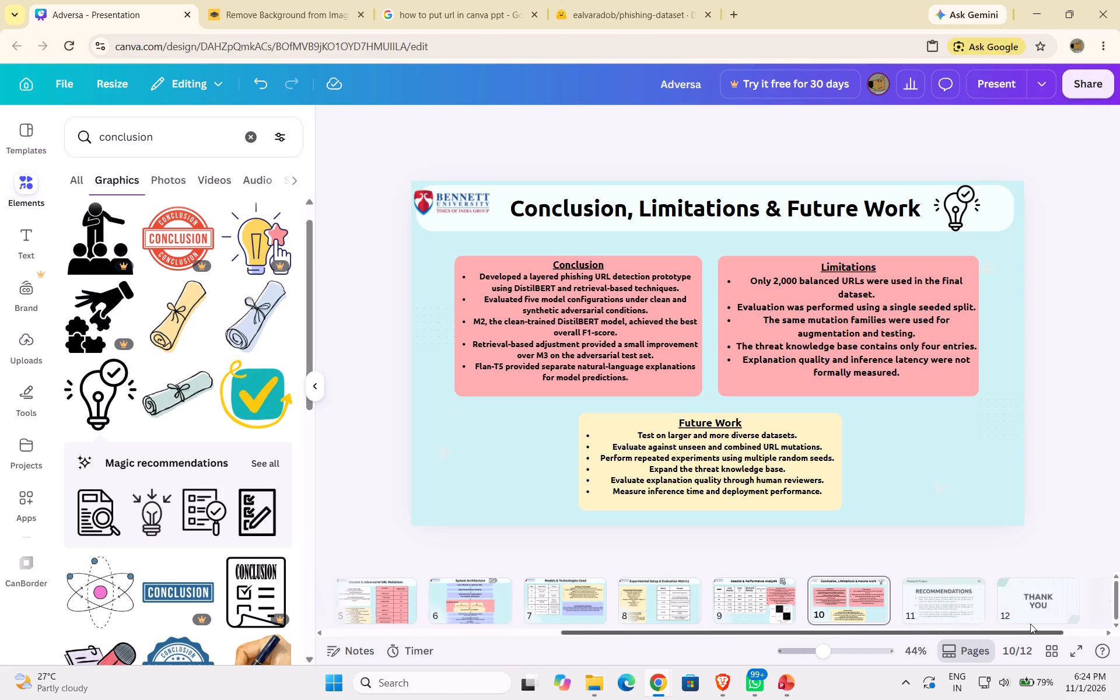
drag(1030, 624, 1045, 622)
click(931, 604)
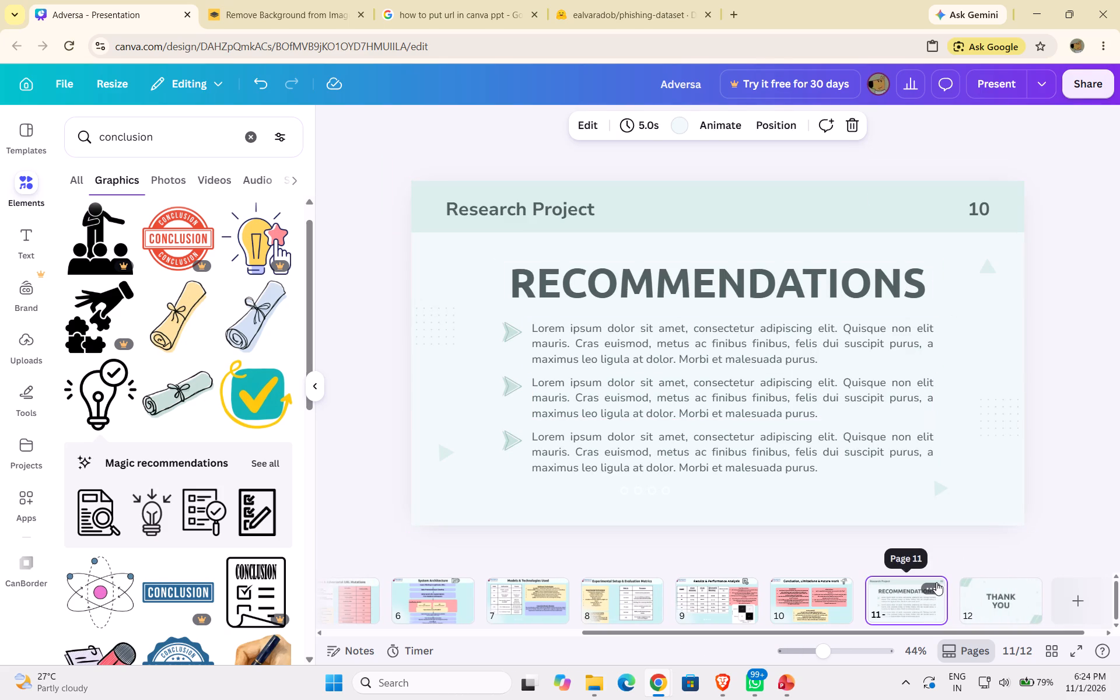
click(936, 586)
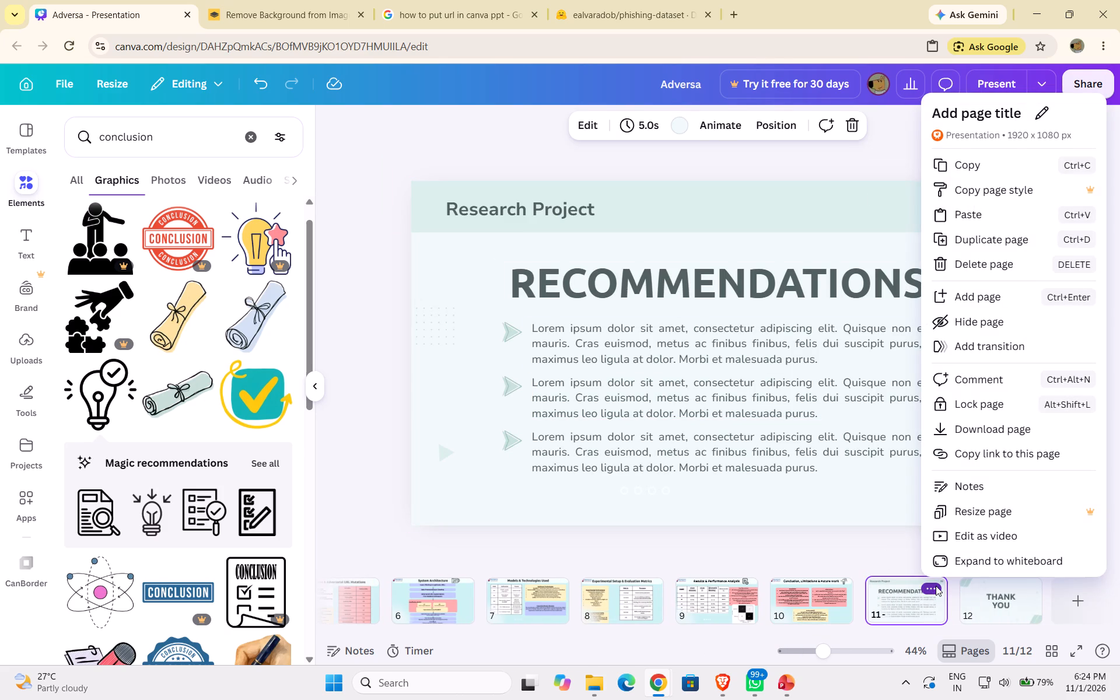
click(991, 258)
Search the elements for "Thank you" graphics and place the black bowing figure on the final slide, left of the THANK YOU text.
click(829, 395)
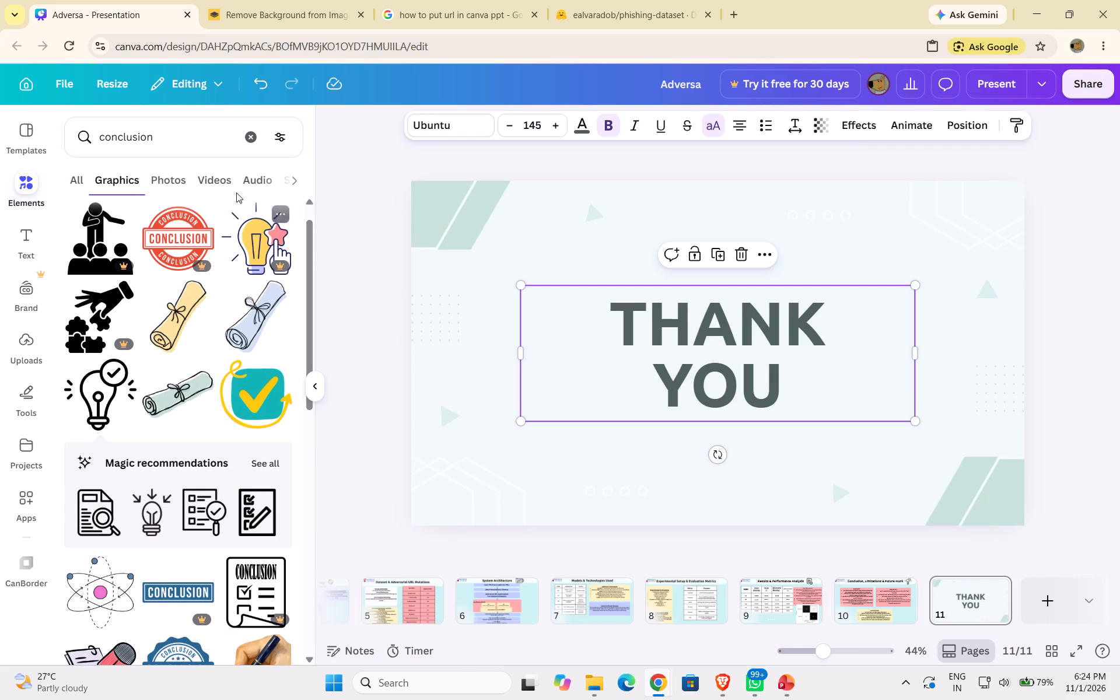
click(244, 144)
click(215, 138)
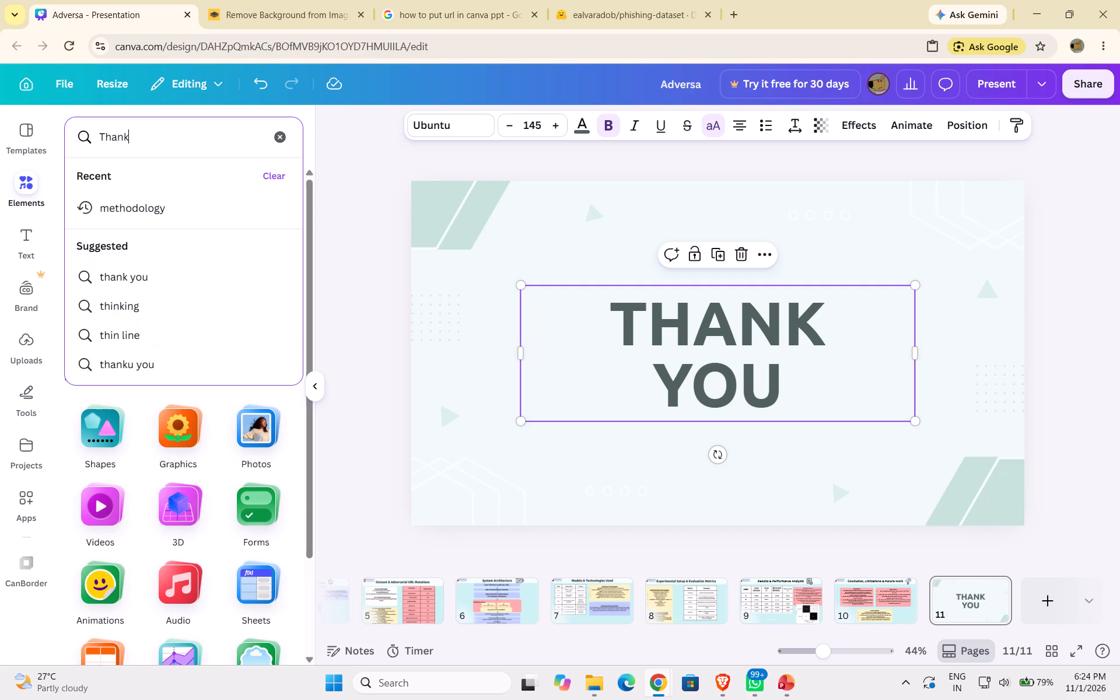
key(Return)
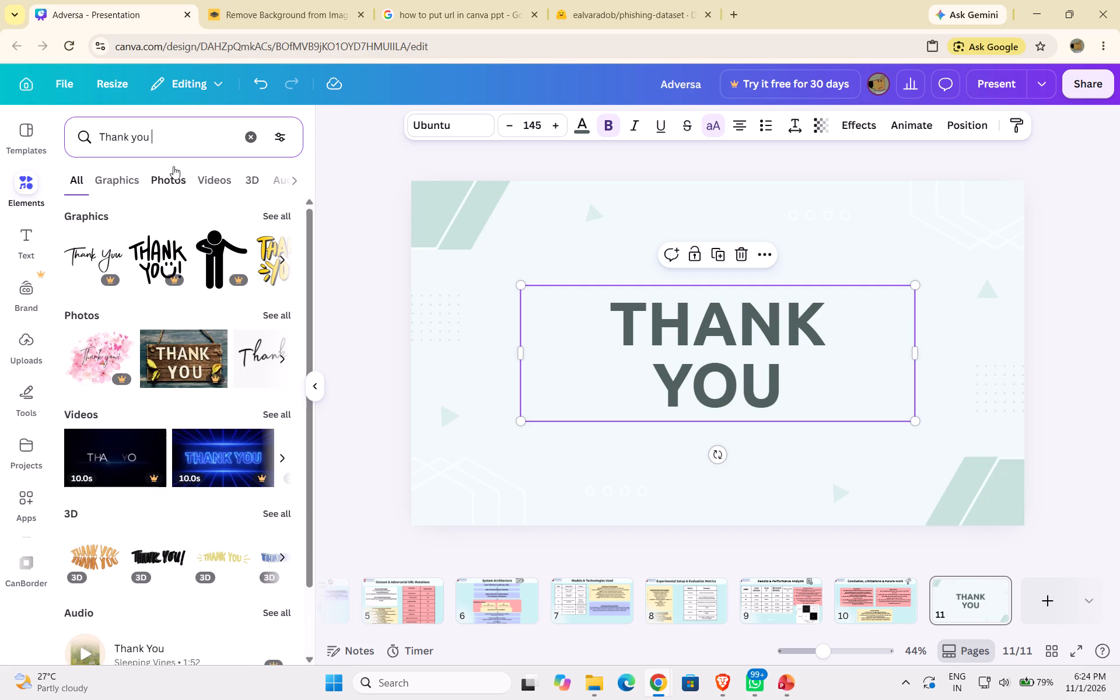
click(270, 213)
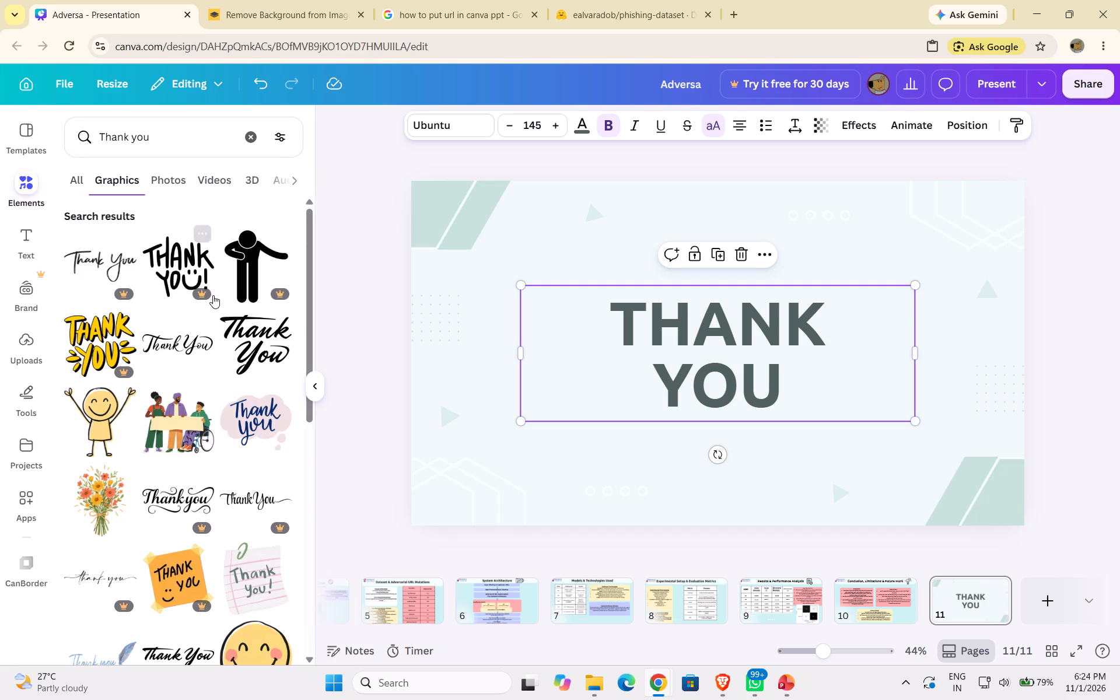
click(260, 264)
drag(725, 321, 561, 324)
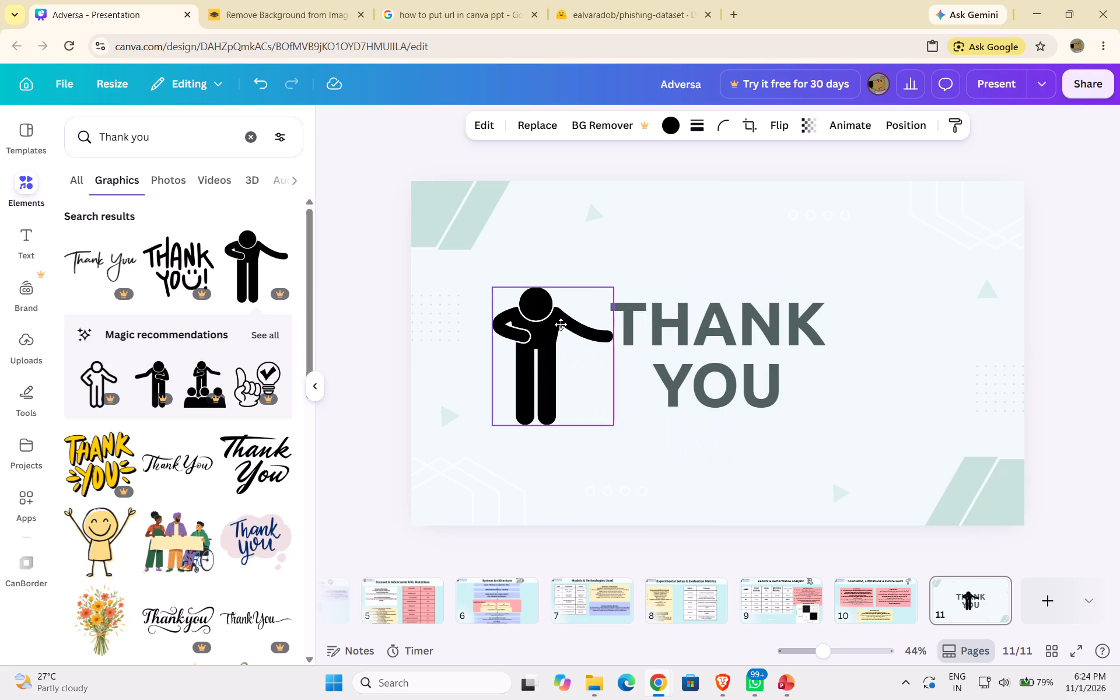
drag(561, 324, 561, 329)
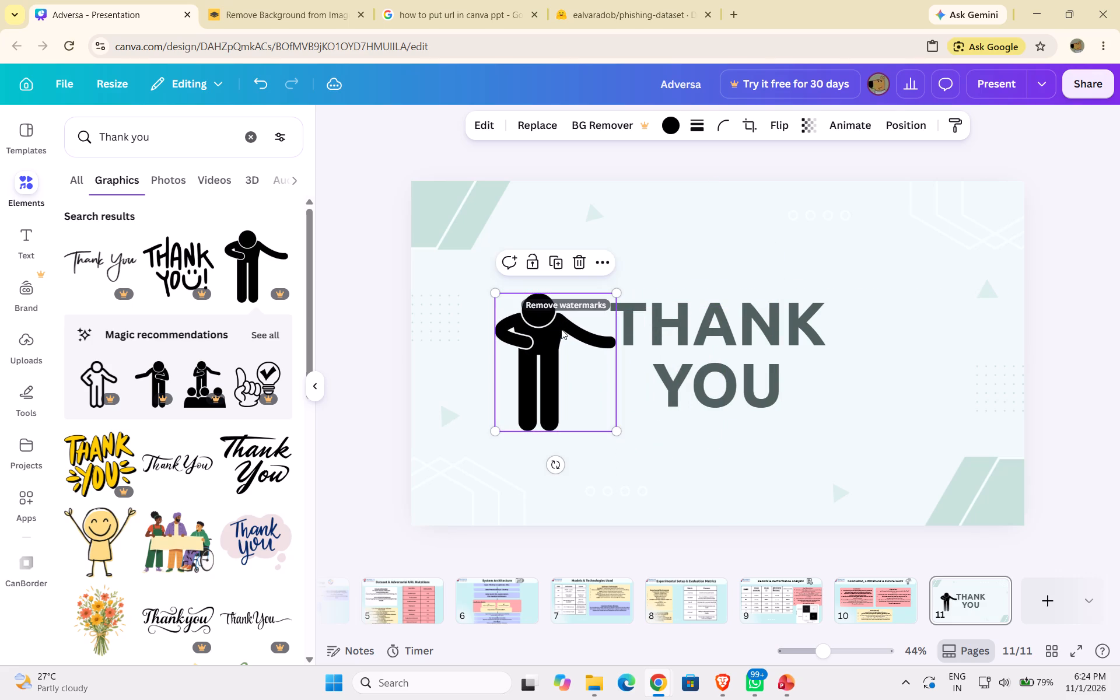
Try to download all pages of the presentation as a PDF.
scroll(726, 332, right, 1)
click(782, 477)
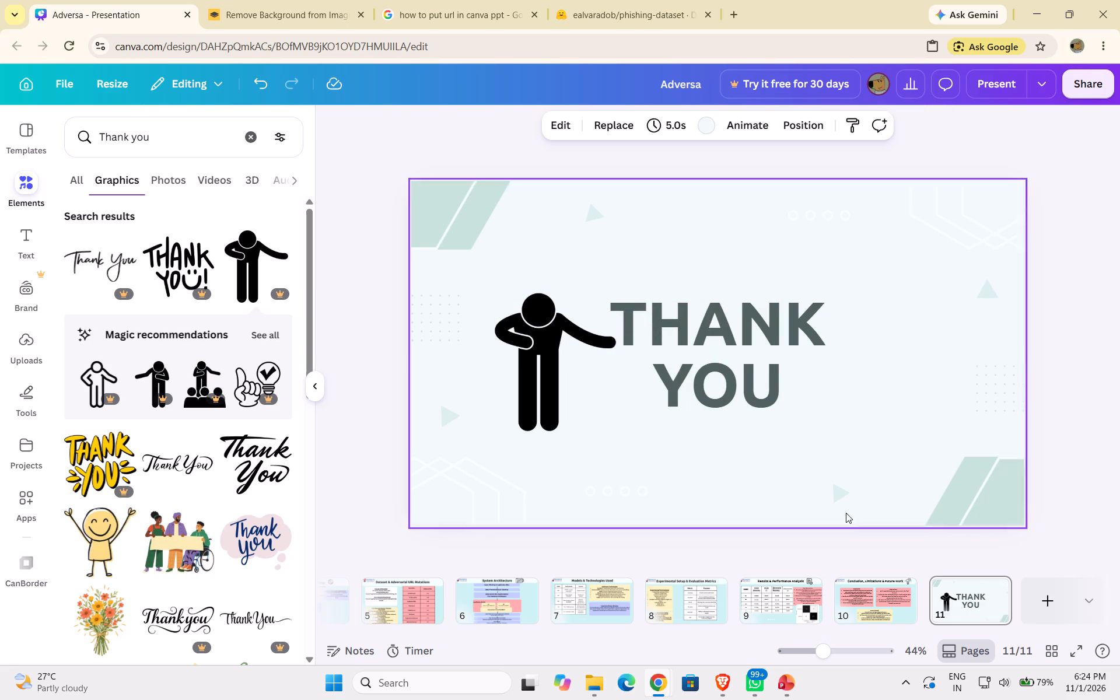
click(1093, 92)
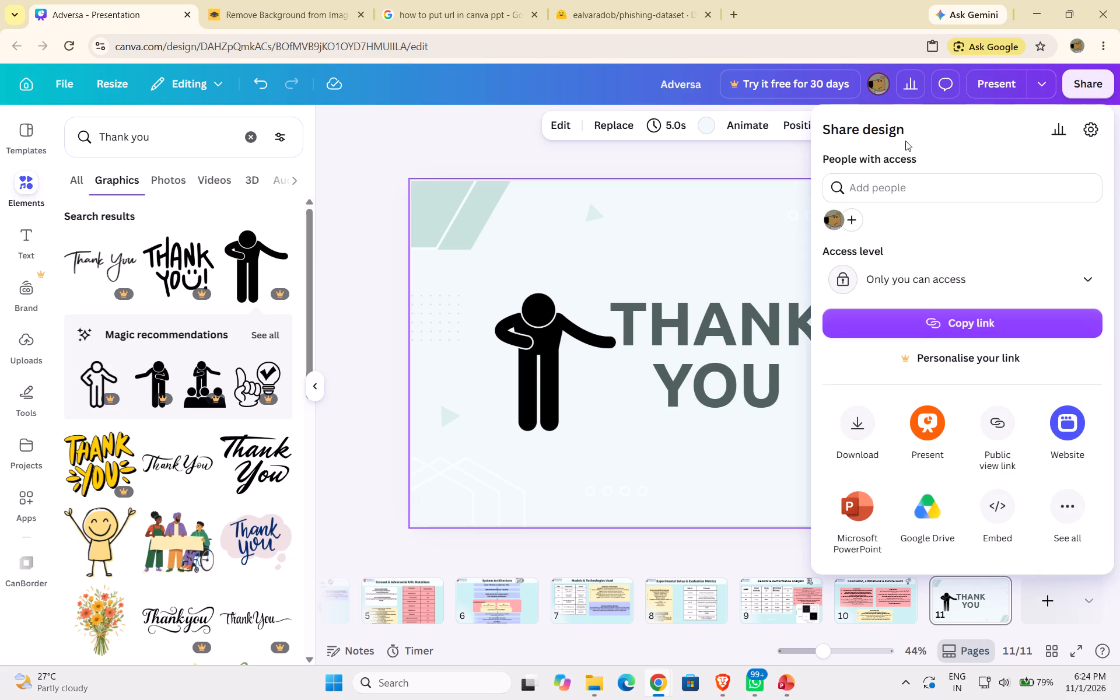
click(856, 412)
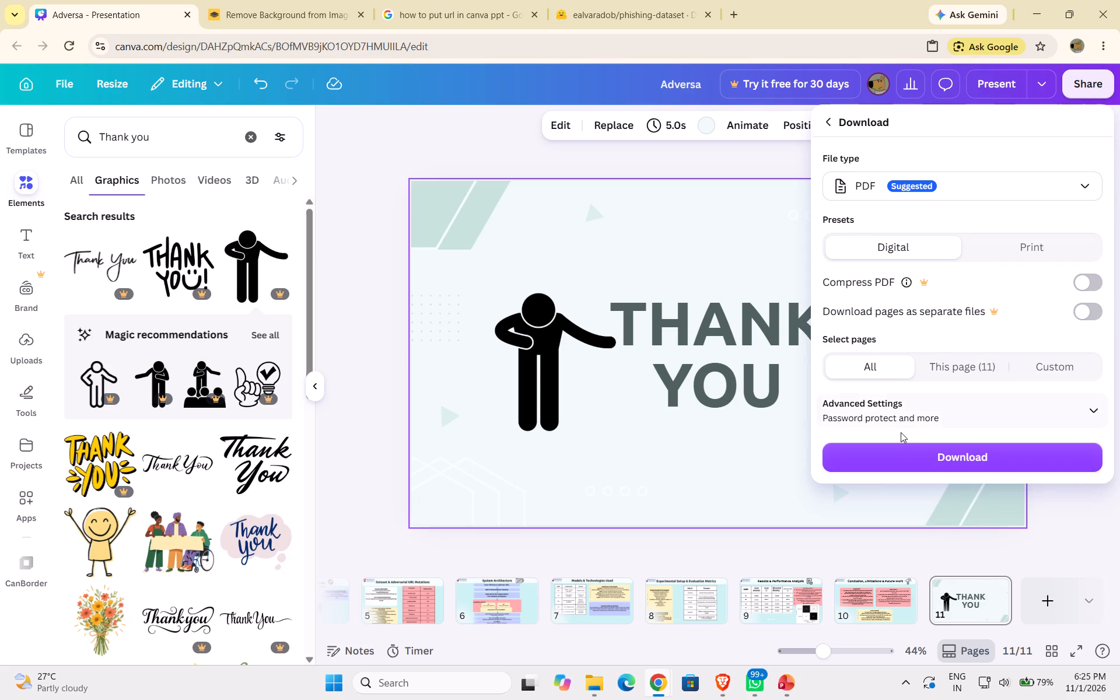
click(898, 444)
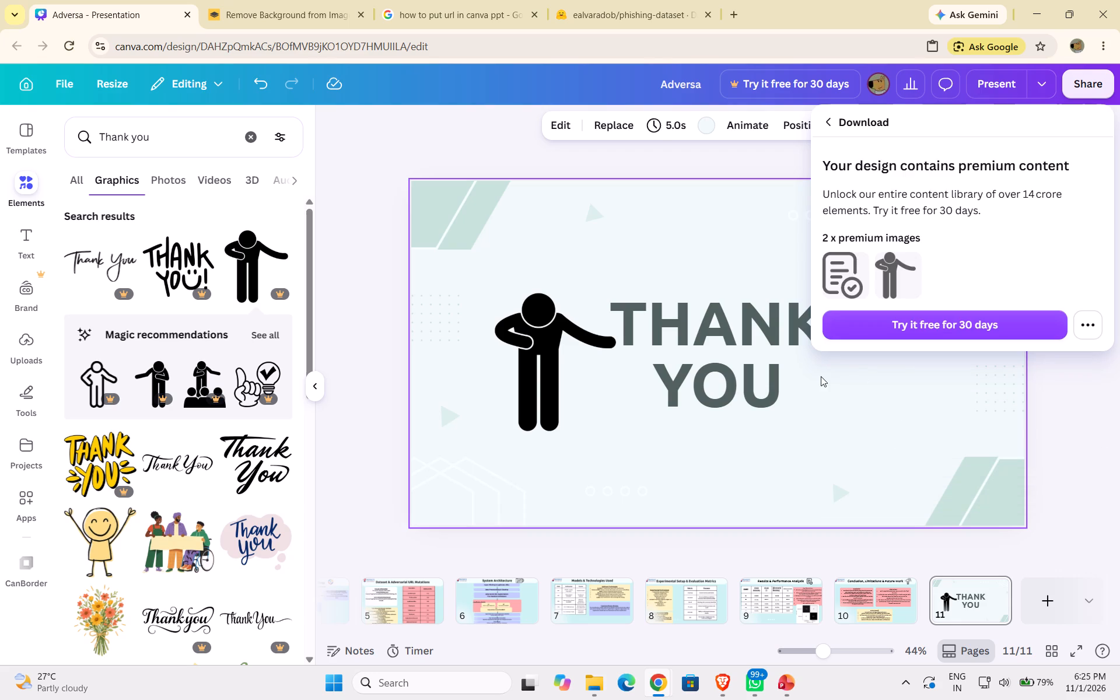
Delete the black bowing figure from the final THANK YOU slide.
click(545, 342)
click(545, 342)
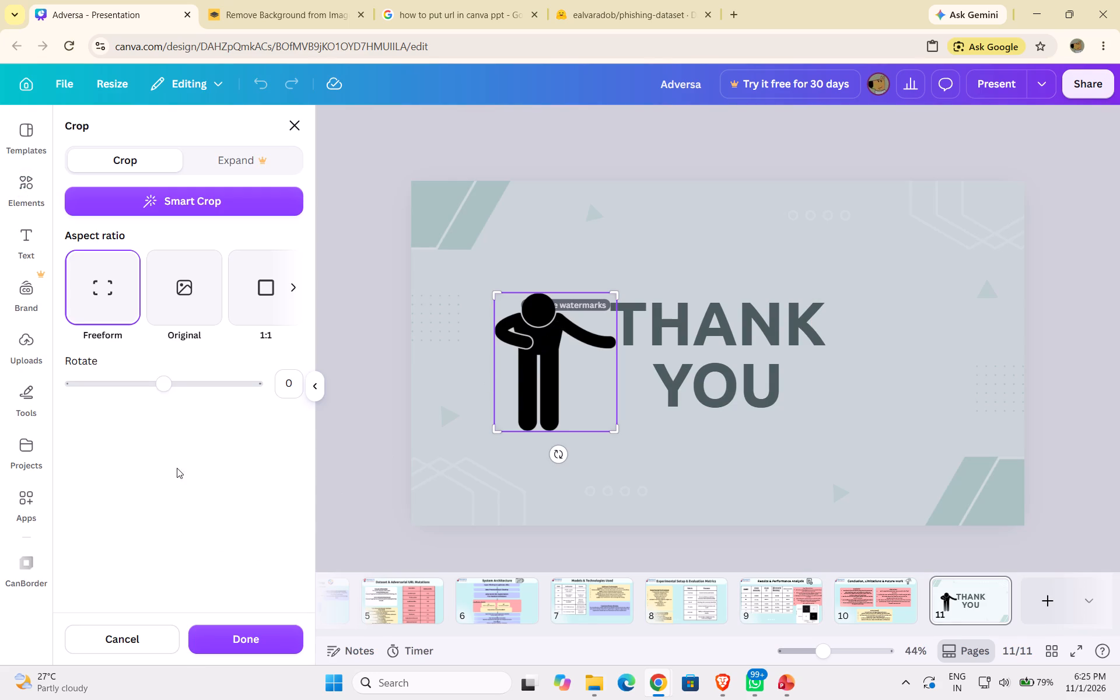
click(121, 643)
click(549, 354)
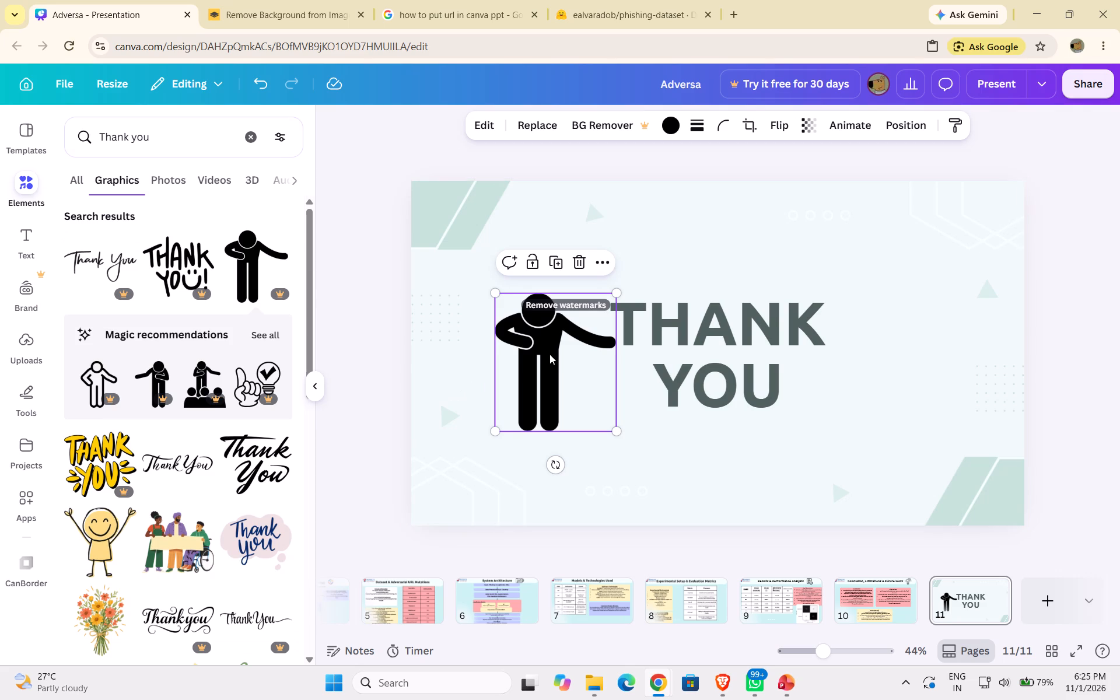
click(549, 354)
click(581, 258)
Delete the document-with-checkmark graphic from the title banner of slide 9, Results & Performance Analysis.
click(790, 585)
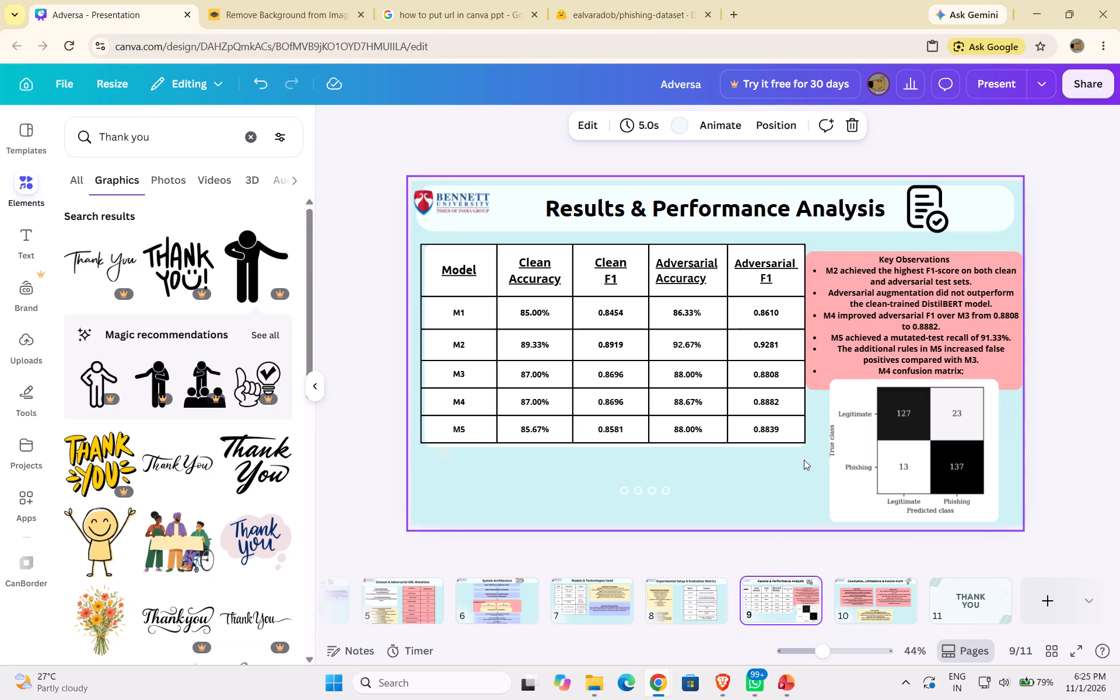
click(925, 213)
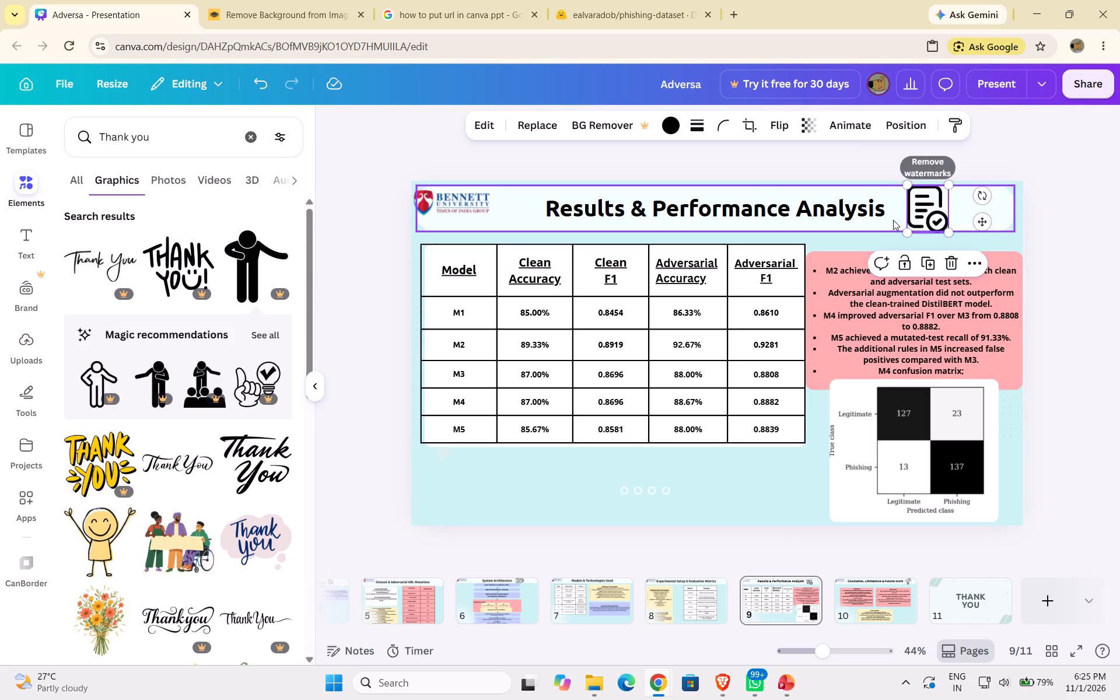
click(951, 256)
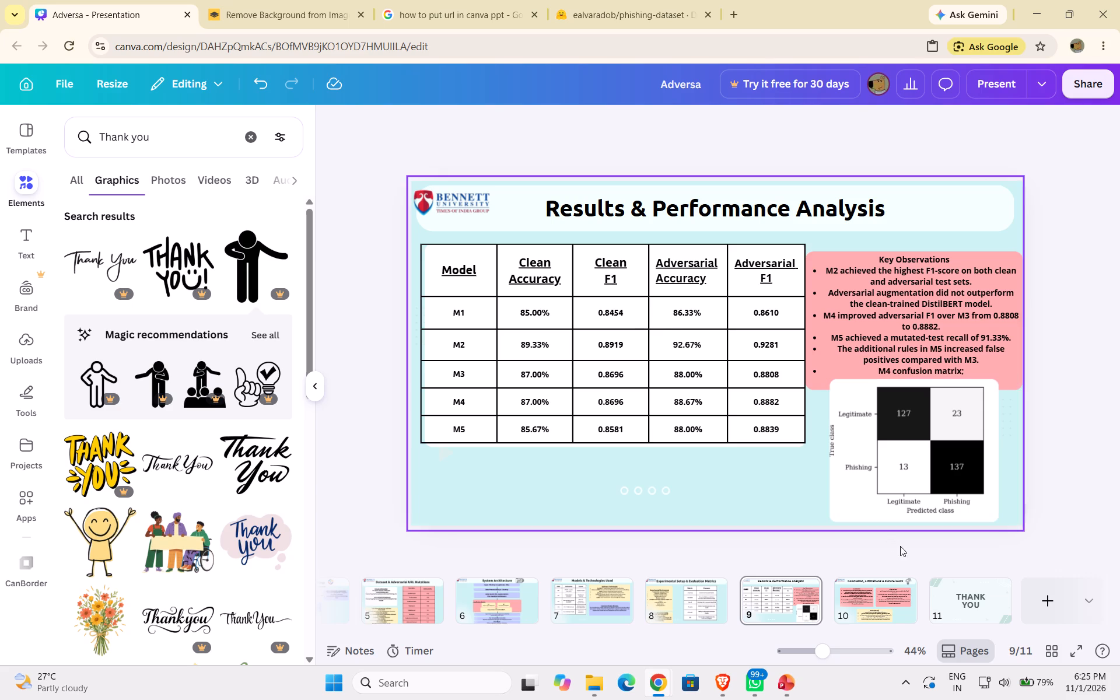
Add the yellow smiling figure with raised arms to slide 11, shrink it and place it just left of the THANK YOU text.
click(957, 597)
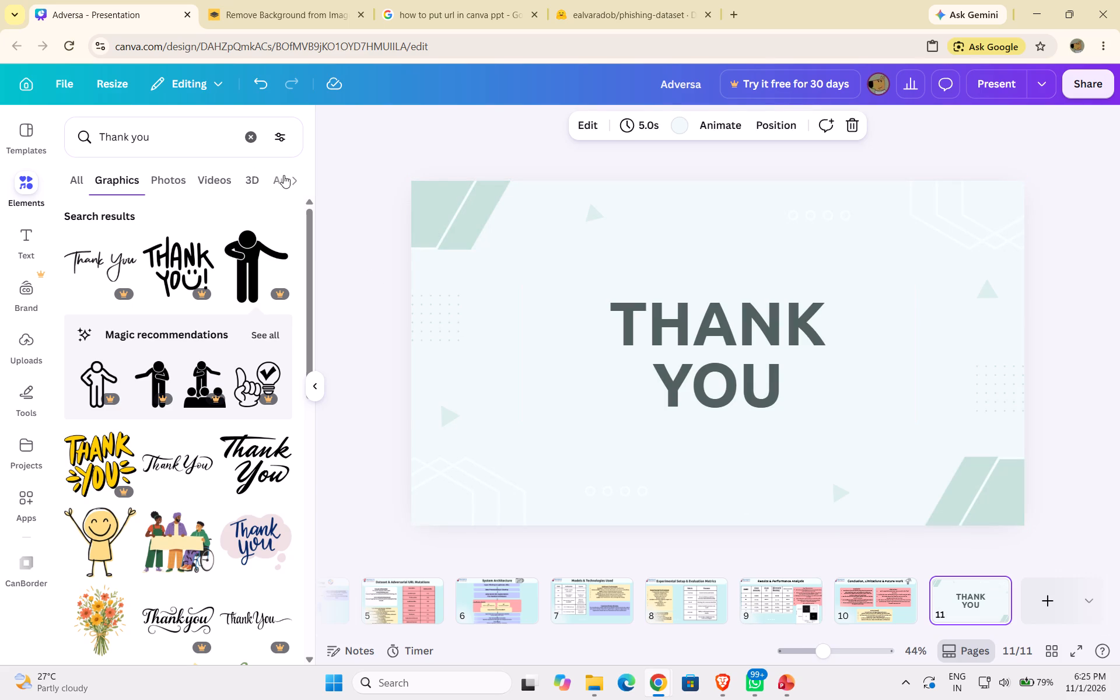
scroll(178, 272, down, 1)
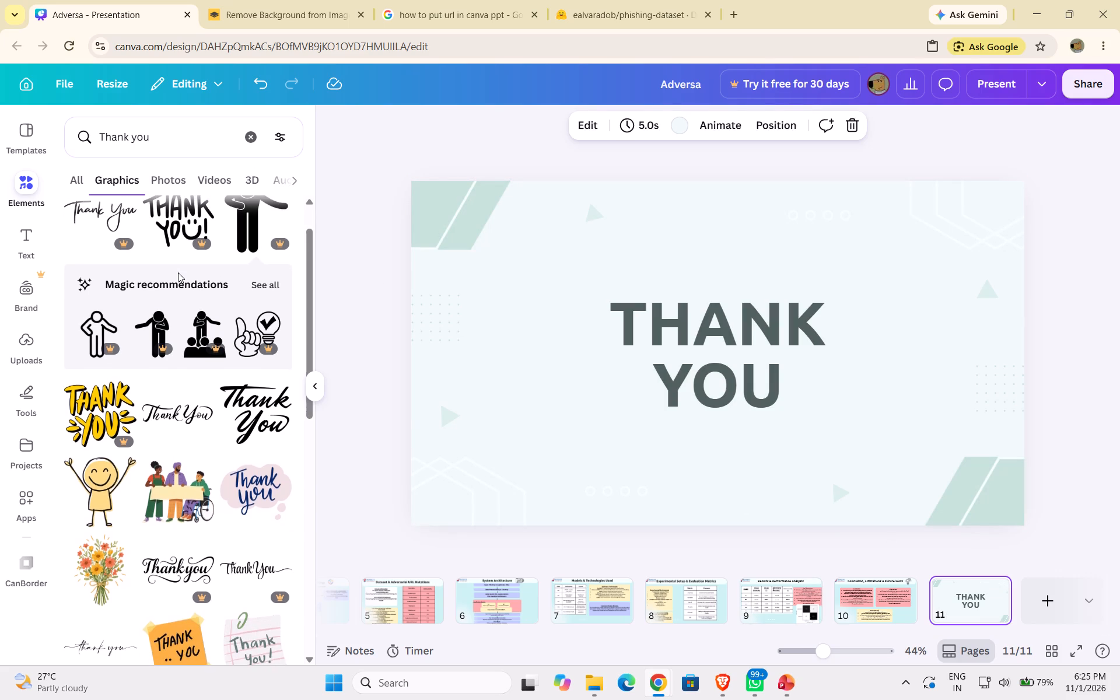
scroll(178, 272, down, 1)
click(108, 487)
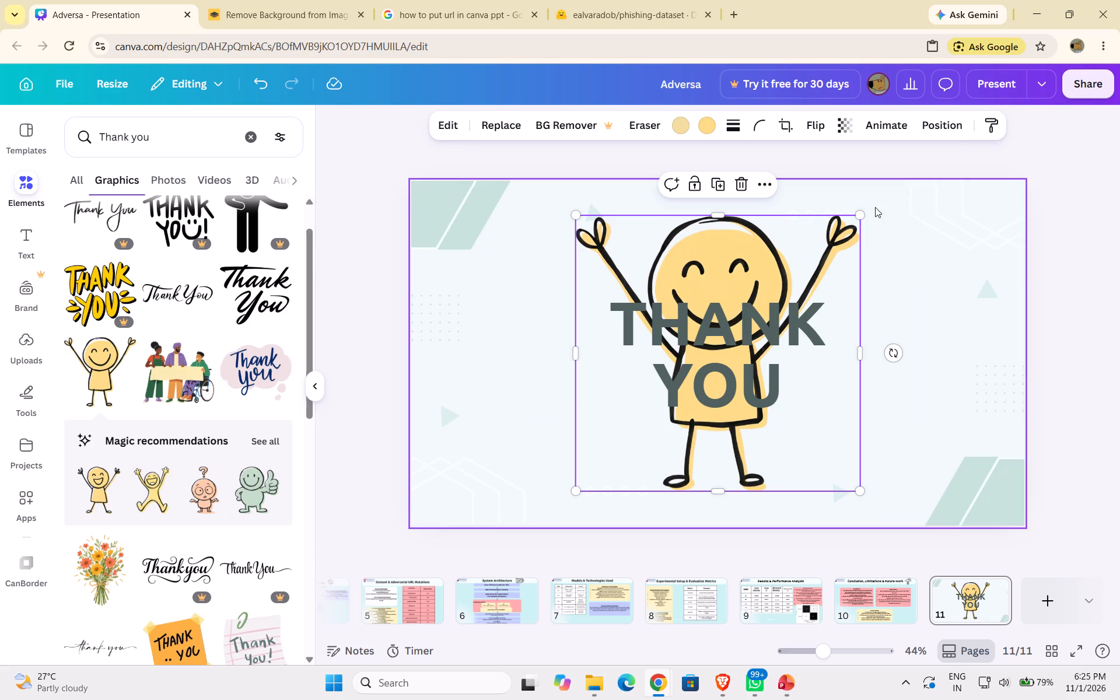
drag(863, 215, 695, 416)
drag(627, 444, 550, 349)
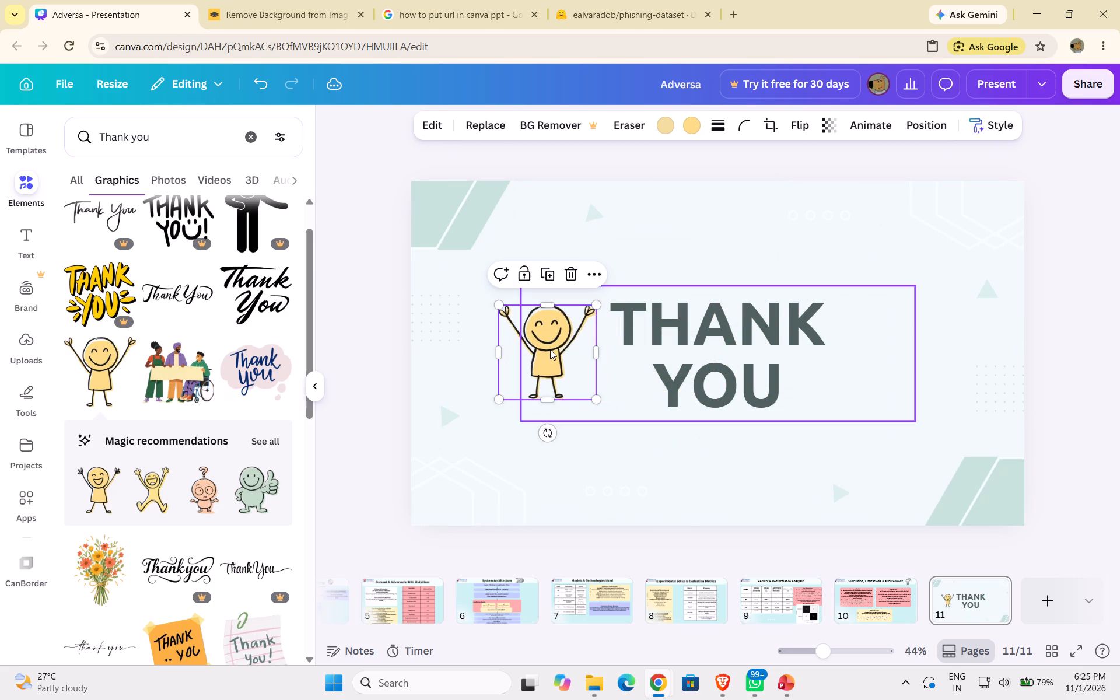
drag(499, 307, 492, 296)
click(716, 469)
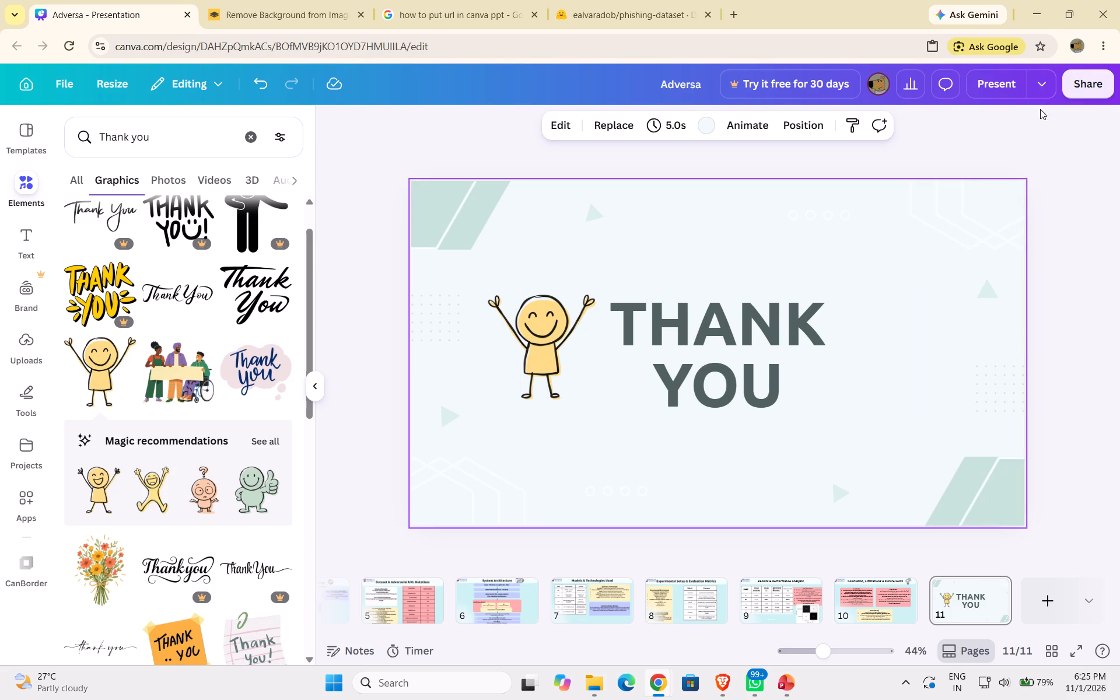
Download all pages of the presentation as a PDF.
click(1080, 84)
click(856, 431)
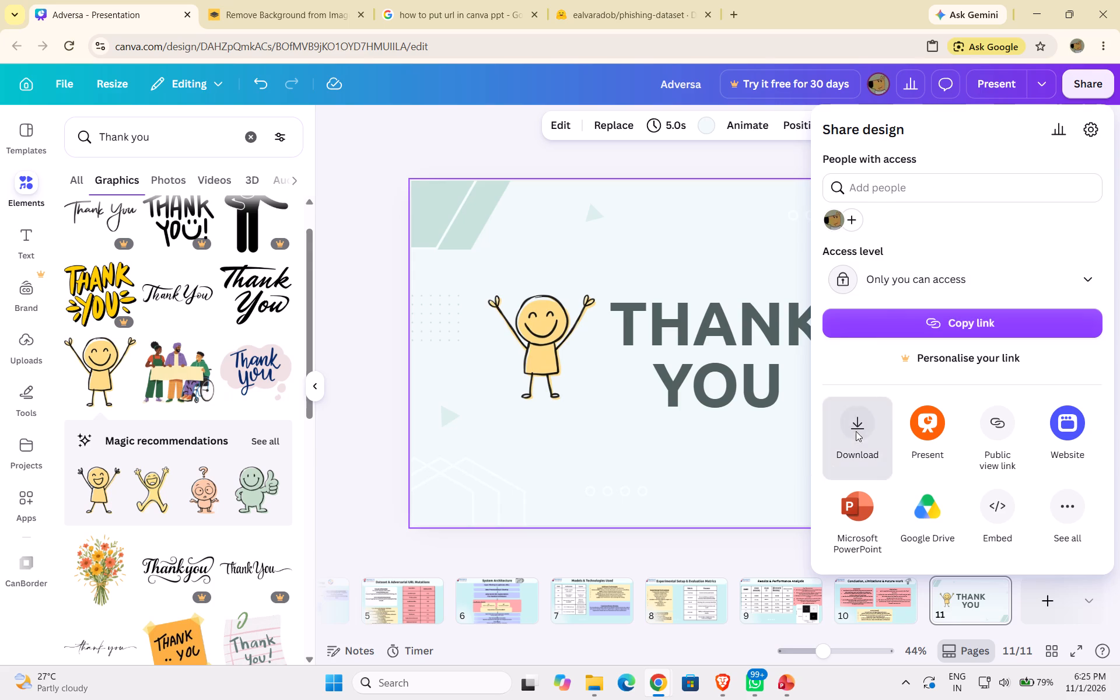
click(889, 452)
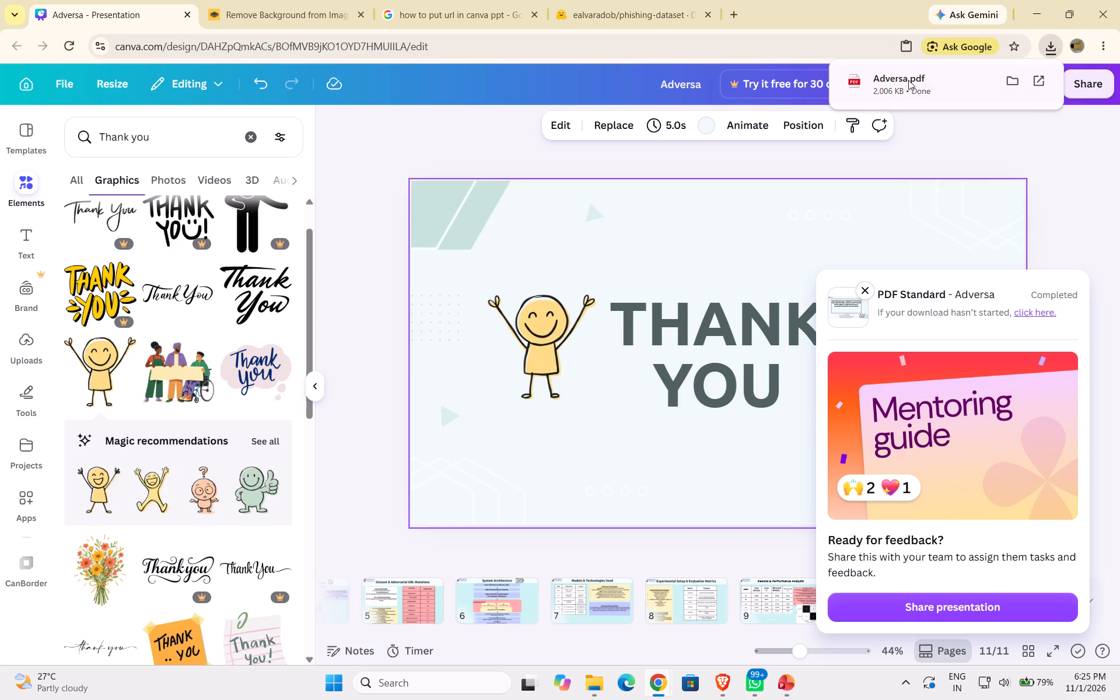
Open the downloaded Adversa.pdf and look through its opening slides.
click(906, 80)
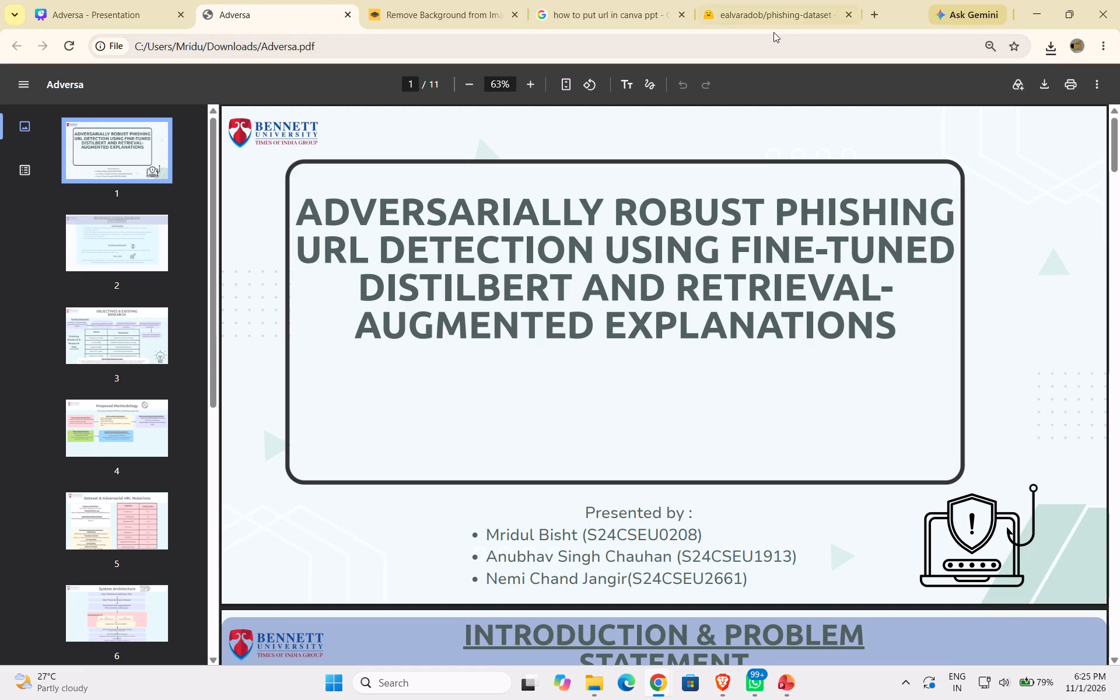
scroll(402, 345, down, 6)
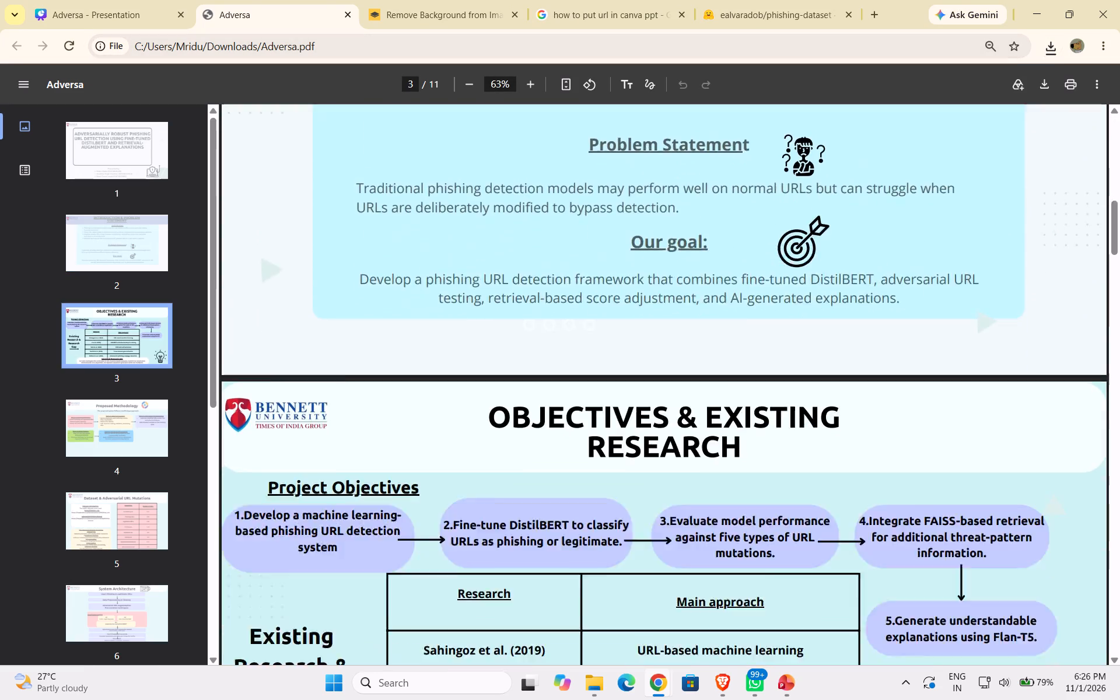
scroll(402, 345, down, 4)
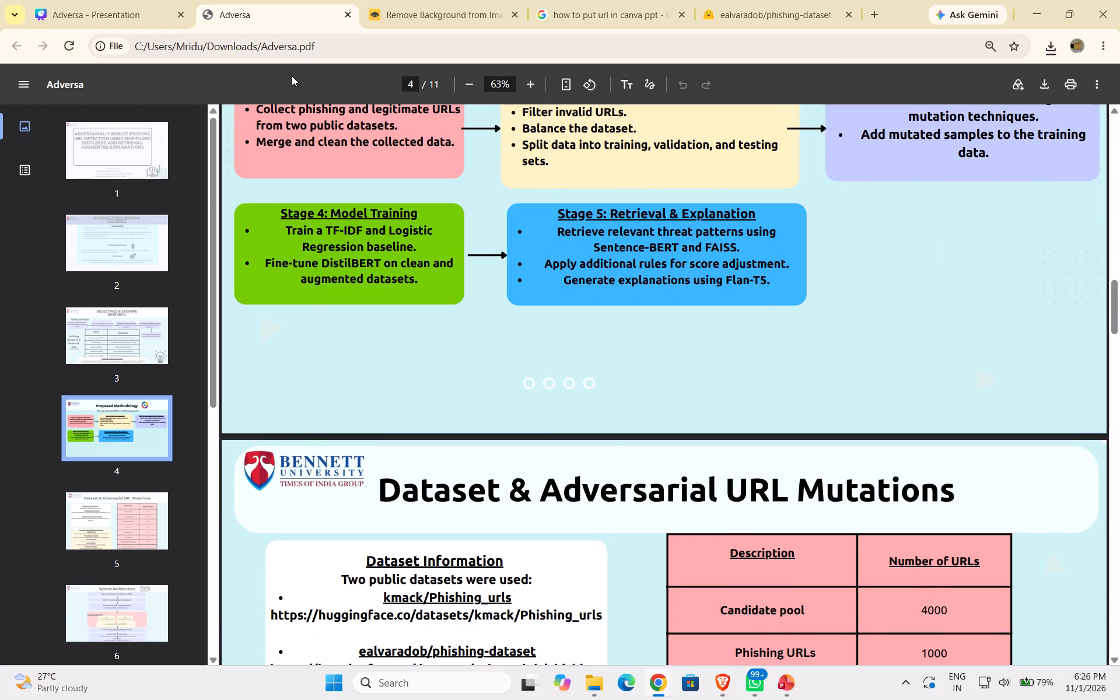
Locate the downloaded Adversa PDF in the Downloads folder and rename it "ppt final".
click(1055, 48)
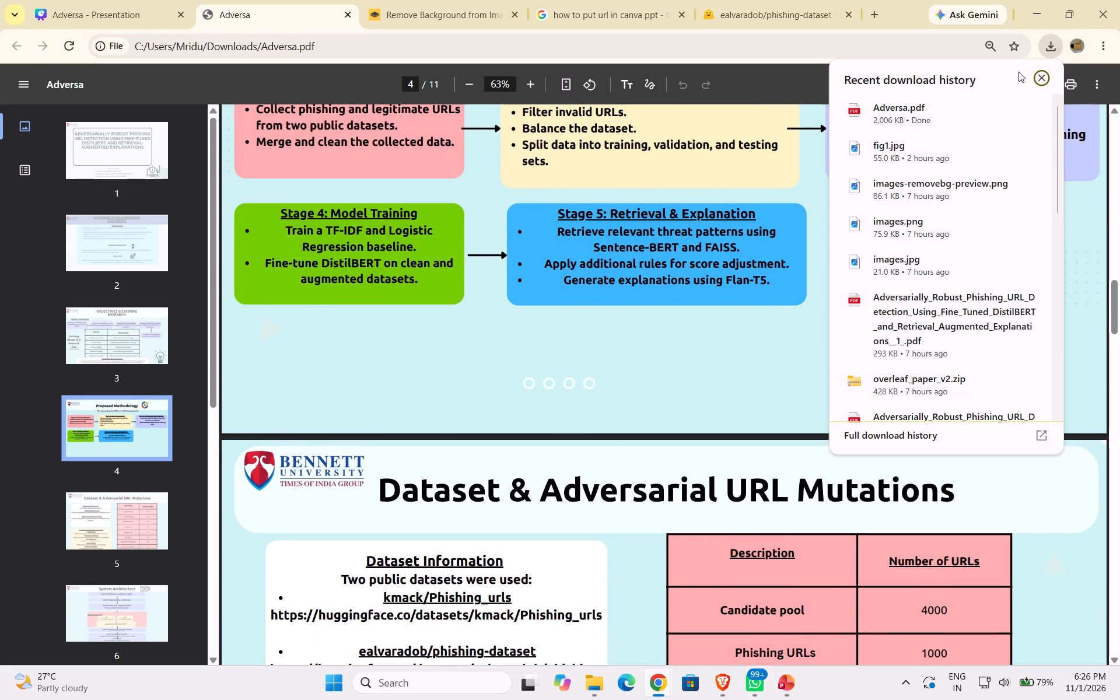
click(998, 111)
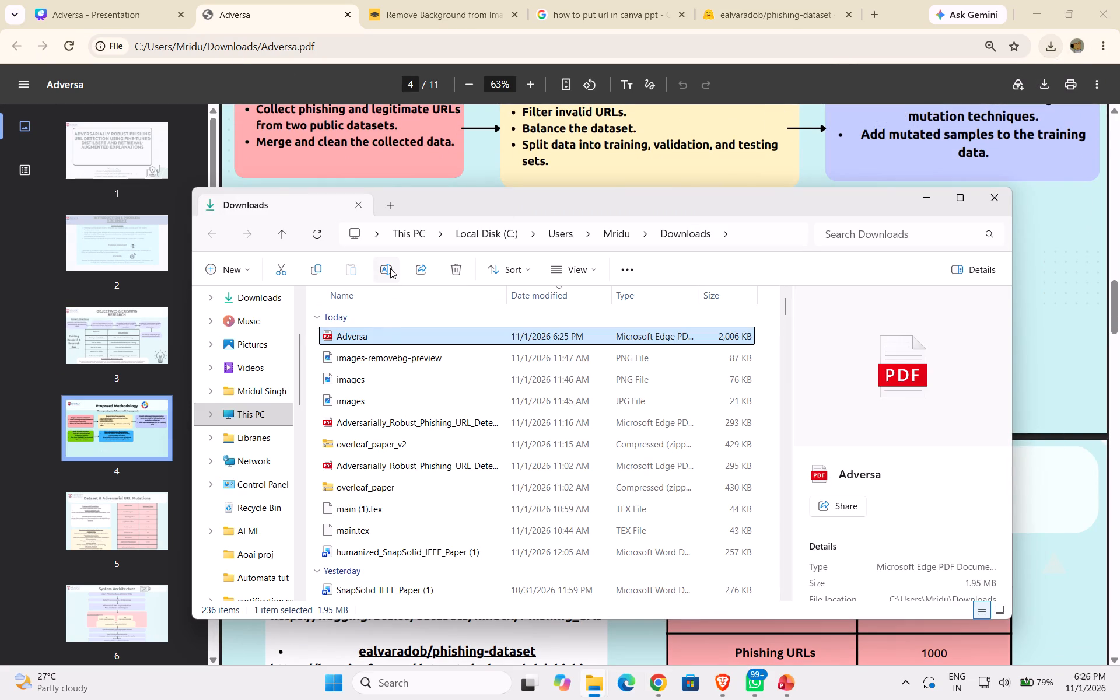
click(388, 265)
key(BackSpace)
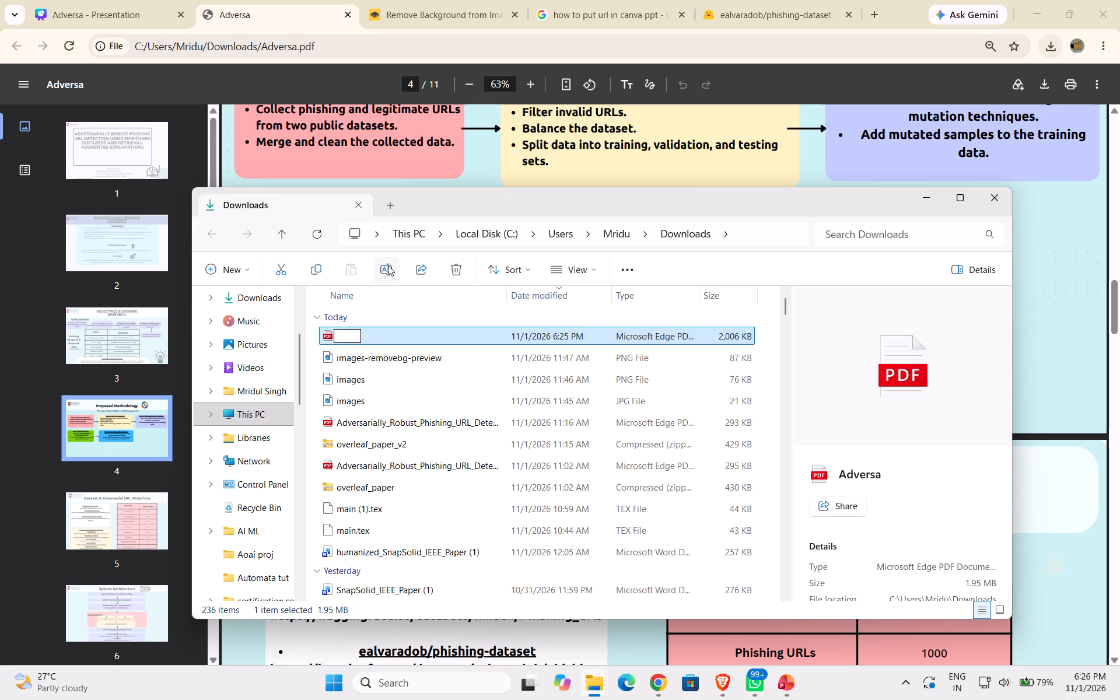
text(ppt final)
key(Return)
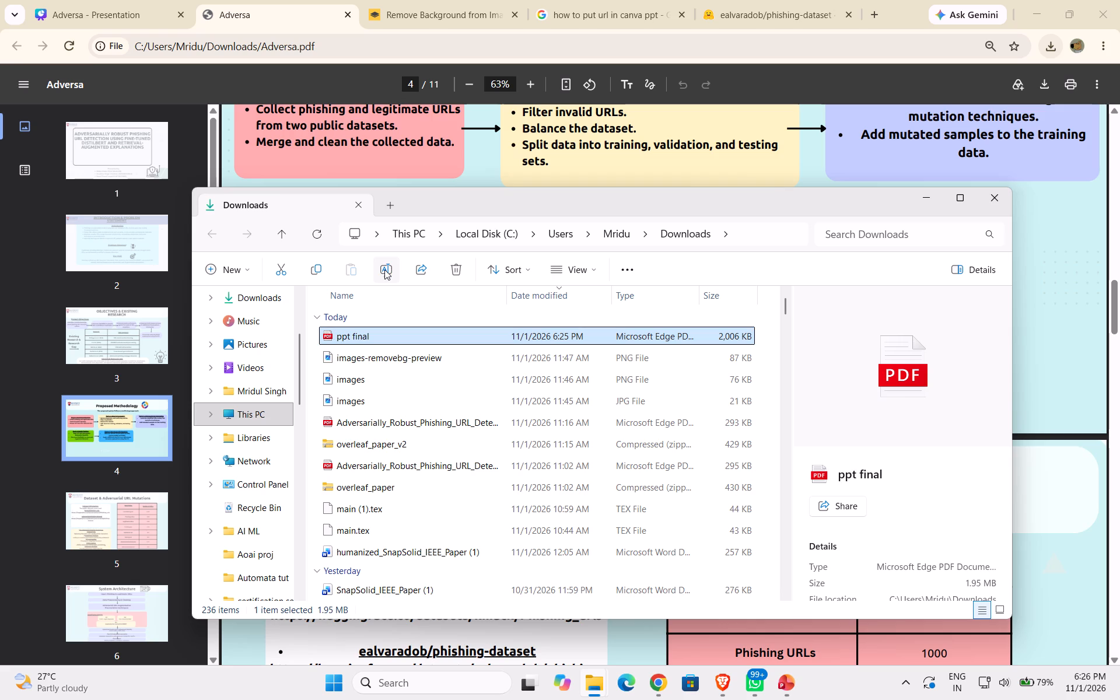
Copy the "ppt final" PDF file and minimise the Downloads window.
click(314, 269)
click(933, 197)
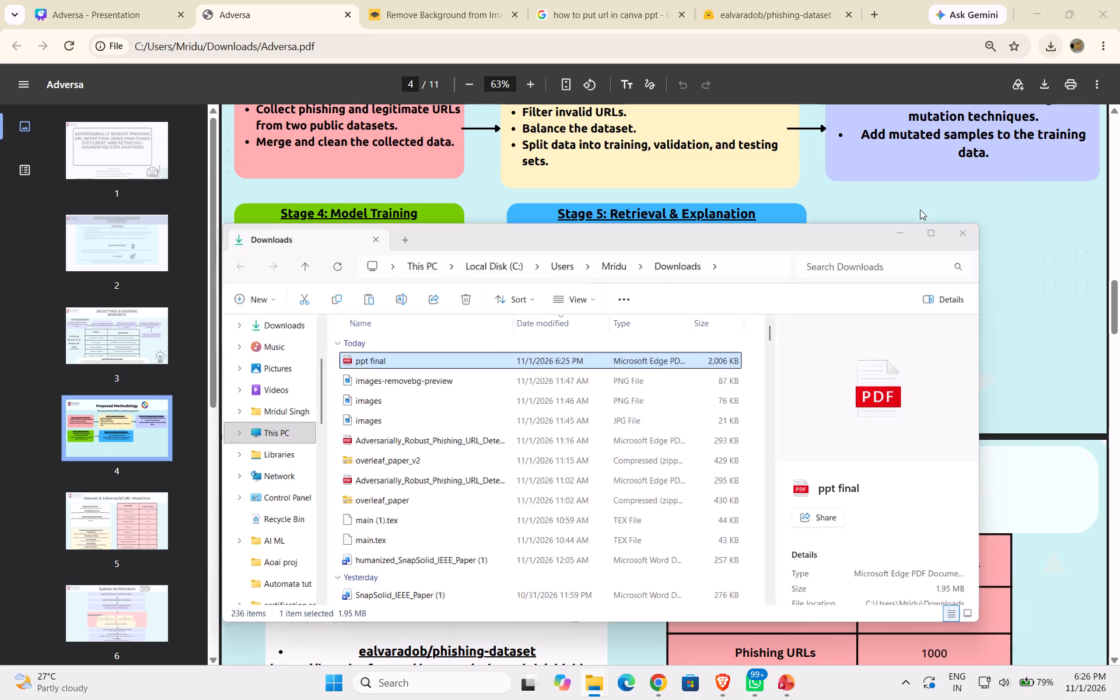
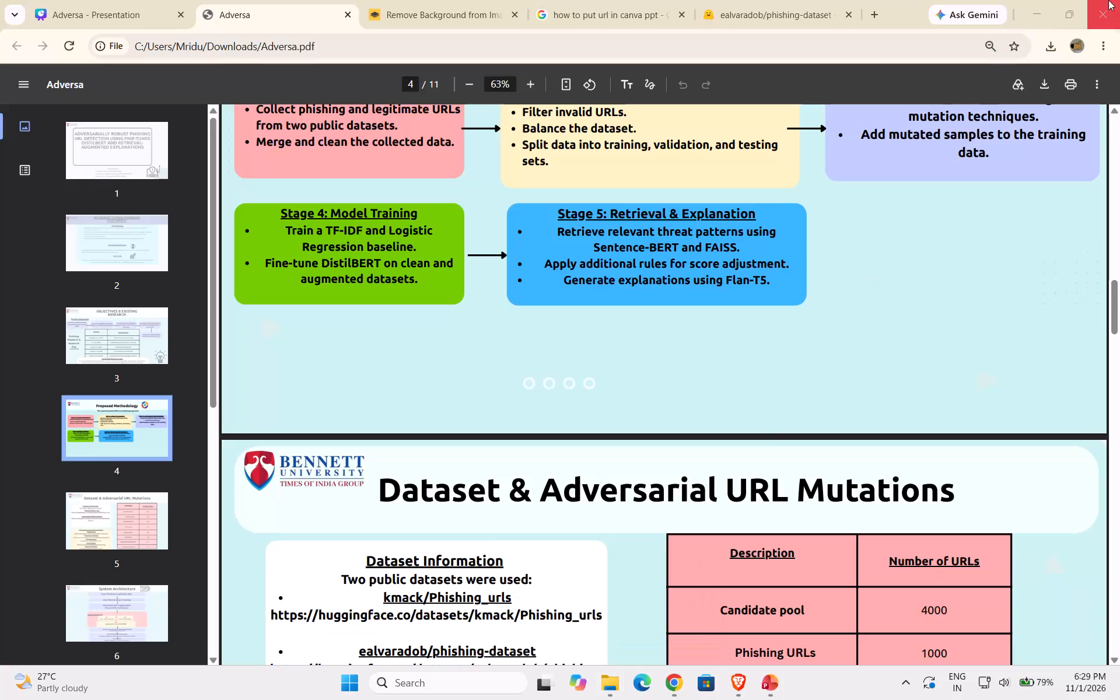
Clear the screen by minimising the Adversa PDF browser window and closing the ChatGPT, work1 folder and IMDAI_Project_PPT windows.
click(1044, 13)
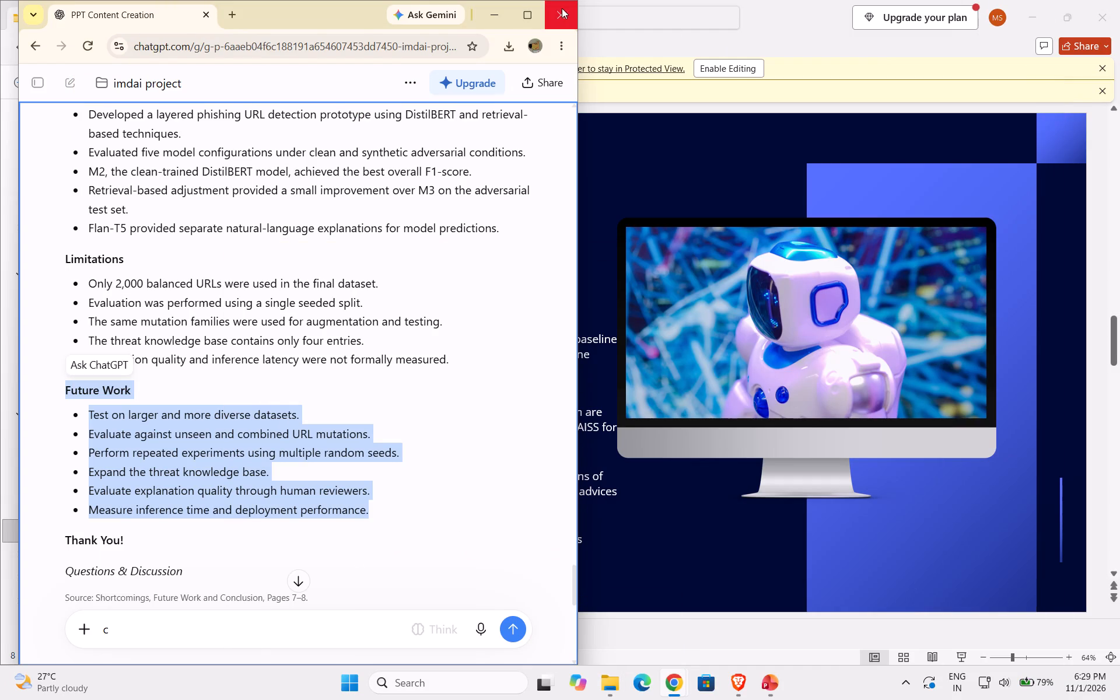
click(564, 12)
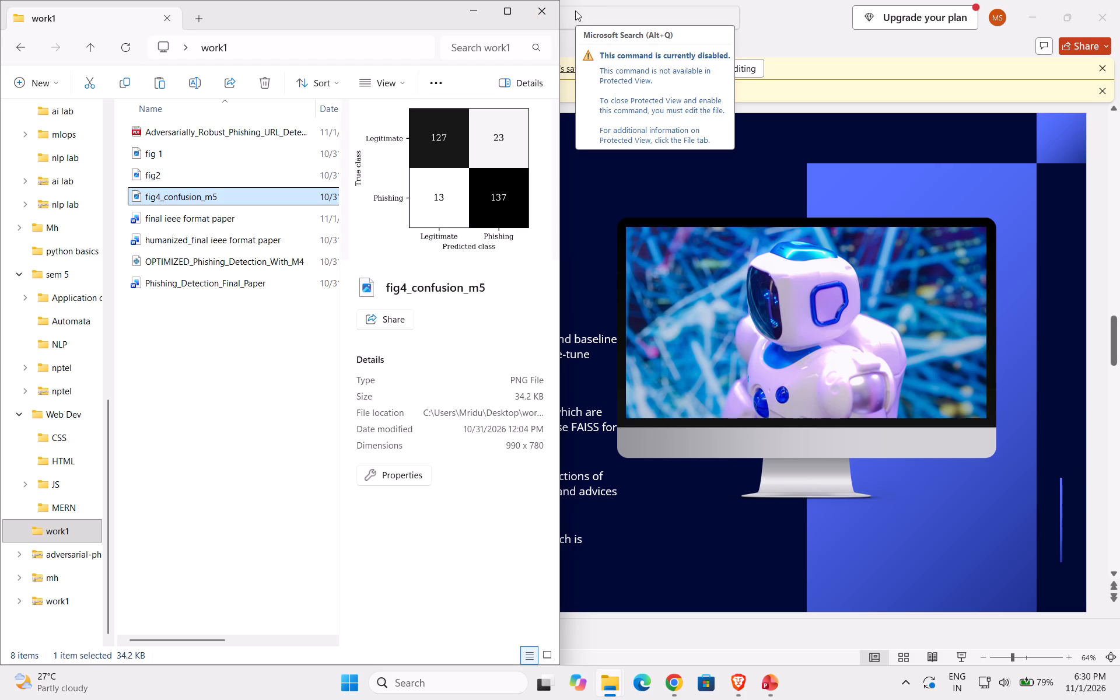
click(544, 6)
click(1093, 0)
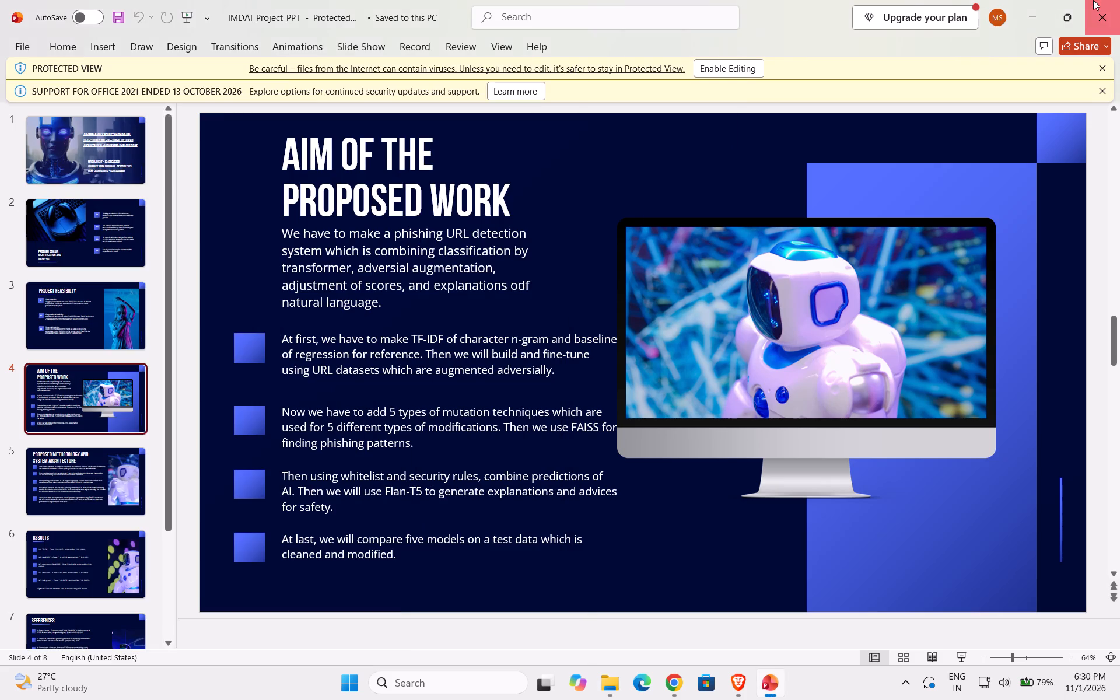